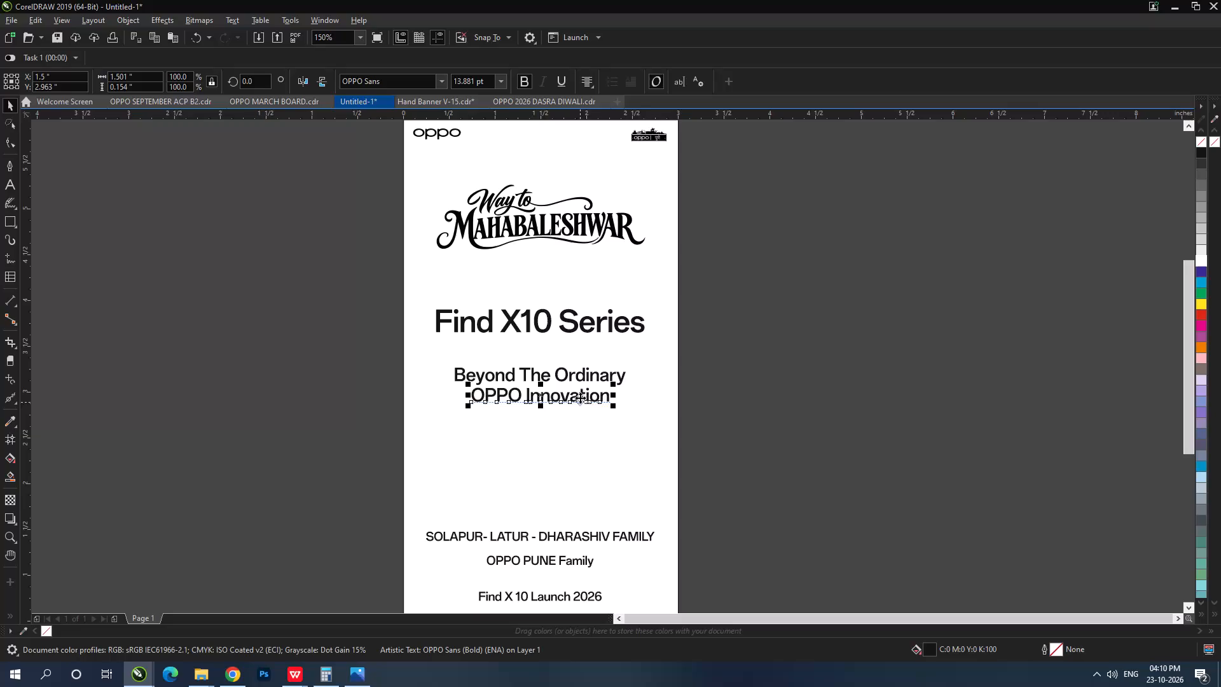
# Move the "OPPO Innovation" line slightly down and align it centrally with the "Beyond The Ordinary" line above it.
pyautogui.moveTo(580, 397); pyautogui.dragTo(579, 404)
pyautogui.keyDown('shift'); pyautogui.click(579, 375); pyautogui.keyUp('shift')
pyautogui.press('c')
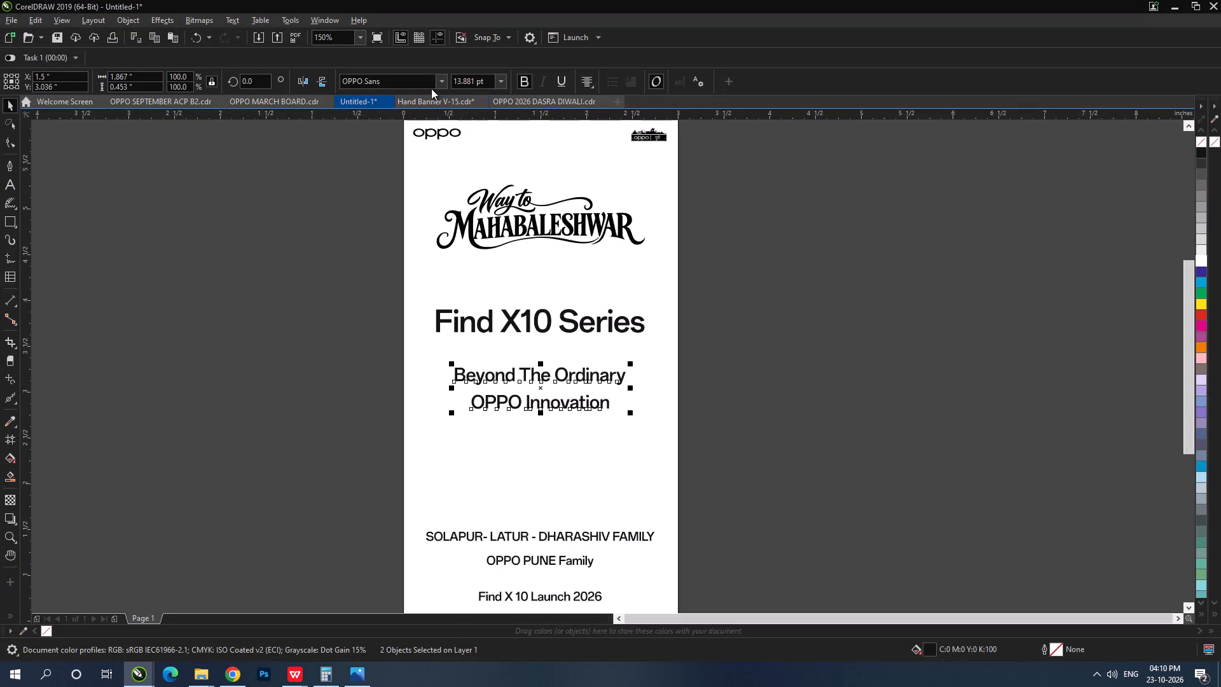
# Change the font of the "Beyond The Ordinary" and "OPPO Innovation" lines to Segoe Script.
pyautogui.click(442, 79)
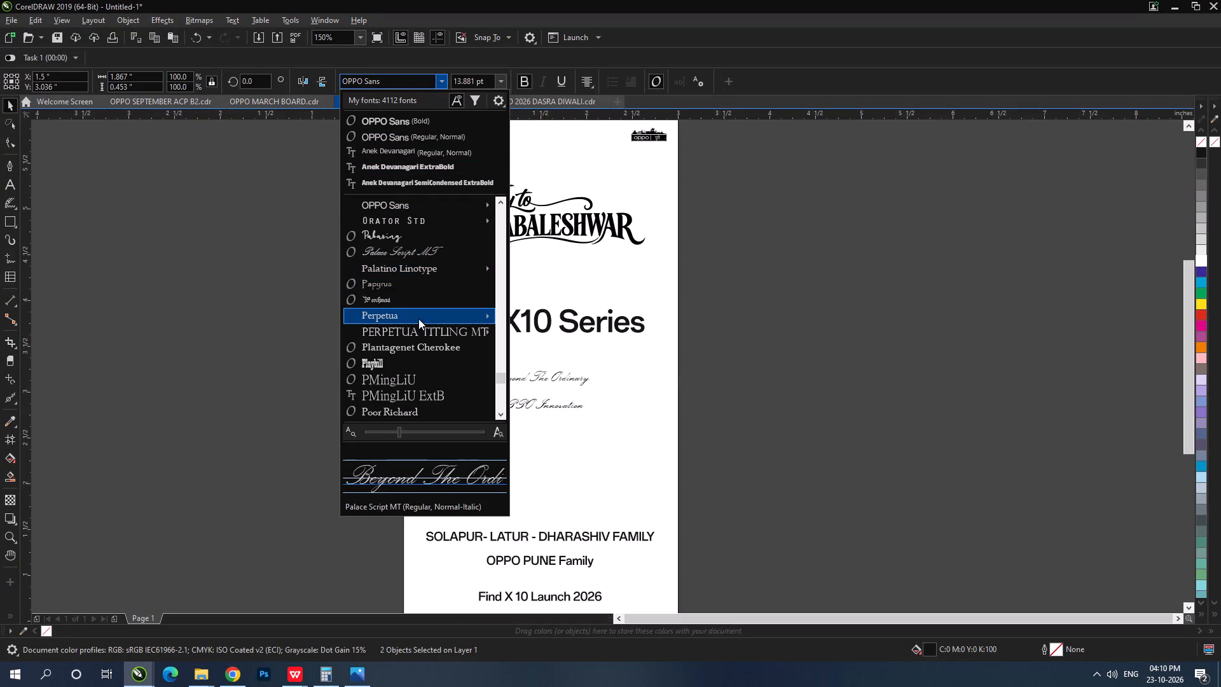
pyautogui.scroll(-5, 425, 308)
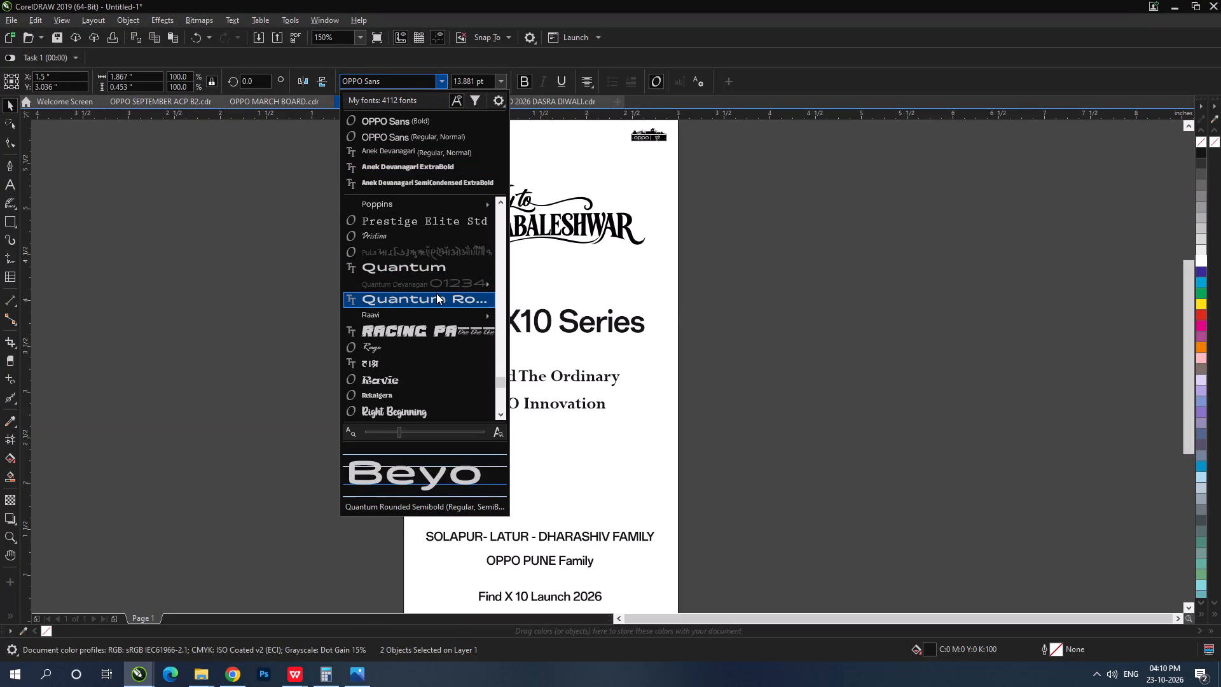
pyautogui.scroll(-3, 395, 309)
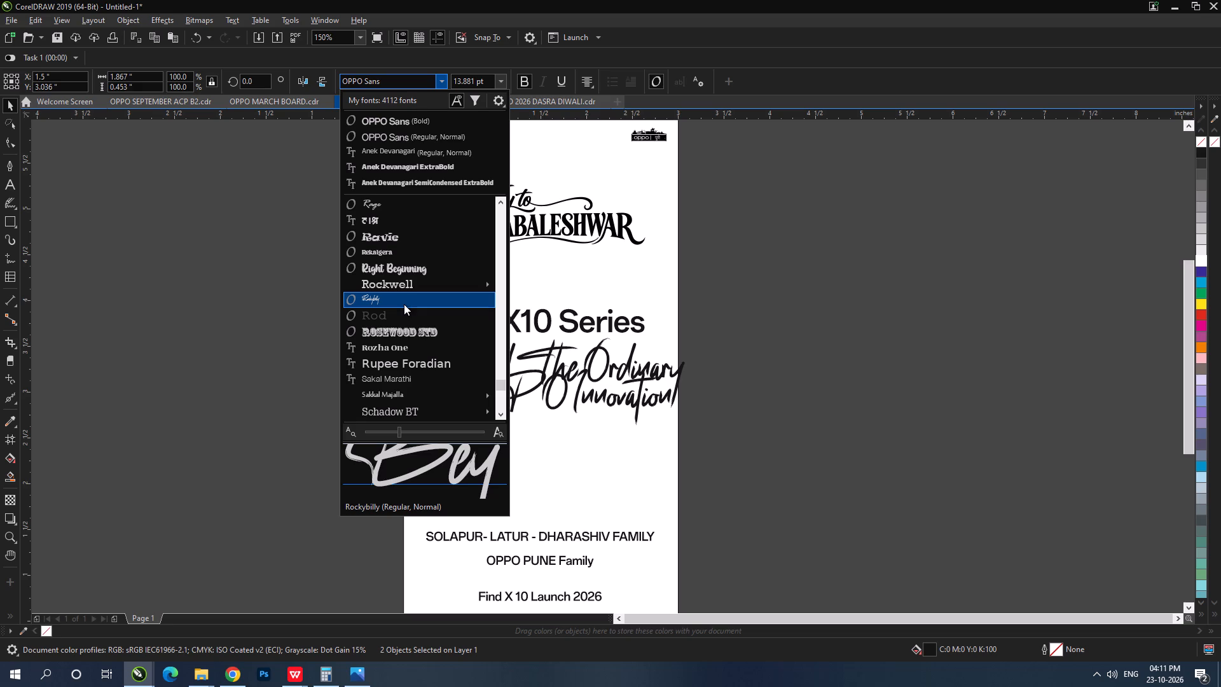
pyautogui.scroll(-3, 418, 320)
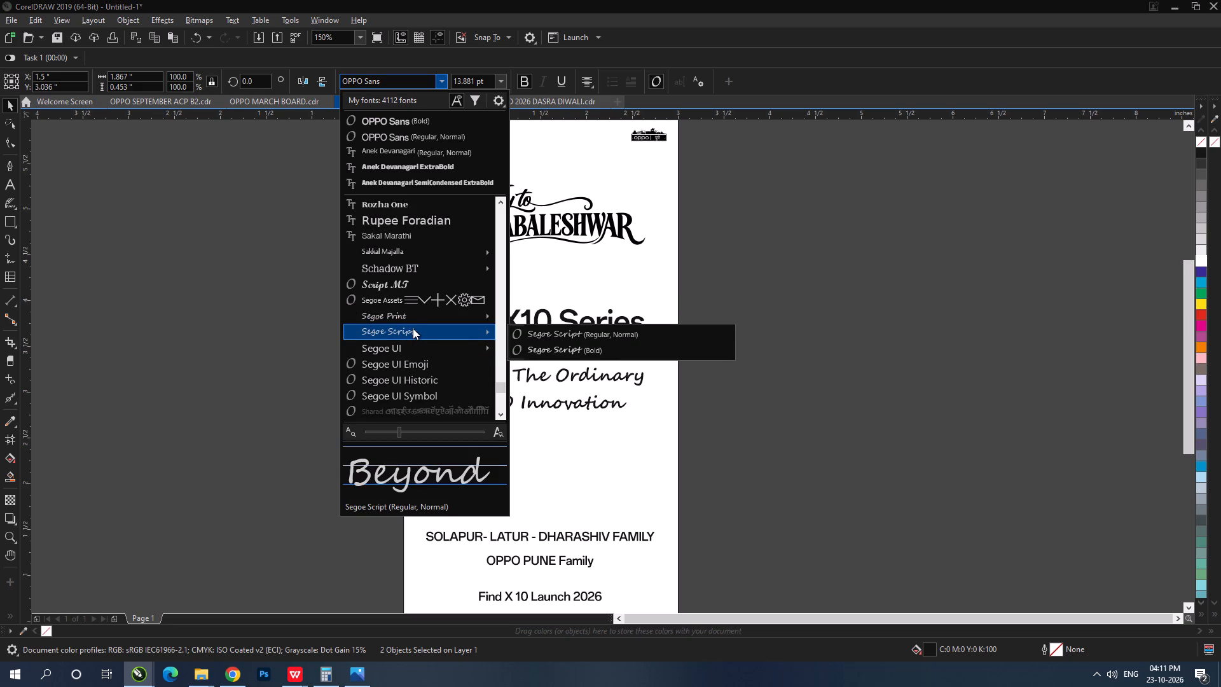
pyautogui.click(413, 328)
# Centre the "Beyond The Ordinary" and "OPPO Innovation" lines on each other along a shared vertical axis.
pyautogui.moveTo(750, 446); pyautogui.dragTo(252, 349)
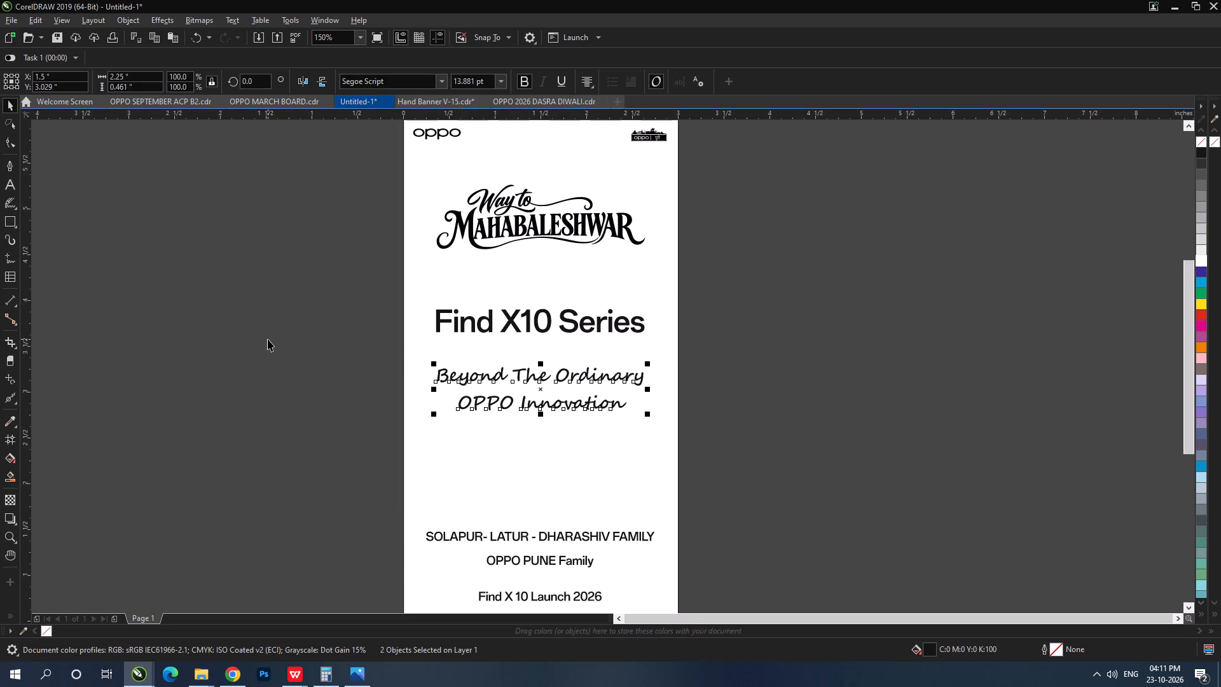
pyautogui.press('c')
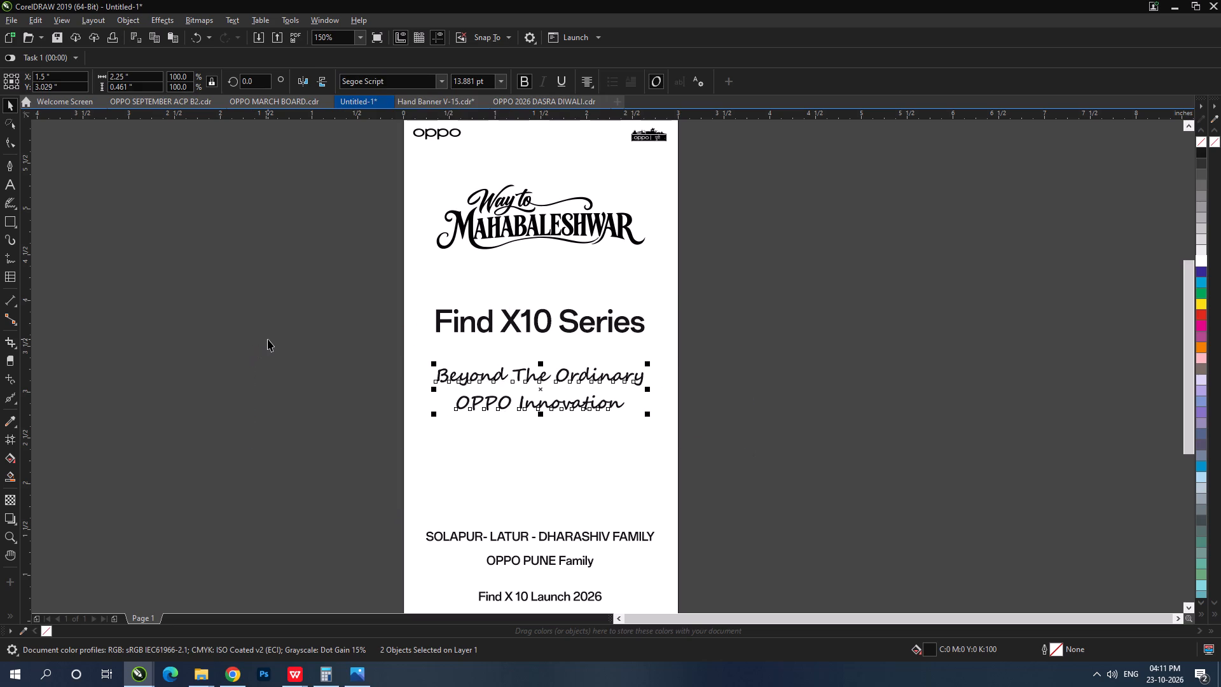
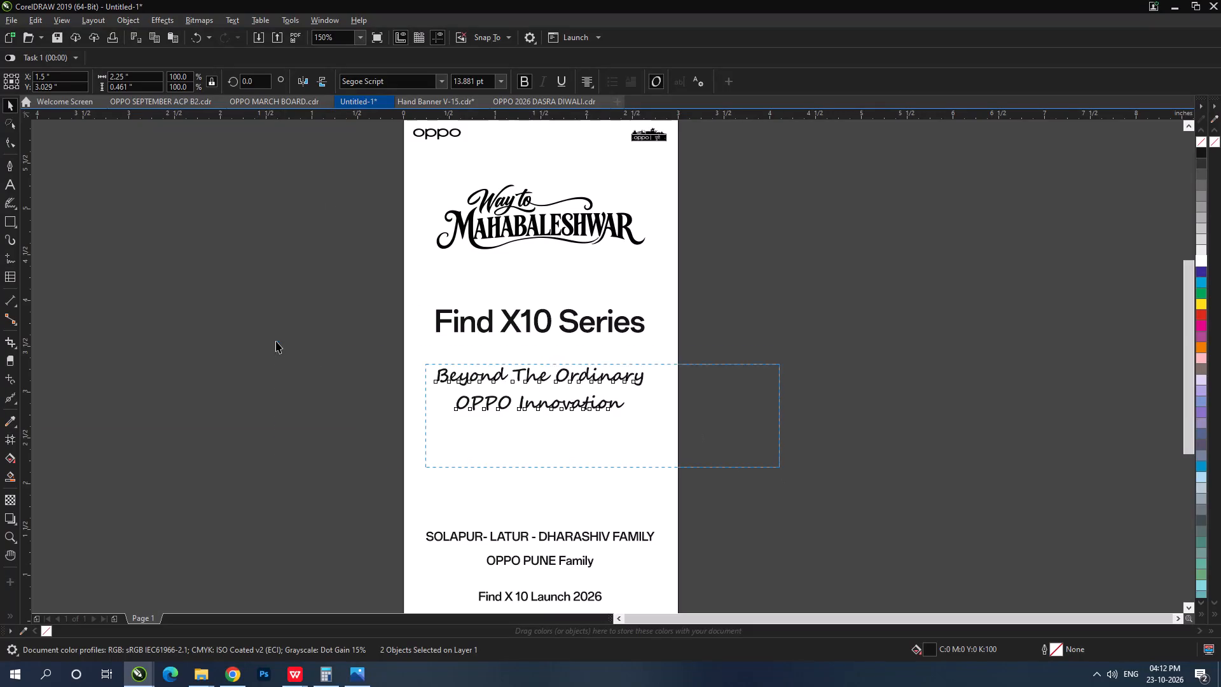
# Centre the "Beyond The Ordinary" and "OPPO Innovation" lines horizontally on the white page background.
pyautogui.moveTo(276, 341); pyautogui.dragTo(273, 340)
pyautogui.press('c')
pyautogui.keyDown('shift'); pyautogui.click(621, 448); pyautogui.keyUp('shift')
pyautogui.press('c')
pyautogui.keyDown('shift'); pyautogui.click(621, 448); pyautogui.keyUp('shift')
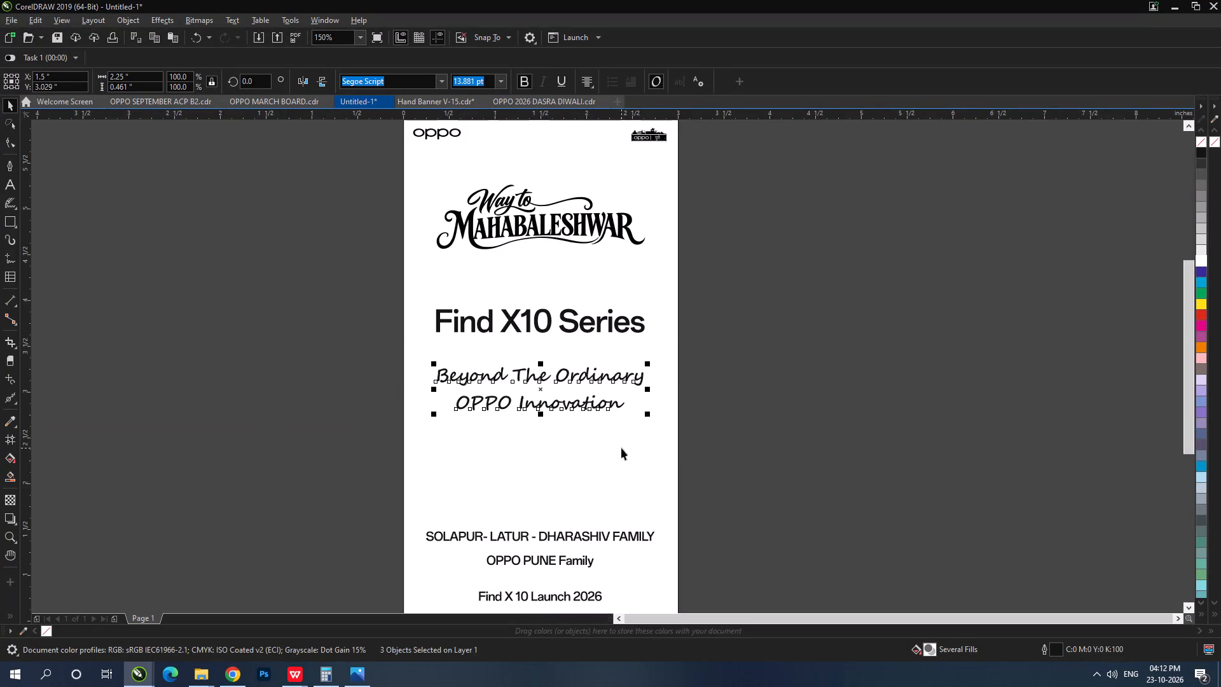
# Move the two script tagline lines slightly down and enlarge them together to about 2.35 in wide.
pyautogui.scroll(1, 543, 406)
pyautogui.moveTo(549, 404); pyautogui.dragTo(548, 414)
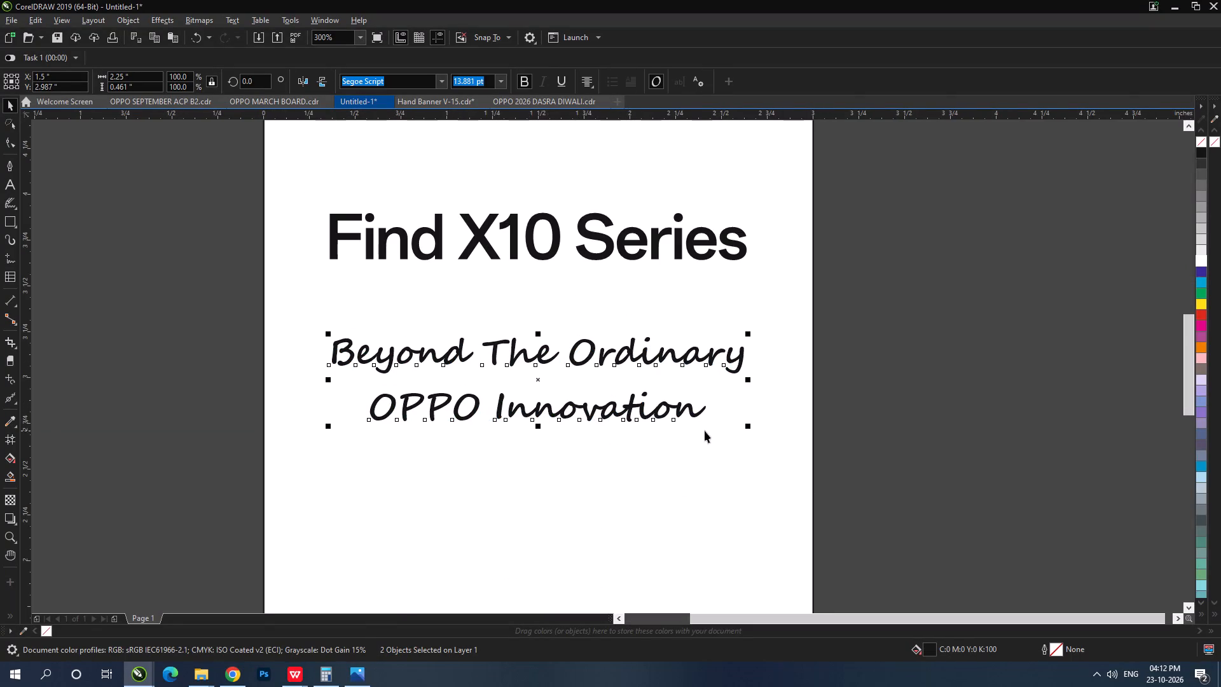
pyautogui.click(754, 429)
pyautogui.moveTo(950, 487); pyautogui.dragTo(169, 282)
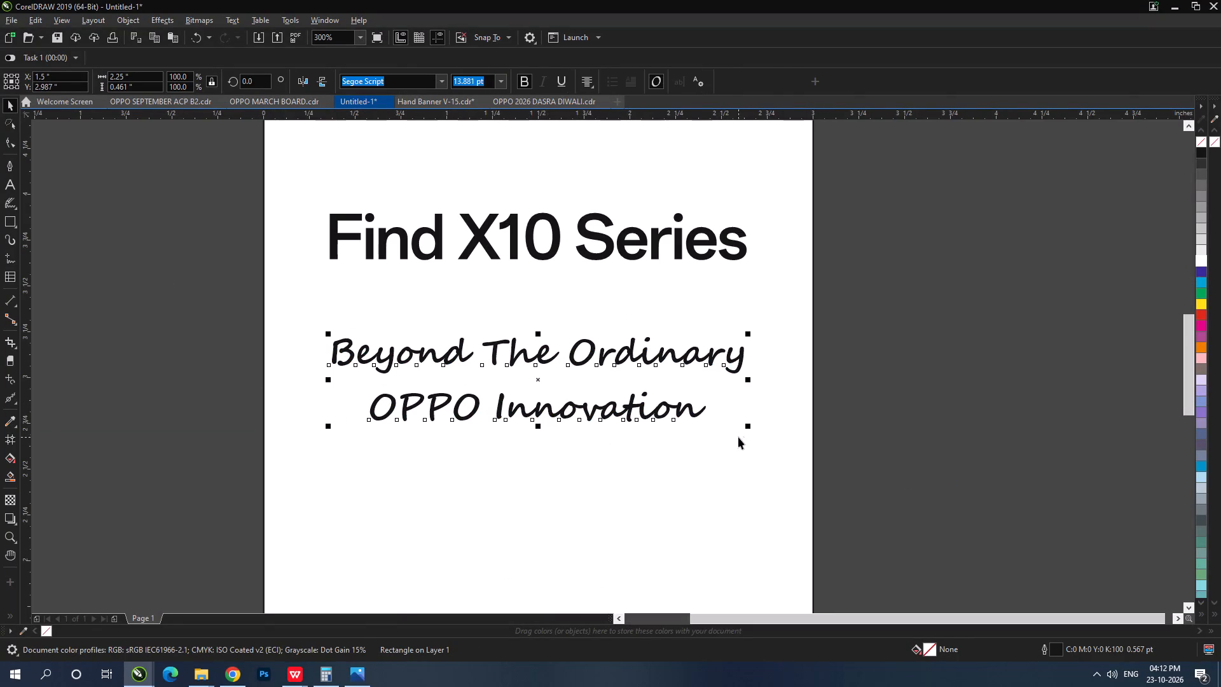
pyautogui.moveTo(751, 431); pyautogui.dragTo(760, 434)
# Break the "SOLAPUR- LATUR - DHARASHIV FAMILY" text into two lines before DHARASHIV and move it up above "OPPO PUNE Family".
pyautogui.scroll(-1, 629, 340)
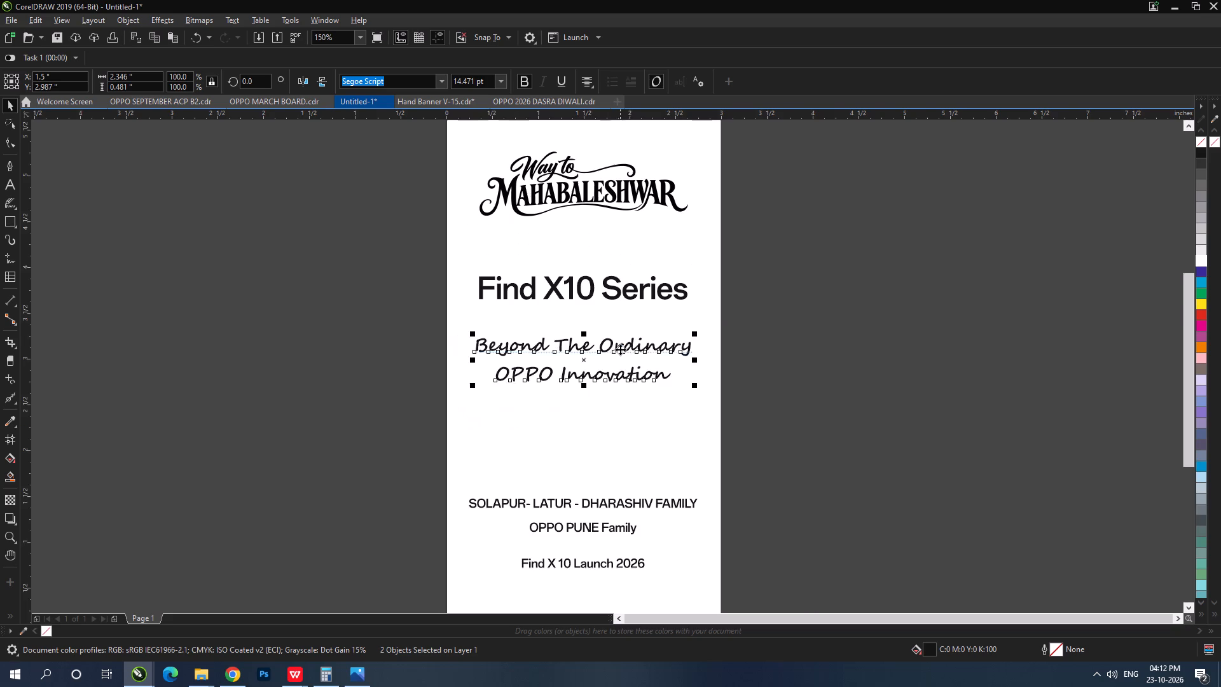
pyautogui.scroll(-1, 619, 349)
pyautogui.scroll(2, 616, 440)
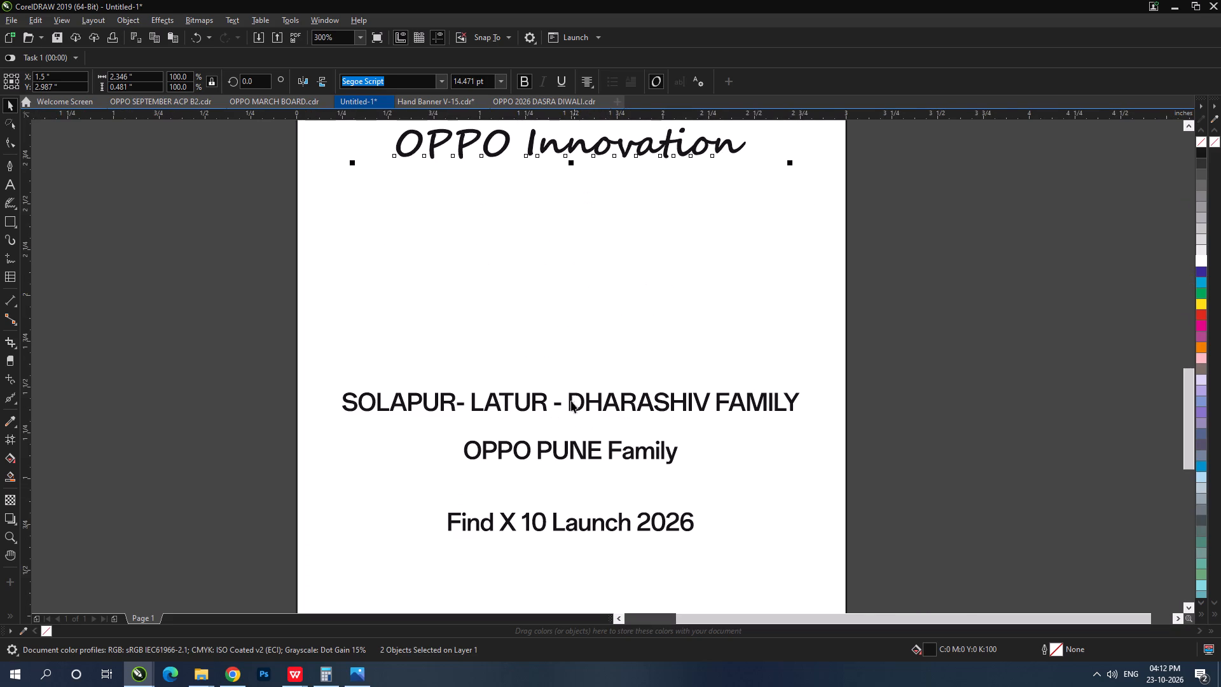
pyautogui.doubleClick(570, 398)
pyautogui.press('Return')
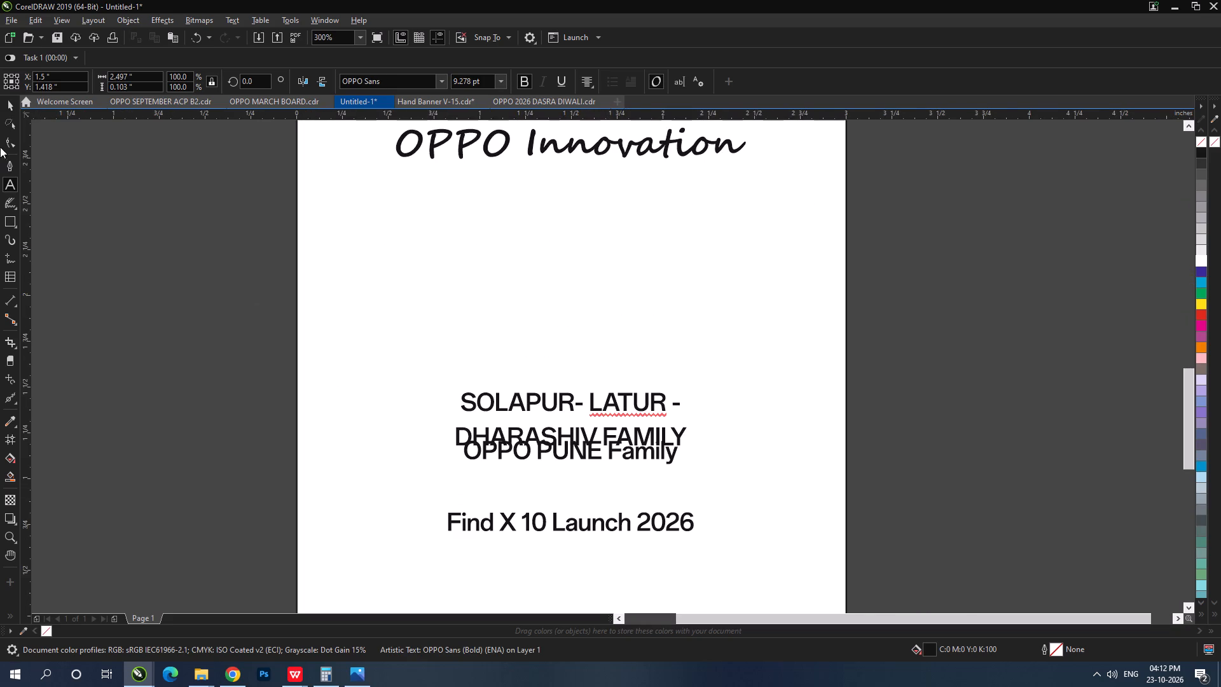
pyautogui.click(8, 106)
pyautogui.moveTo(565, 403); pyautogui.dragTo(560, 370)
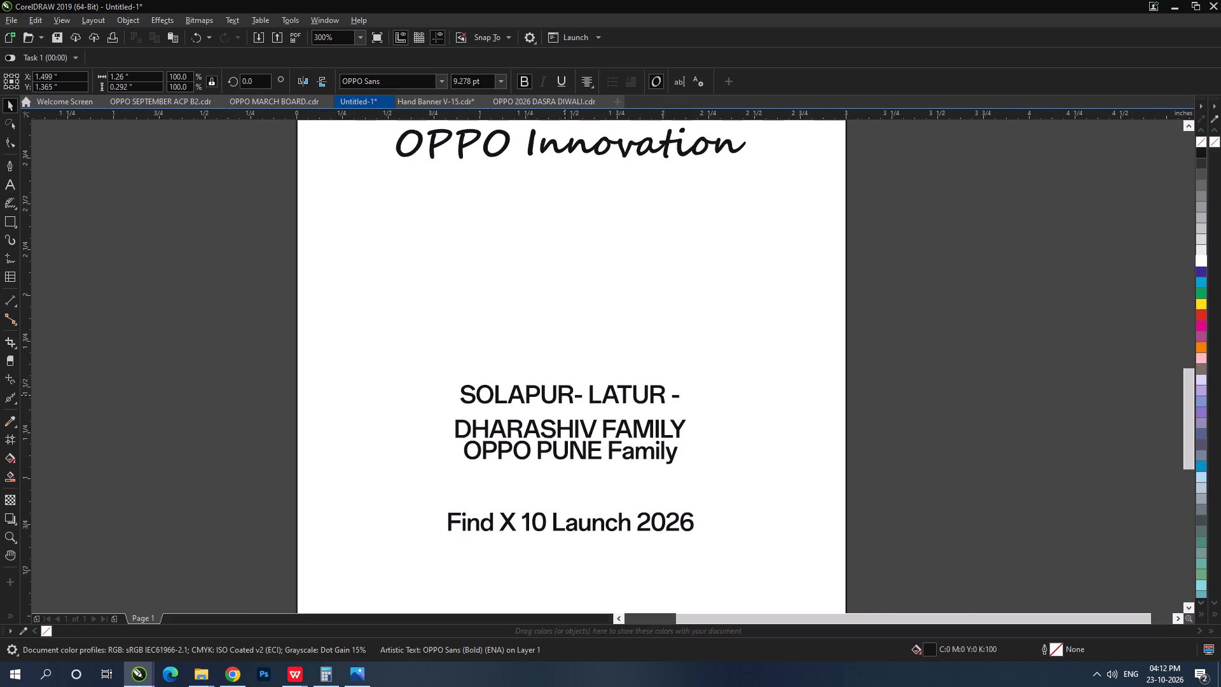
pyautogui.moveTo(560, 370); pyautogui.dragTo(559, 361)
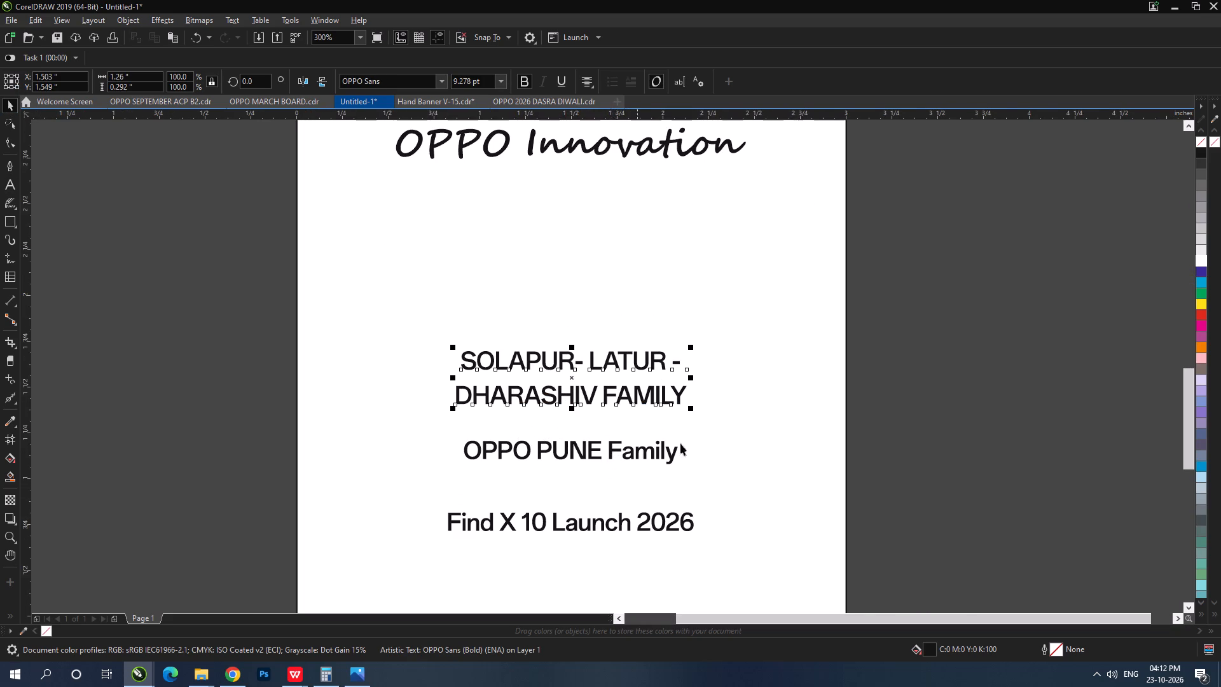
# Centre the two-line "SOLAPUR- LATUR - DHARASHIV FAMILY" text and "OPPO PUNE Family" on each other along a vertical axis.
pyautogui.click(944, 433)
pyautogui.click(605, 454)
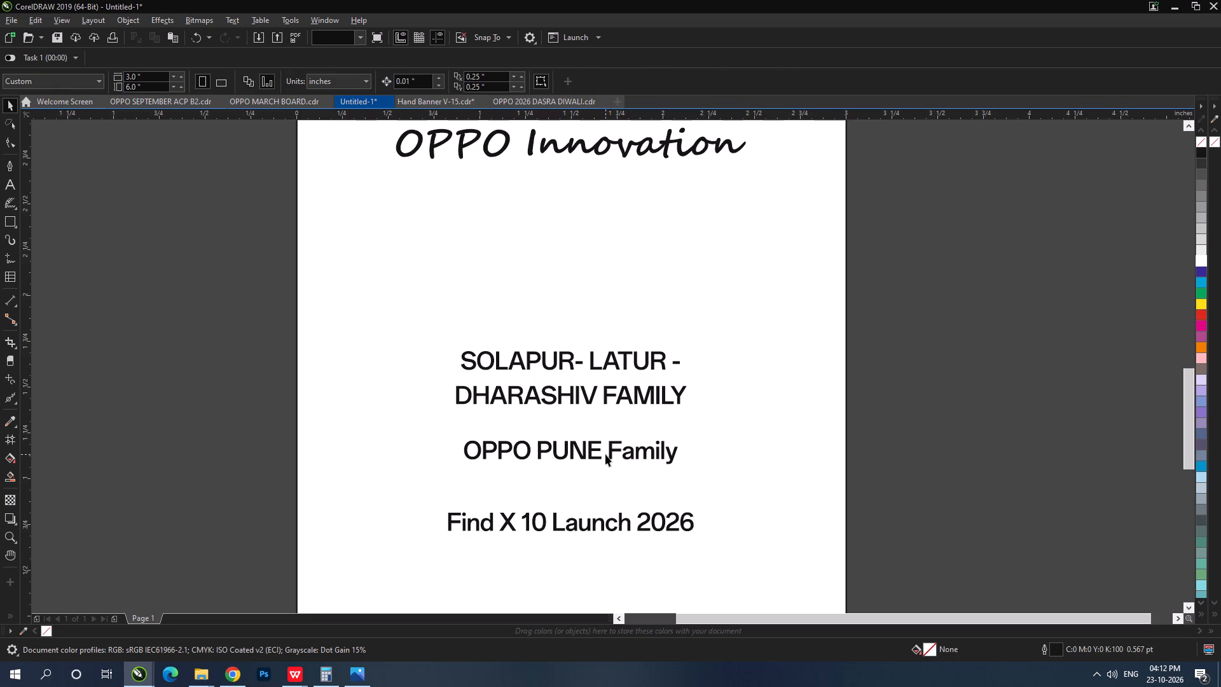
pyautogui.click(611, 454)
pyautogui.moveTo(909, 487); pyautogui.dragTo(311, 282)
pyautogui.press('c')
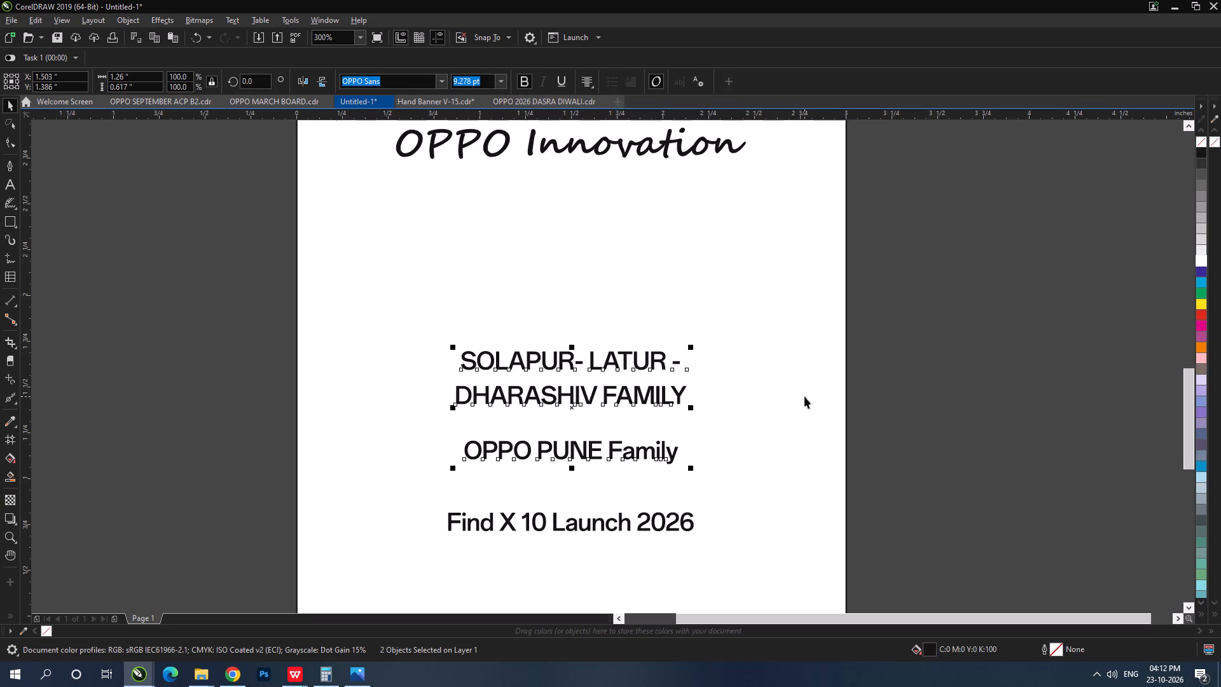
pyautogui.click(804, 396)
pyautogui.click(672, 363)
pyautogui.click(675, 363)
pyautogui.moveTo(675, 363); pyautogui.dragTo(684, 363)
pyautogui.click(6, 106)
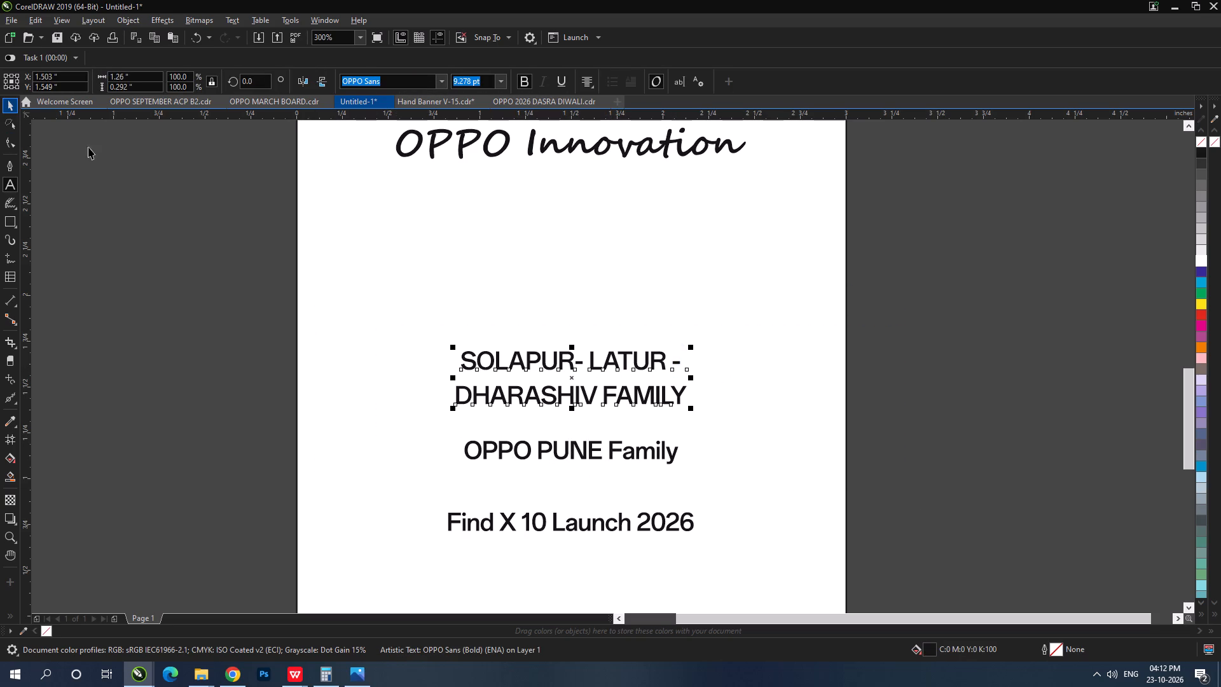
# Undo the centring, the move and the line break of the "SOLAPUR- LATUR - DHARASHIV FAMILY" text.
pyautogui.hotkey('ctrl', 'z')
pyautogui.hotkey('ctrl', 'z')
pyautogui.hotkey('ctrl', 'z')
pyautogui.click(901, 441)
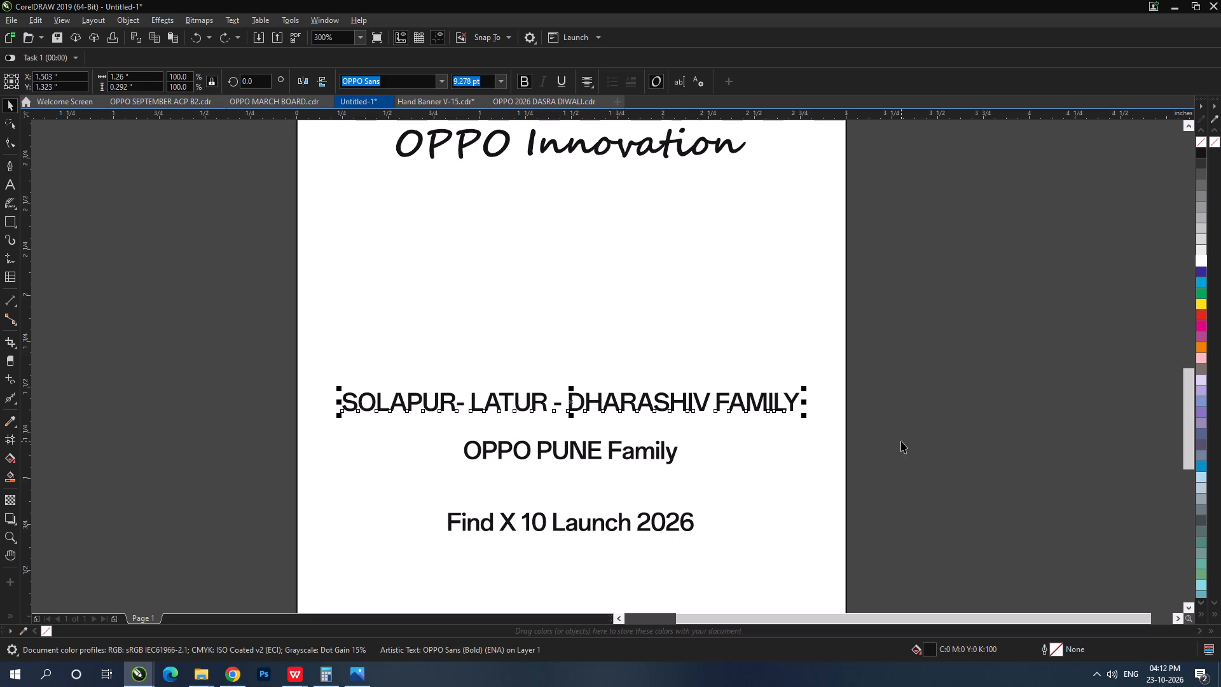
# Centre the three lower text lines on each other and horizontally on the white page background.
pyautogui.scroll(-1, 583, 386)
pyautogui.scroll(1, 582, 452)
pyautogui.moveTo(971, 515); pyautogui.dragTo(183, 246)
pyautogui.press('c')
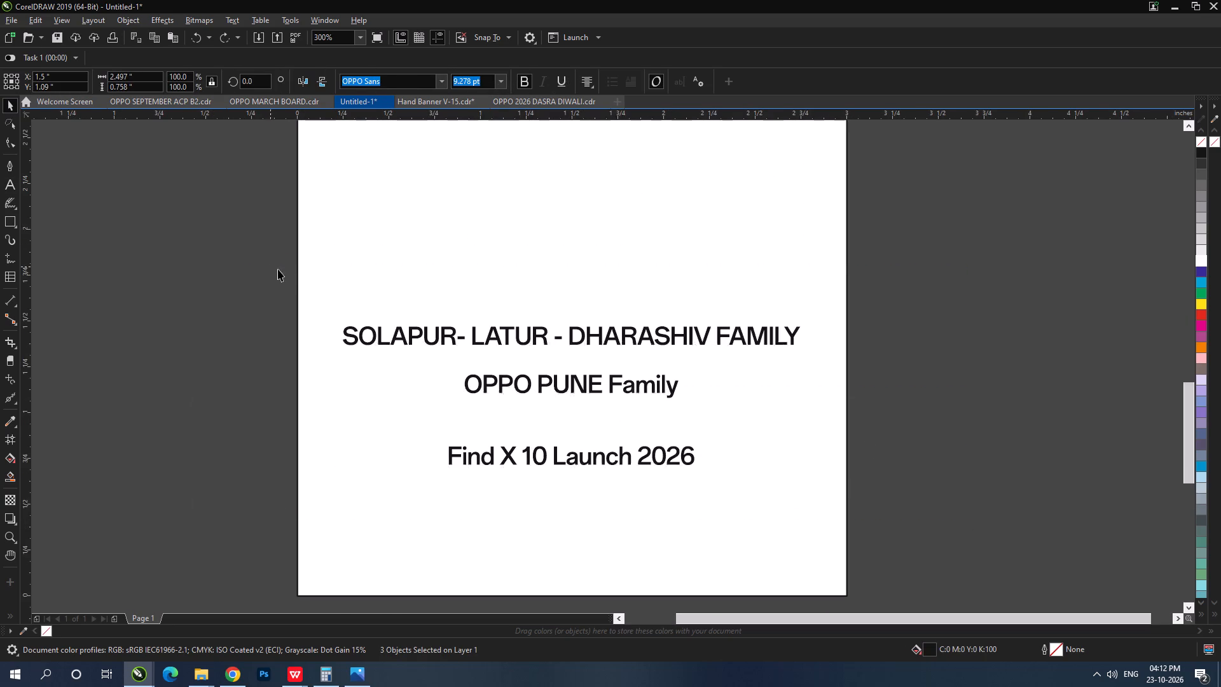
pyautogui.keyDown('shift'); pyautogui.click(631, 286); pyautogui.keyUp('shift')
pyautogui.press('c')
pyautogui.keyDown('shift'); pyautogui.click(631, 286); pyautogui.keyUp('shift')
# Move the "Find X 10 Launch 2026" line up closer beneath "OPPO PUNE Family".
pyautogui.click(930, 445)
pyautogui.moveTo(946, 507); pyautogui.dragTo(712, 478)
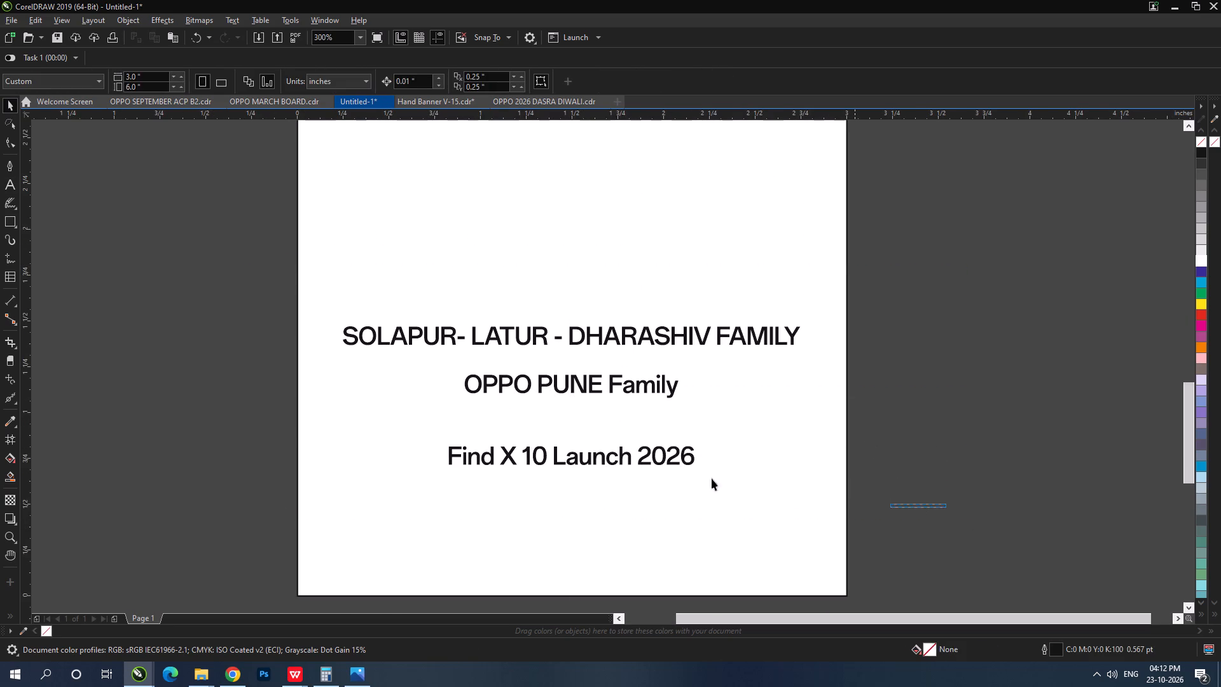
pyautogui.moveTo(712, 478); pyautogui.dragTo(295, 429)
pyautogui.moveTo(579, 458); pyautogui.dragTo(583, 430)
# Move the three lower text lines down together towards the bottom of the page.
pyautogui.moveTo(955, 481); pyautogui.dragTo(168, 257)
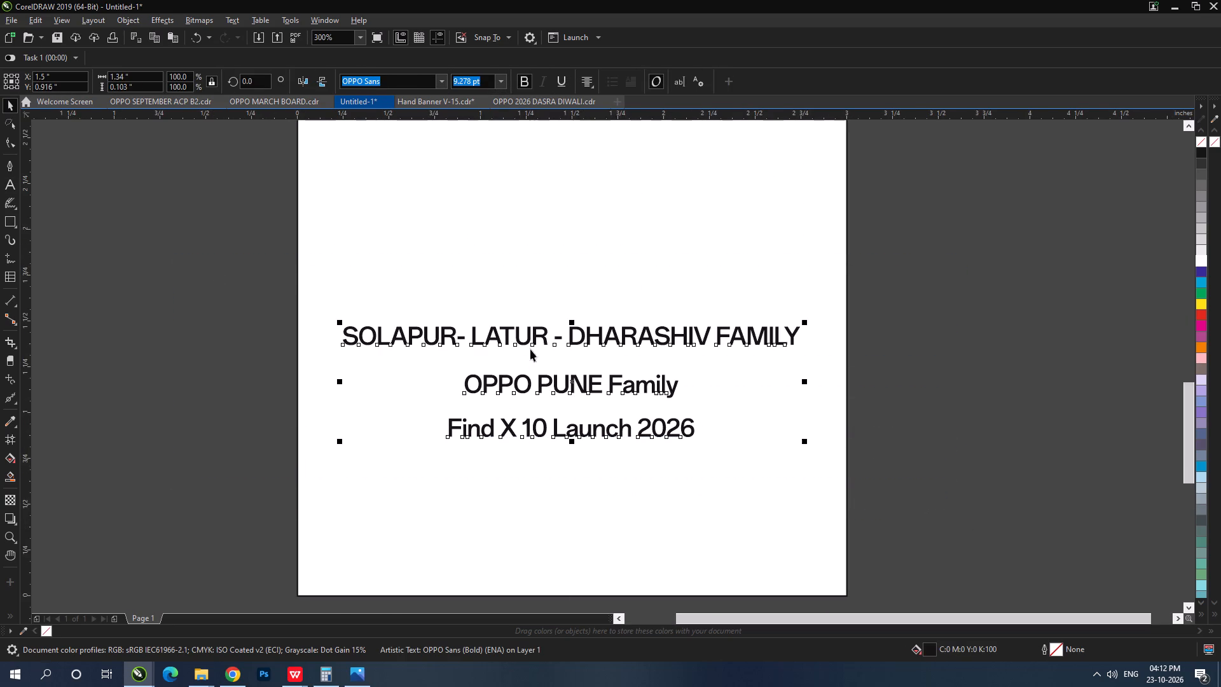
pyautogui.moveTo(538, 335); pyautogui.dragTo(532, 391)
pyautogui.hotkey('alt', 'x')
# In File Explorer, open the PSD folder under D:, OPPO RUTURAJ SIR, FIND 10, OPPO FIND 10, MAIN KV.
pyautogui.hotkey('alt', 'Tab')
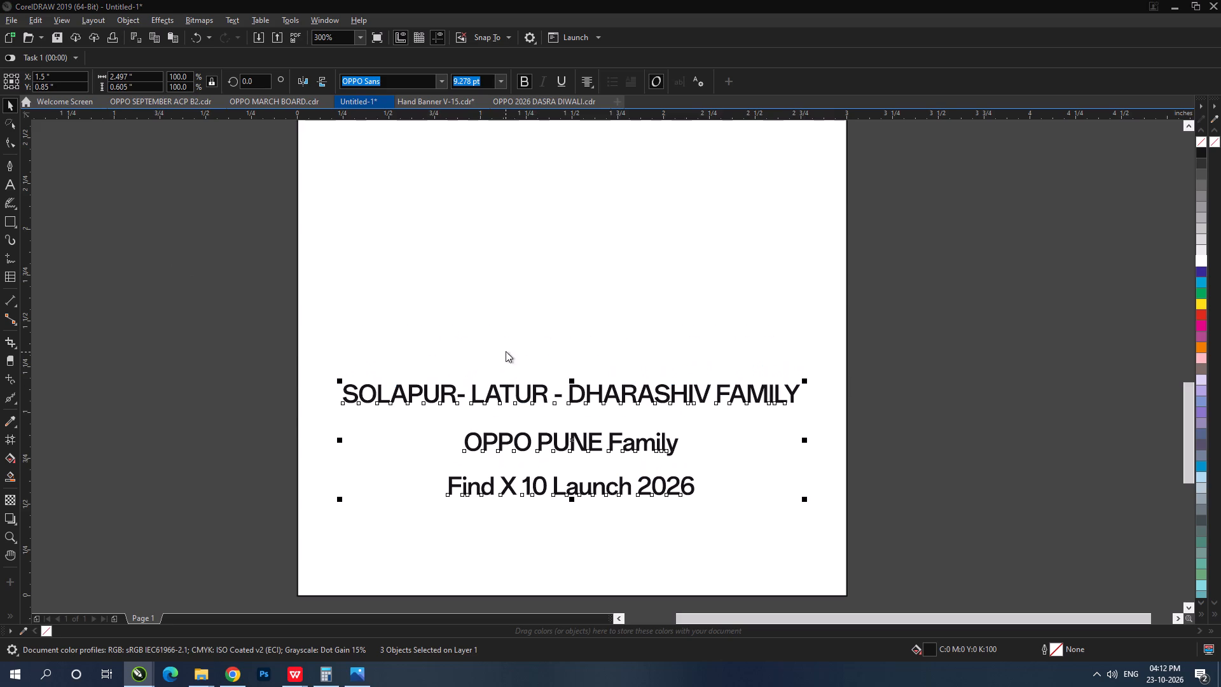
pyautogui.hotkey('alt', 'Tab')
pyautogui.keyDown('alt'); pyautogui.click(564, 411); pyautogui.keyUp('alt')
pyautogui.click(48, 254)
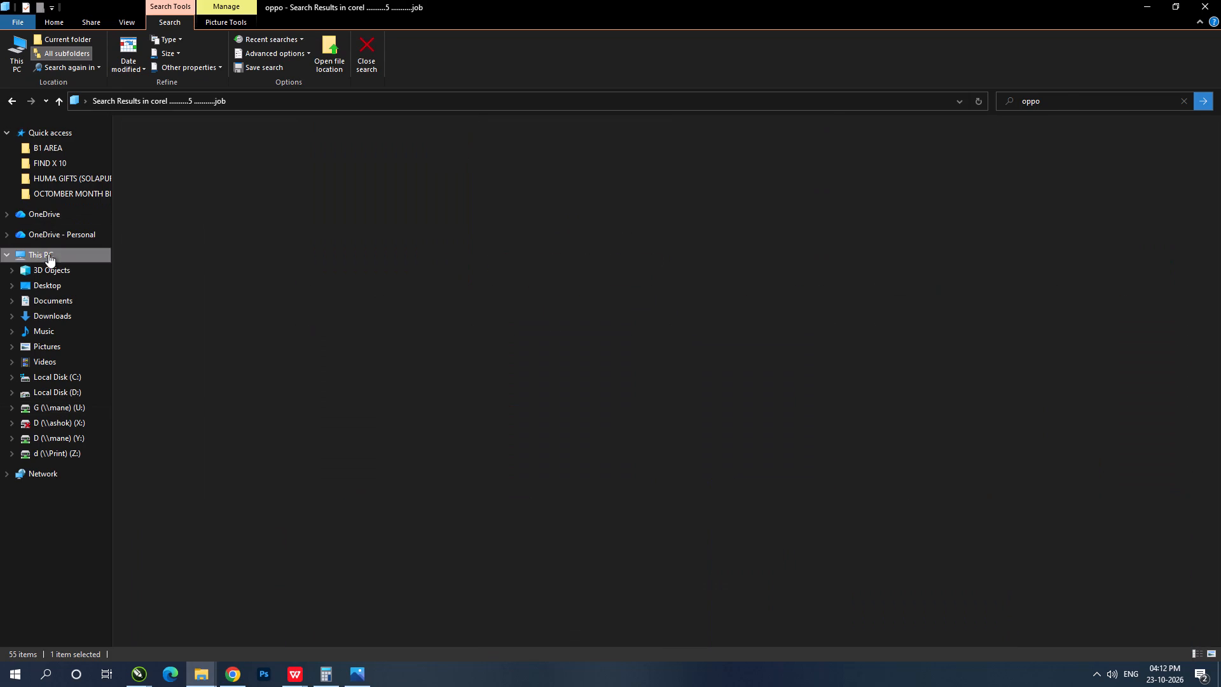
pyautogui.doubleClick(360, 239)
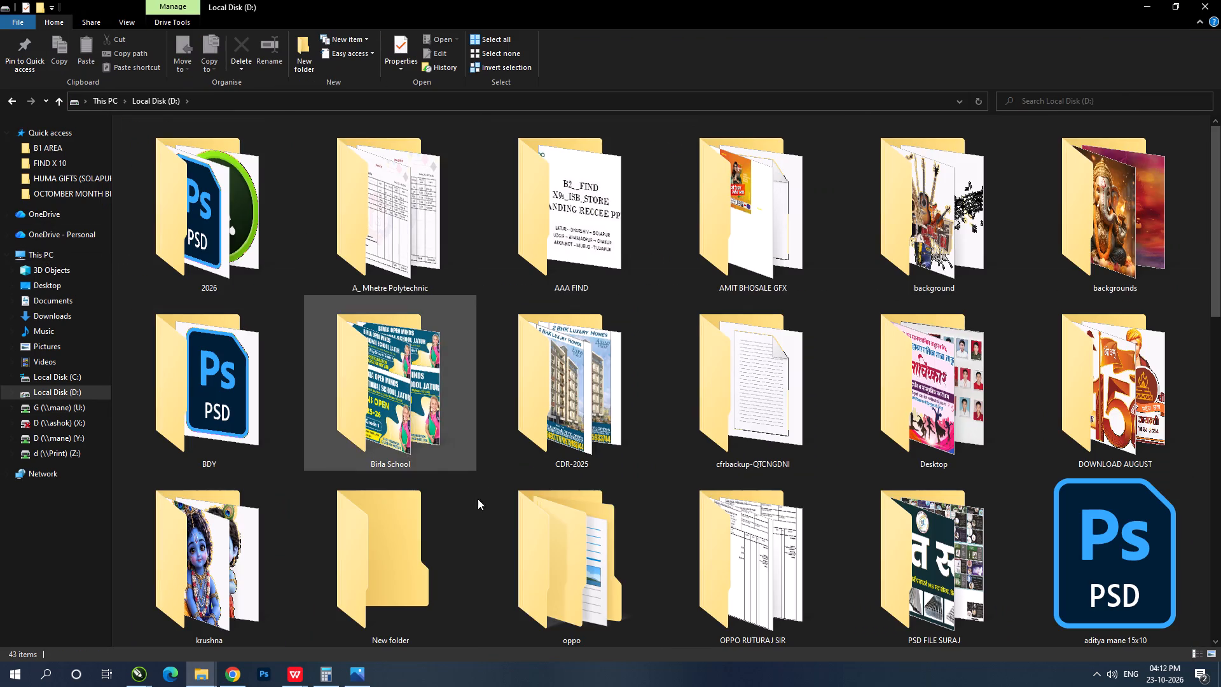
pyautogui.doubleClick(768, 578)
pyautogui.doubleClick(602, 232)
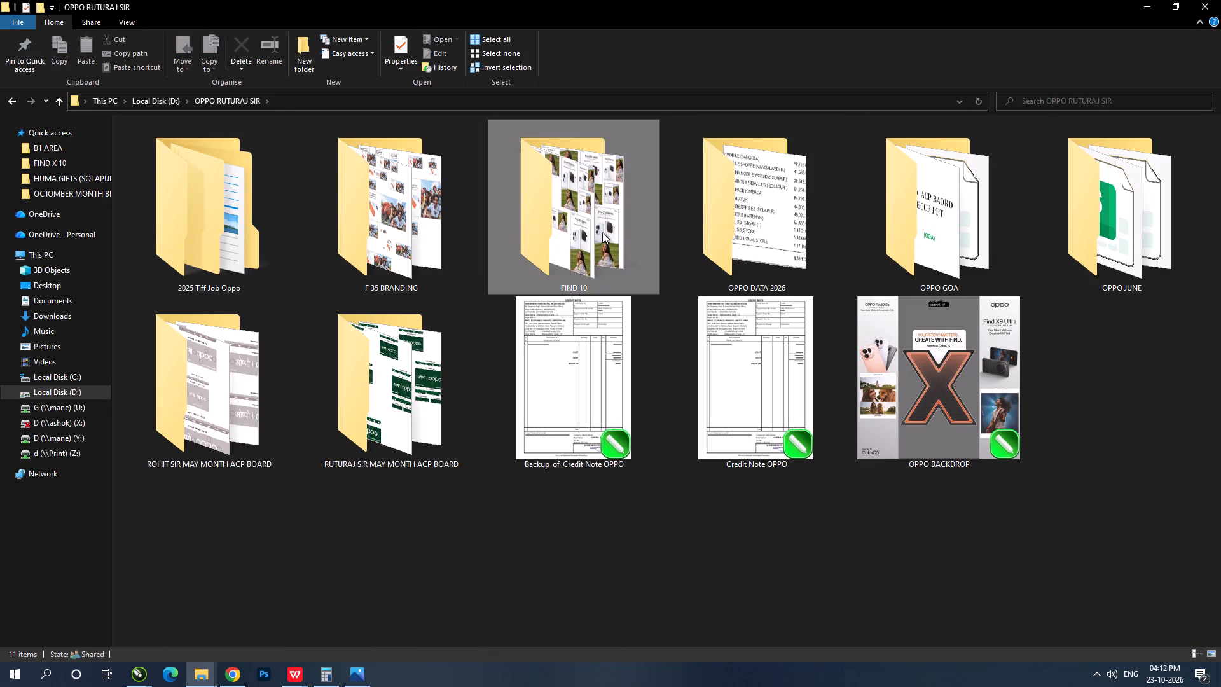
pyautogui.click(451, 358)
pyautogui.doubleClick(401, 241)
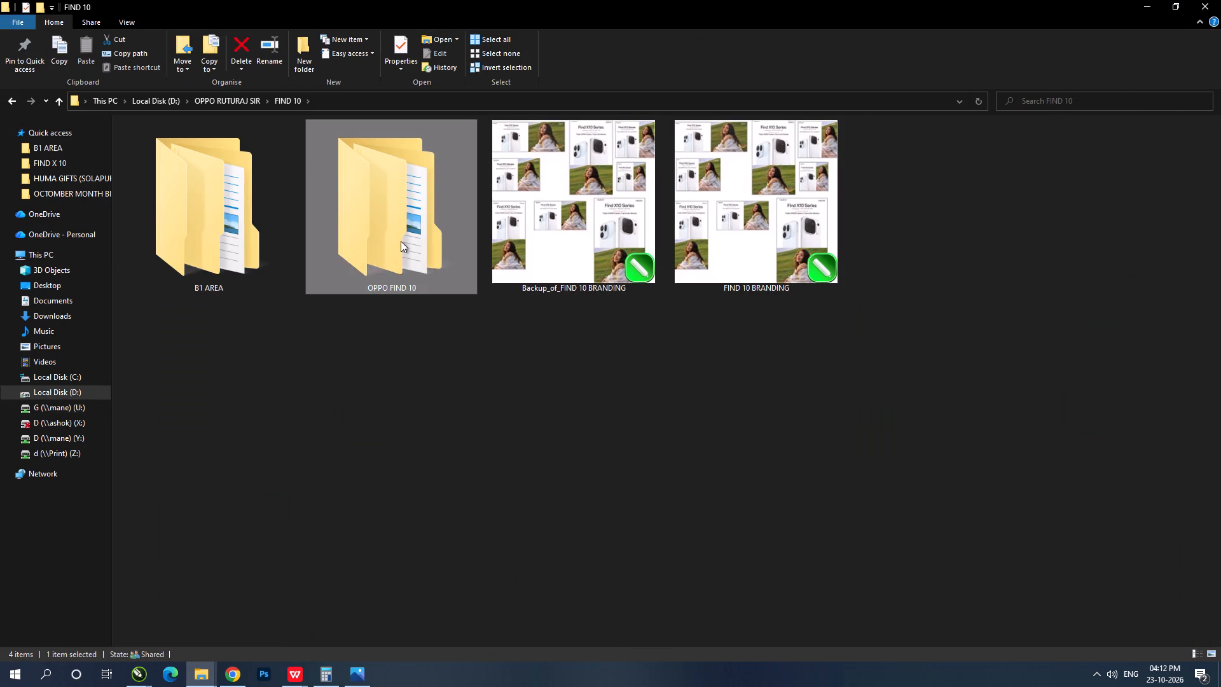
pyautogui.click(287, 223)
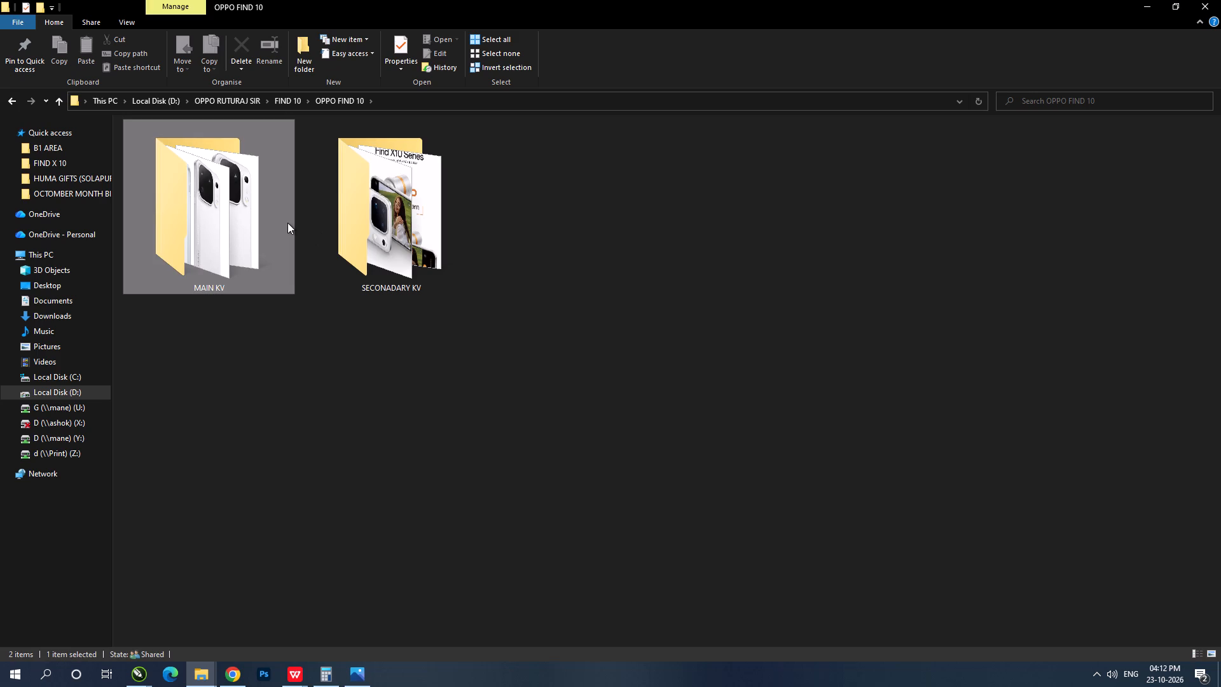
pyautogui.doubleClick(261, 224)
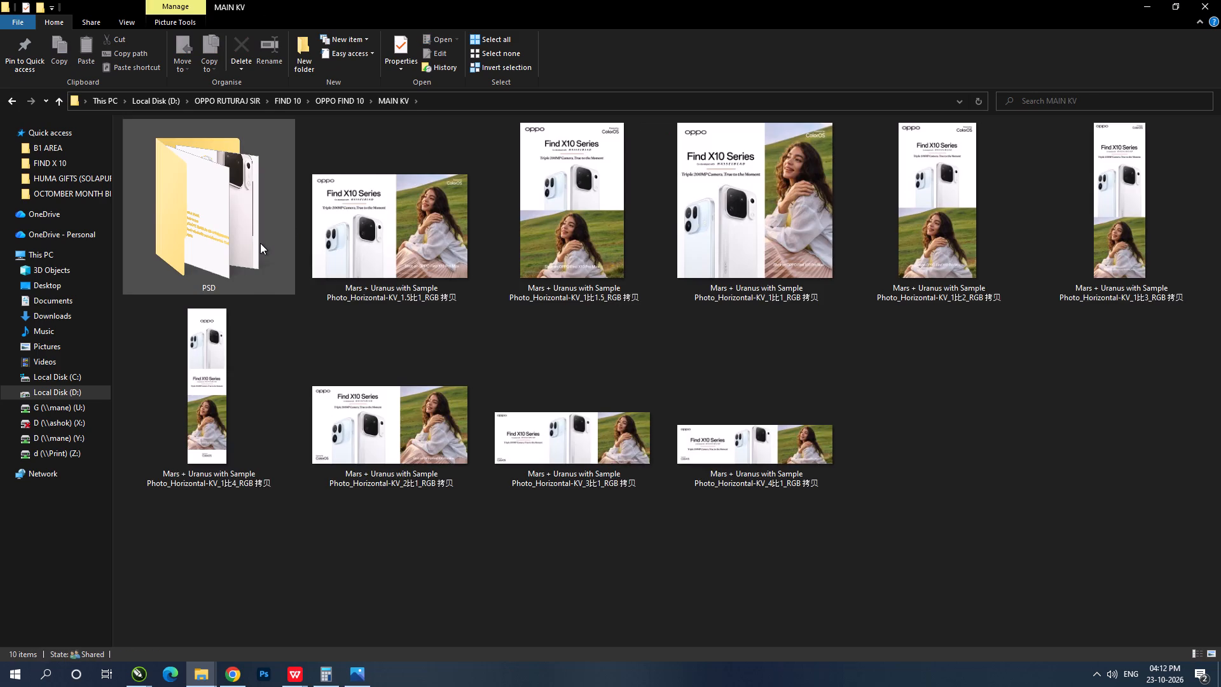
pyautogui.doubleClick(200, 226)
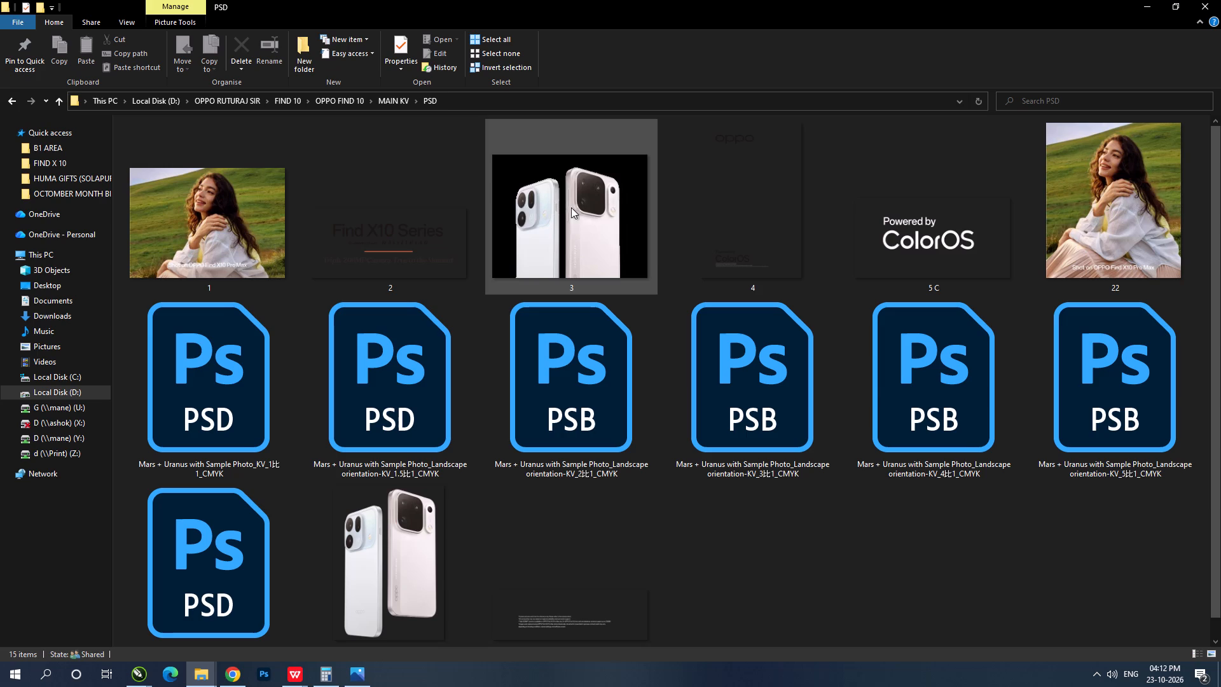
# Bring the phone image named 3 from the PSD folder into the CorelDRAW design.
pyautogui.moveTo(560, 203); pyautogui.dragTo(926, 415)
pyautogui.hotkey('alt', 'Tab')
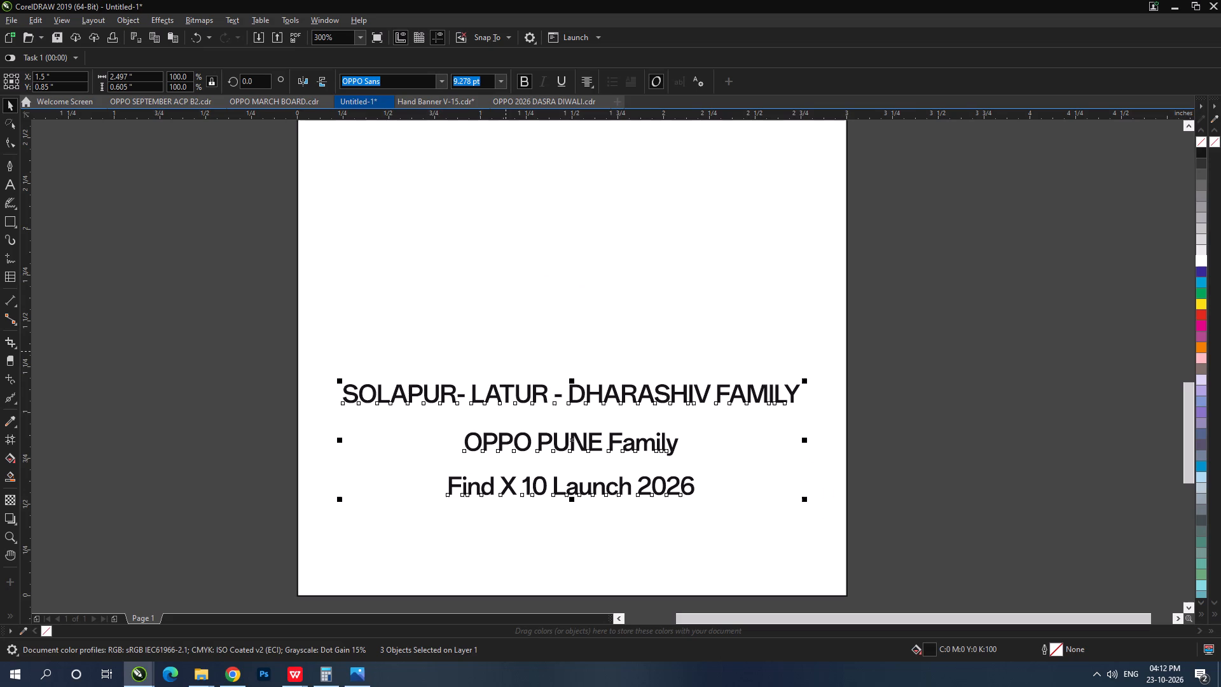
pyautogui.moveTo(926, 415); pyautogui.dragTo(914, 411)
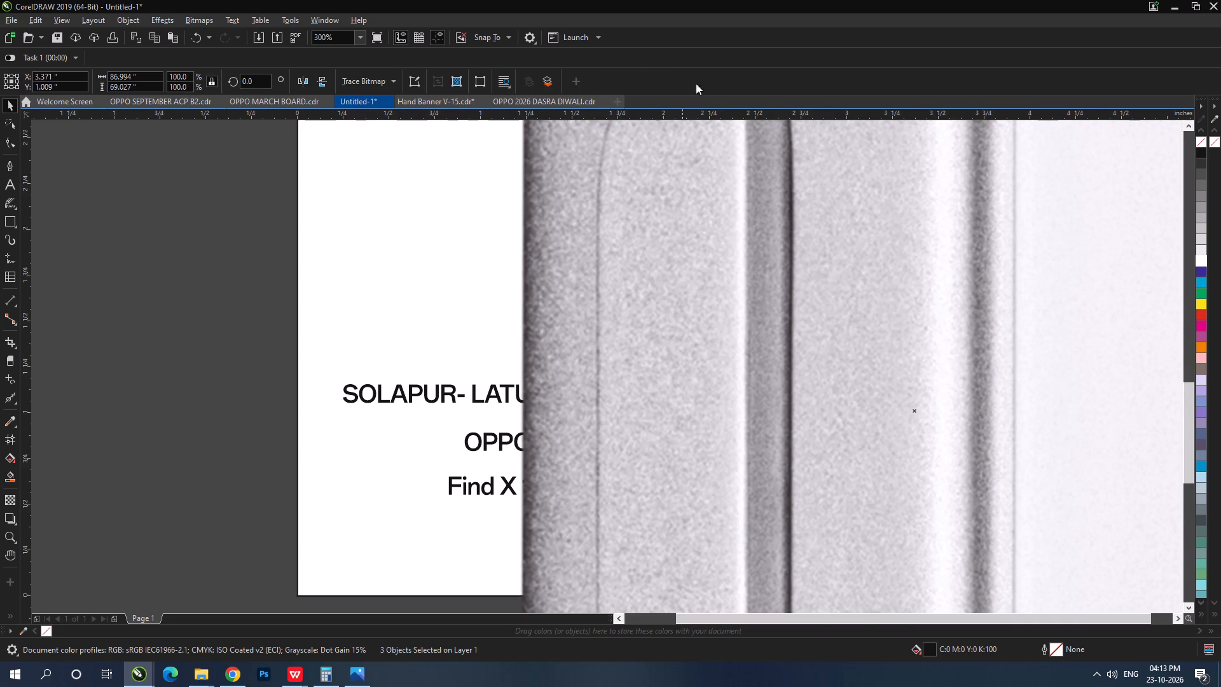
# Scale the imported two-phone image down to about 5.25 in wide.
pyautogui.hotkey('shift', 'F2')
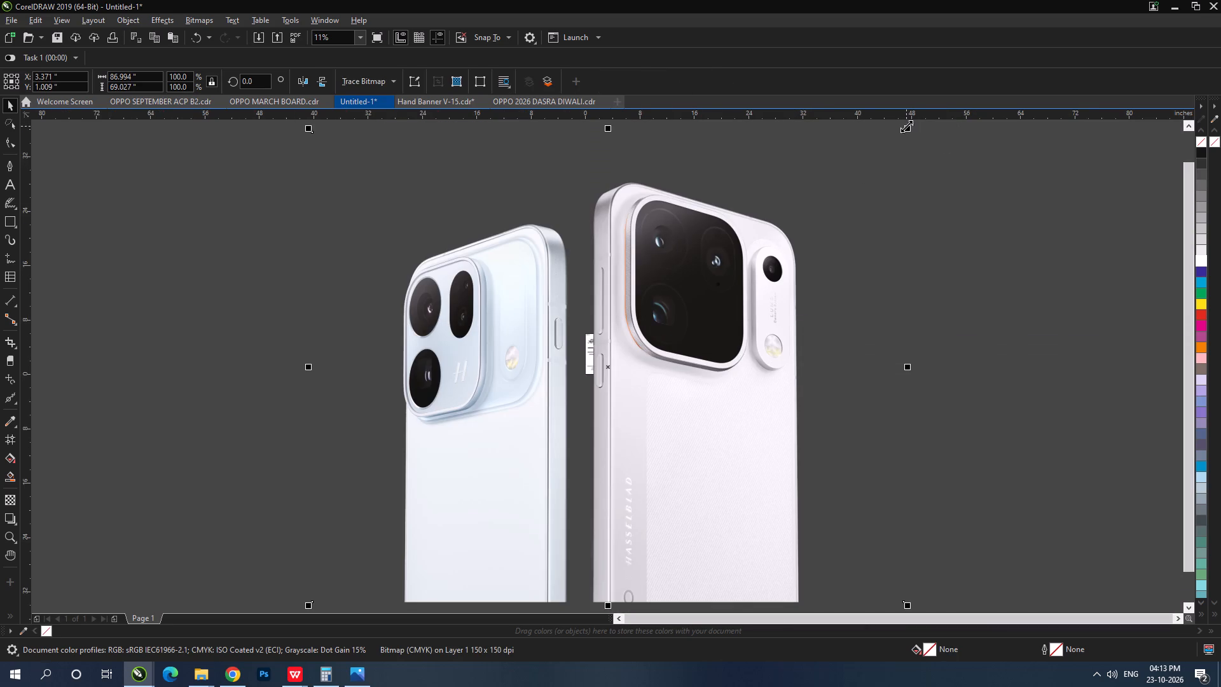
pyautogui.moveTo(906, 126); pyautogui.dragTo(672, 347)
# Move the "Find X10 Series" heading and the two script tagline lines up slightly together.
pyautogui.scroll(2, 629, 369)
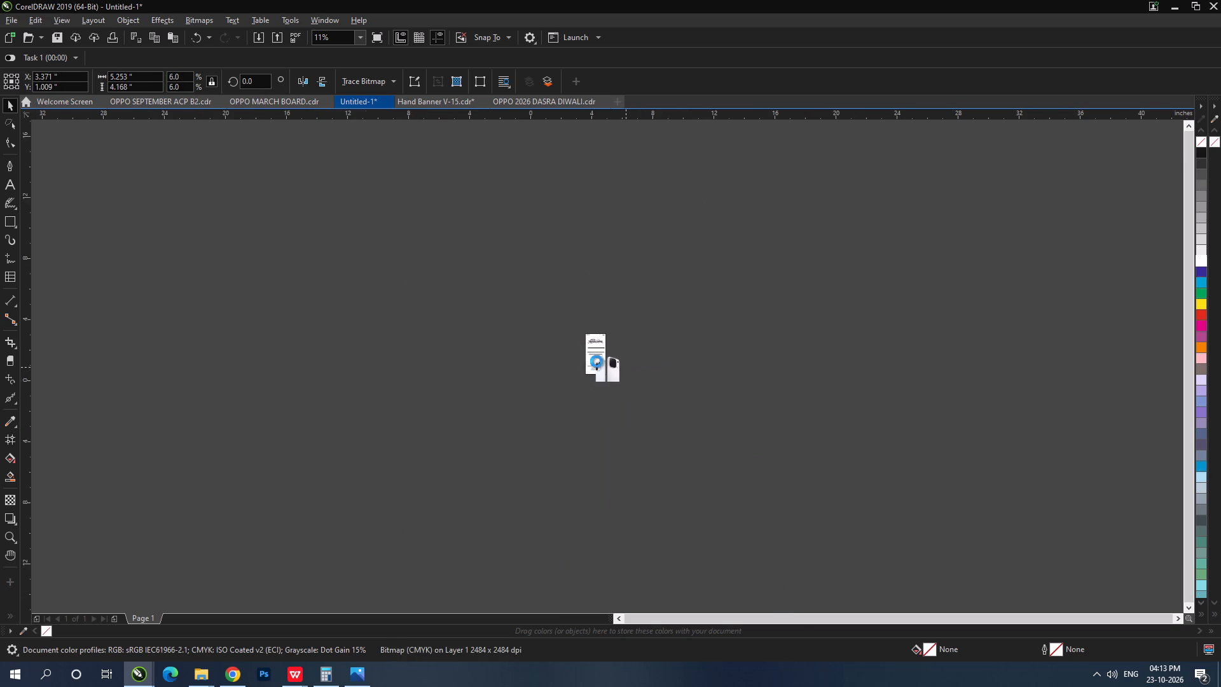
pyautogui.scroll(1, 597, 361)
pyautogui.scroll(-1, 640, 293)
pyautogui.scroll(2, 534, 303)
pyautogui.moveTo(1018, 353); pyautogui.dragTo(424, 225)
pyautogui.moveTo(659, 289); pyautogui.dragTo(658, 275)
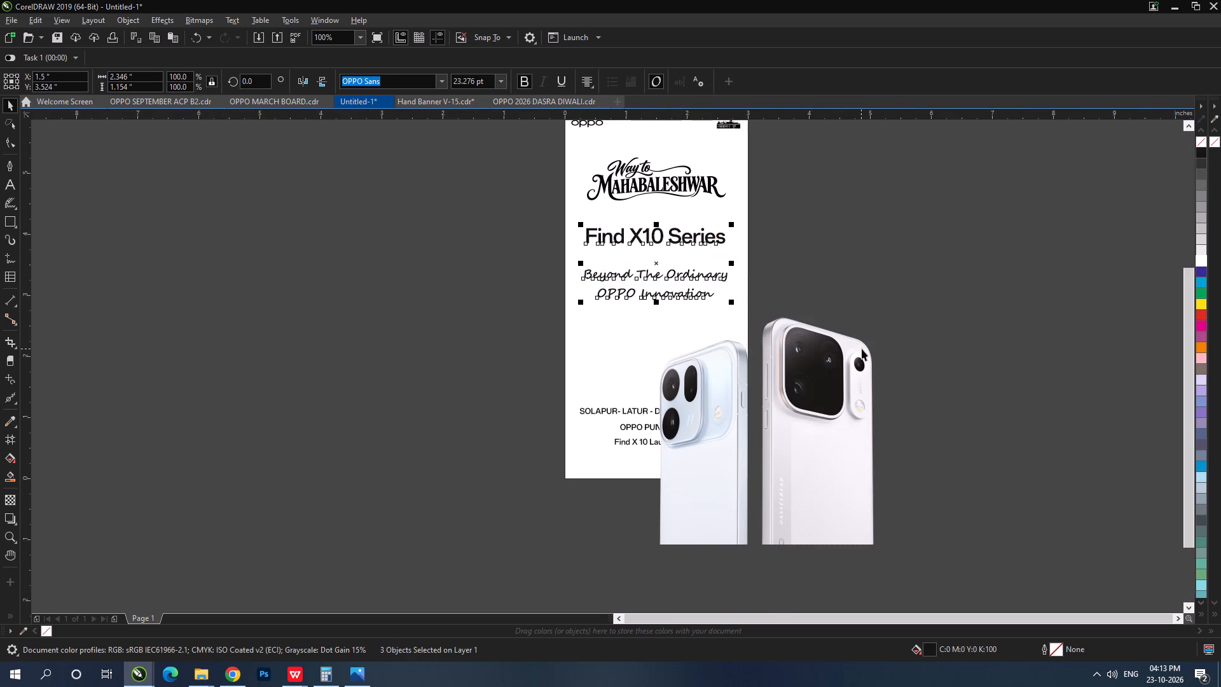
# Move the two script tagline lines up closer beneath the "Find X10 Series" heading.
pyautogui.click(914, 325)
pyautogui.moveTo(934, 333); pyautogui.dragTo(464, 269)
pyautogui.moveTo(693, 279); pyautogui.dragTo(693, 268)
pyautogui.click(880, 427)
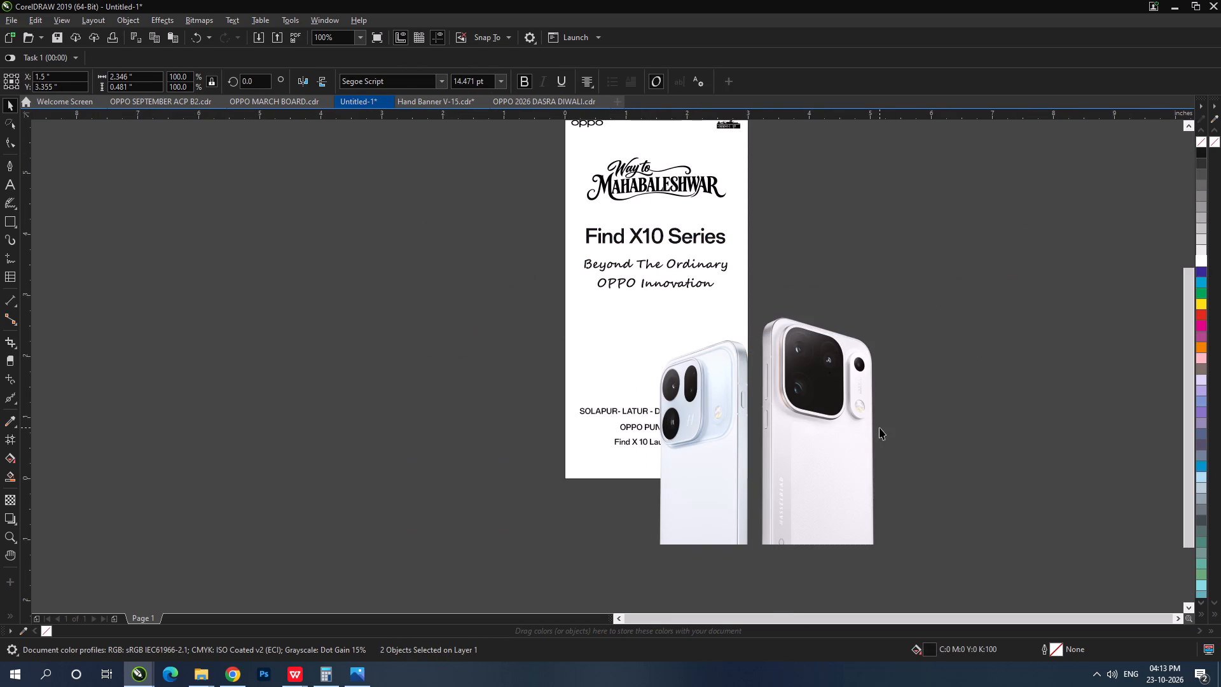
# Shrink the phone image to about 2.55 in wide, place it between the tagline and lower text, and reduce it slightly more.
pyautogui.moveTo(935, 283); pyautogui.dragTo(853, 343)
pyautogui.keyDown('shift'); pyautogui.click(850, 346); pyautogui.keyUp('shift')
pyautogui.moveTo(794, 399); pyautogui.dragTo(707, 342)
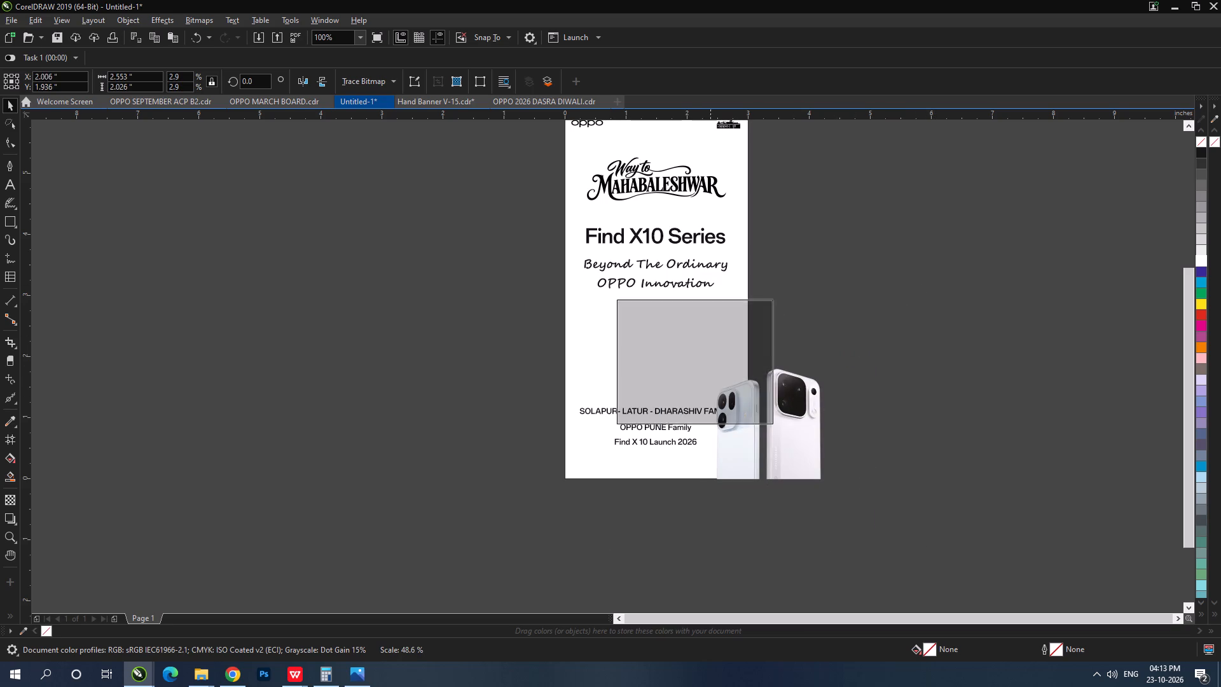
pyautogui.moveTo(707, 342); pyautogui.dragTo(689, 336)
pyautogui.scroll(1, 679, 319)
pyautogui.moveTo(691, 350); pyautogui.dragTo(688, 304)
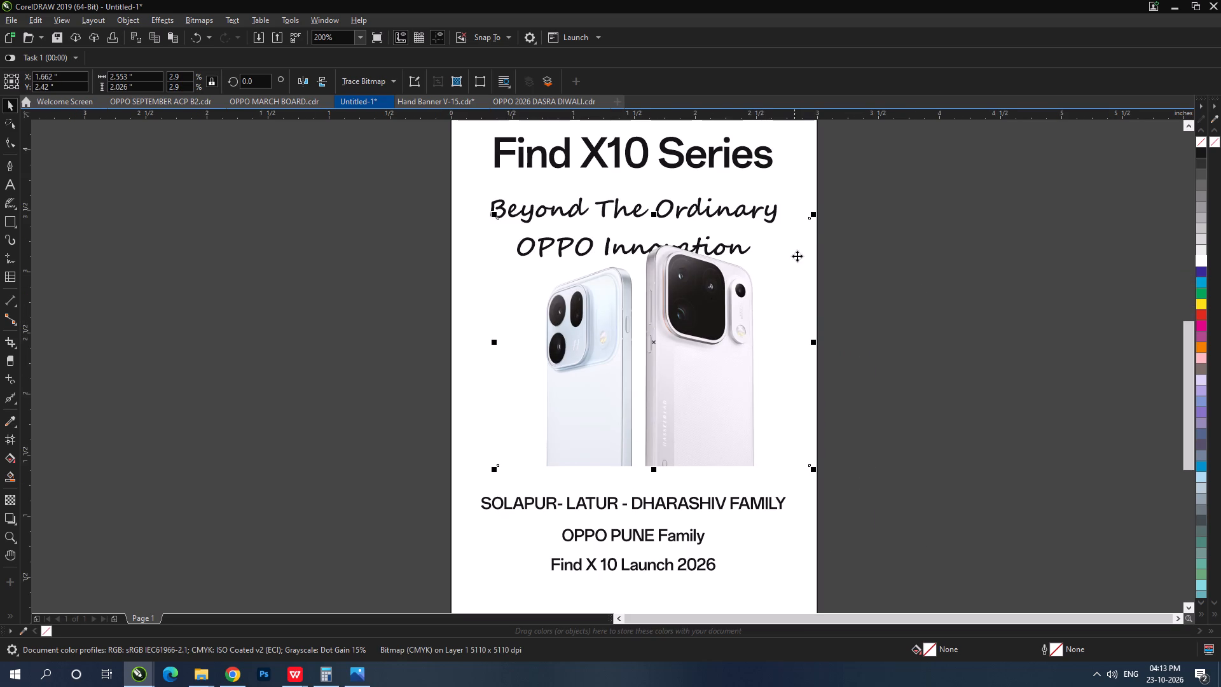
pyautogui.moveTo(815, 214); pyautogui.dragTo(801, 227)
pyautogui.click(899, 358)
# Draw a horizontal line 3 in long across the full page width, just above the phone image's lower edge.
pyautogui.scroll(-1, 570, 331)
pyautogui.scroll(1, 615, 386)
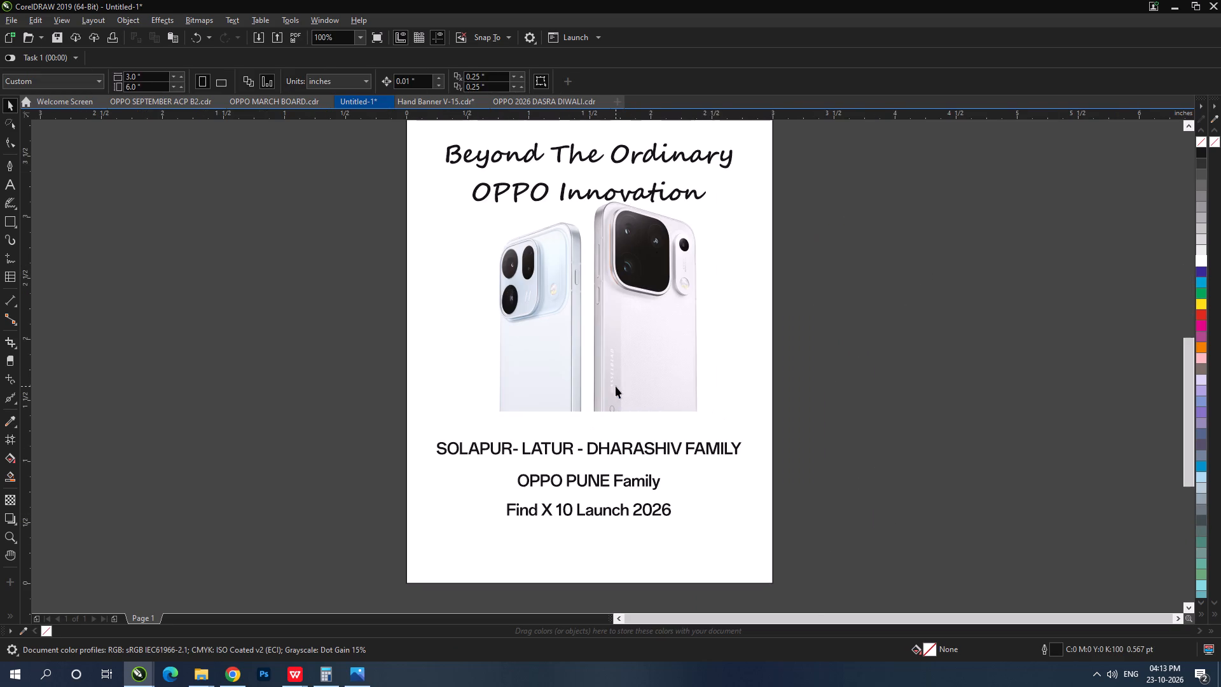
pyautogui.click(891, 352)
pyautogui.click(8, 165)
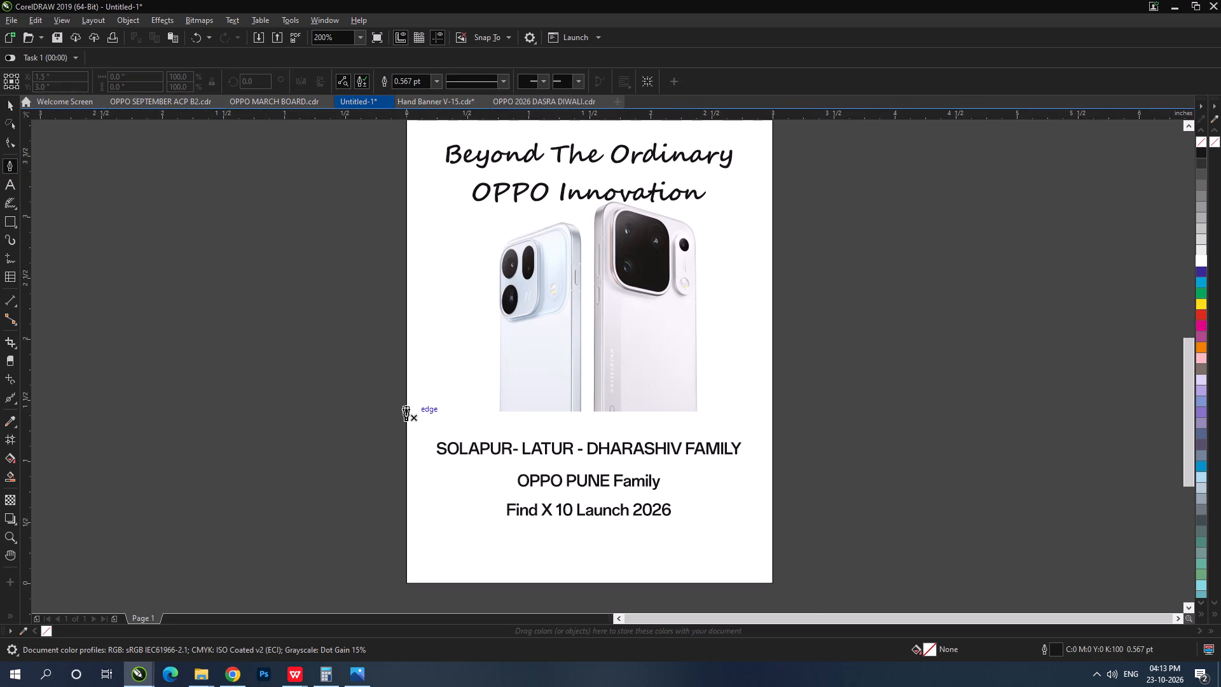
pyautogui.click(407, 403)
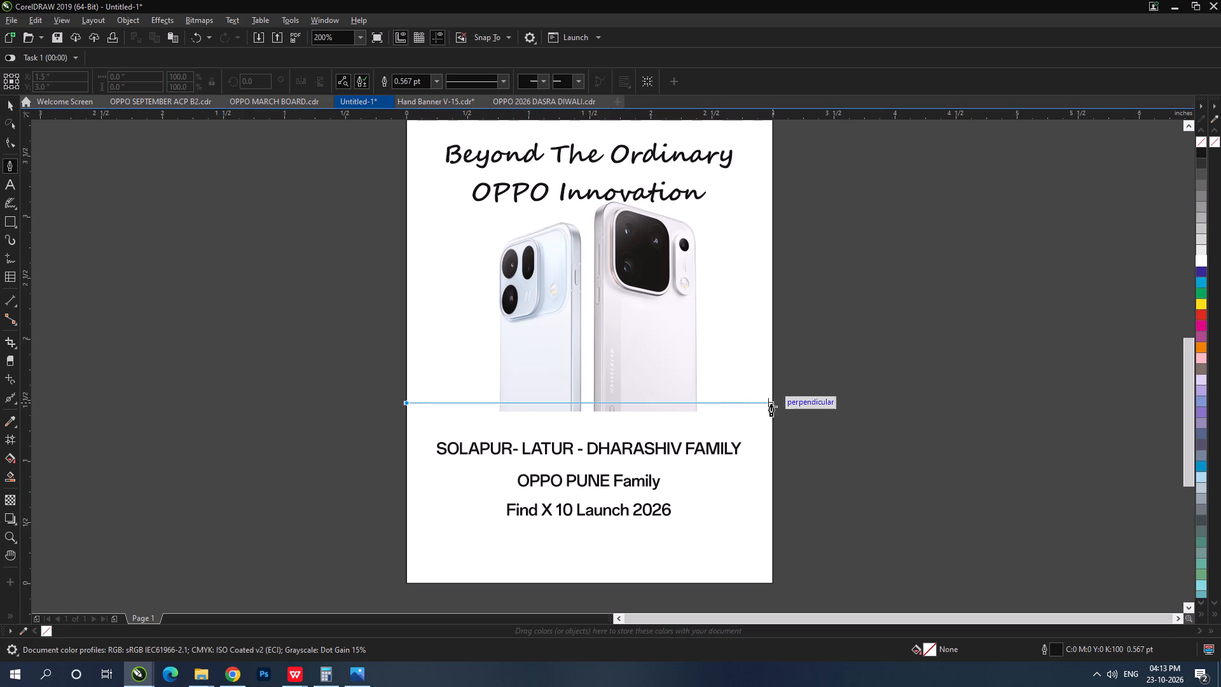
pyautogui.keyDown('shift'); pyautogui.doubleClick(771, 404); pyautogui.keyUp('shift')
pyautogui.click(11, 106)
# Align the bottom edge of the phone image with the horizontal line.
pyautogui.click(582, 380)
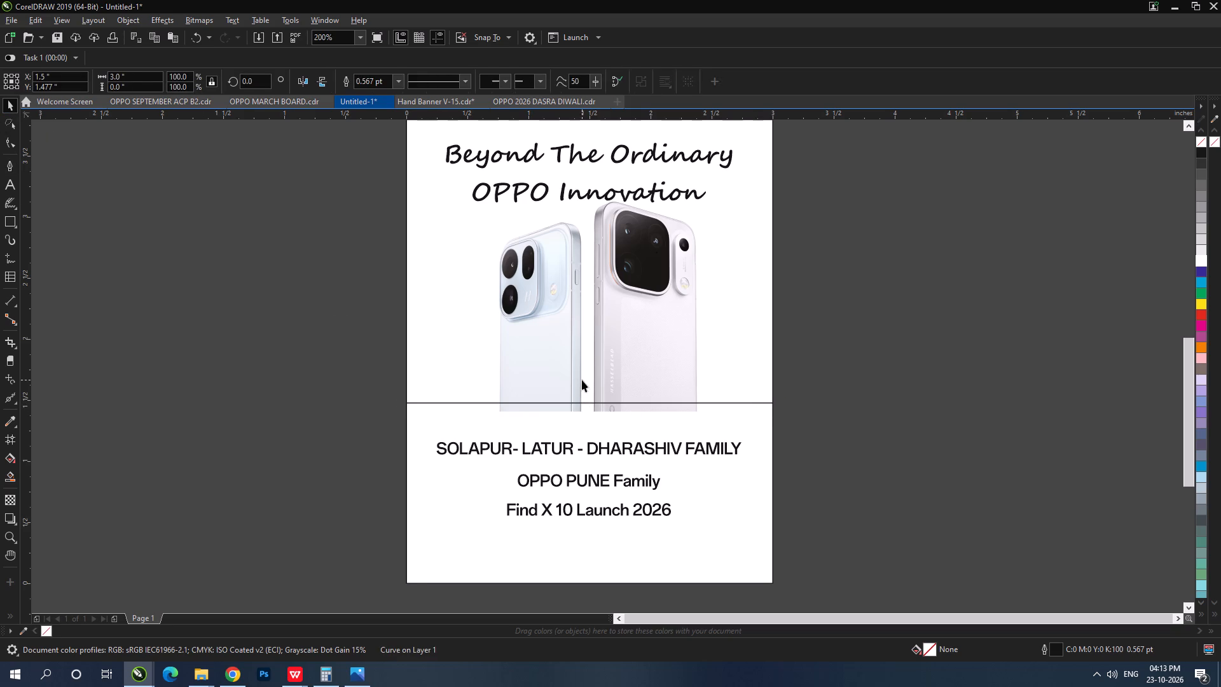
pyautogui.keyDown('shift'); pyautogui.click(620, 401); pyautogui.keyUp('shift')
pyautogui.press('b')
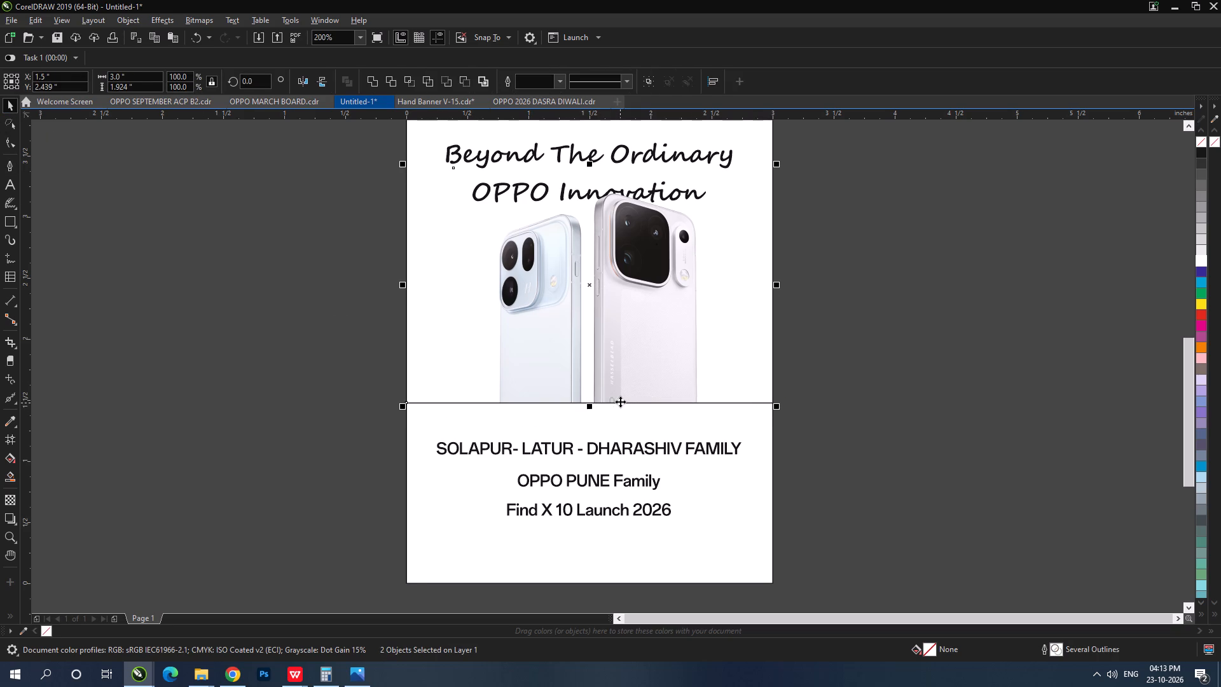
pyautogui.scroll(-1, 645, 429)
pyautogui.click(797, 440)
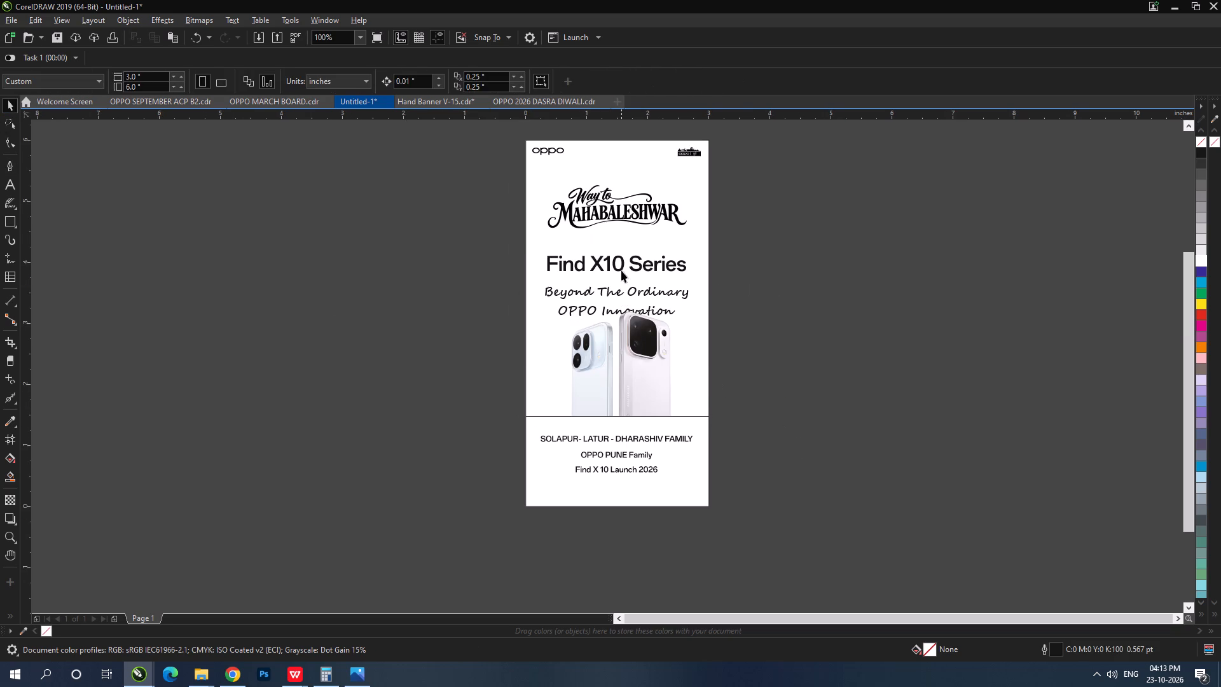
# Move the "Way to Mahabaleshwar" title artwork slightly up.
pyautogui.click(628, 210)
pyautogui.moveTo(637, 210); pyautogui.dragTo(642, 202)
pyautogui.click(808, 253)
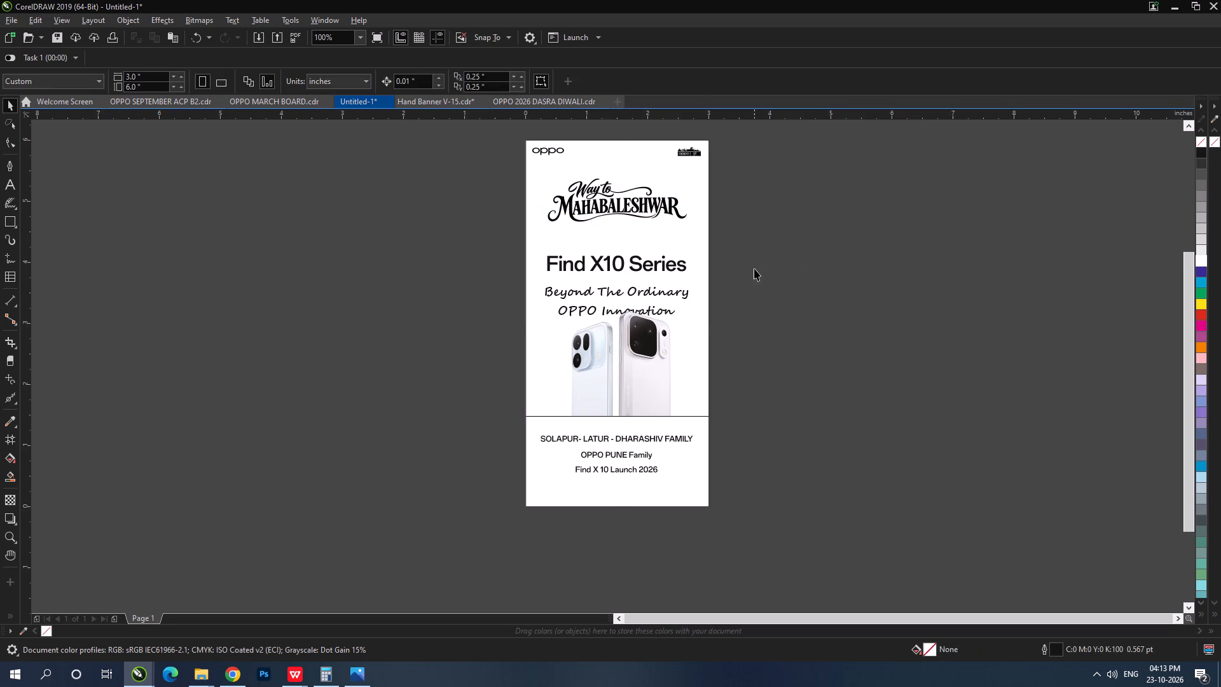
# Select all objects in the design to examine the whole layout.
pyautogui.hotkey('ctrl', 'a')
pyautogui.hotkey('shift', 'F2')
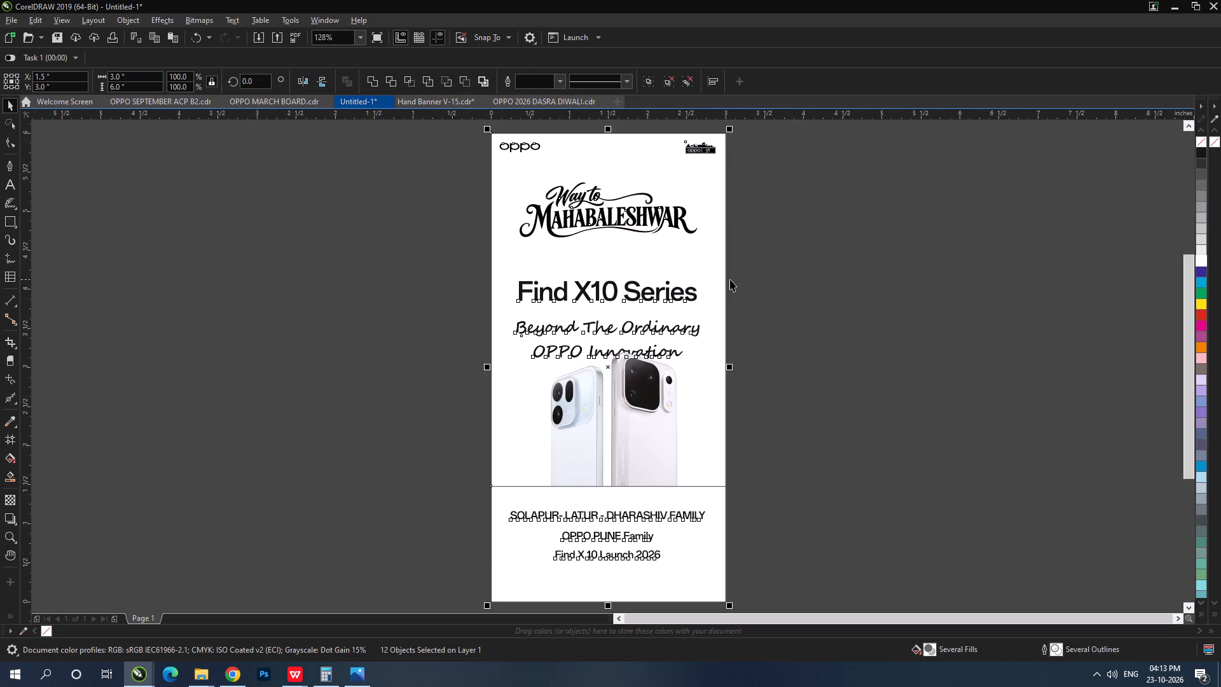
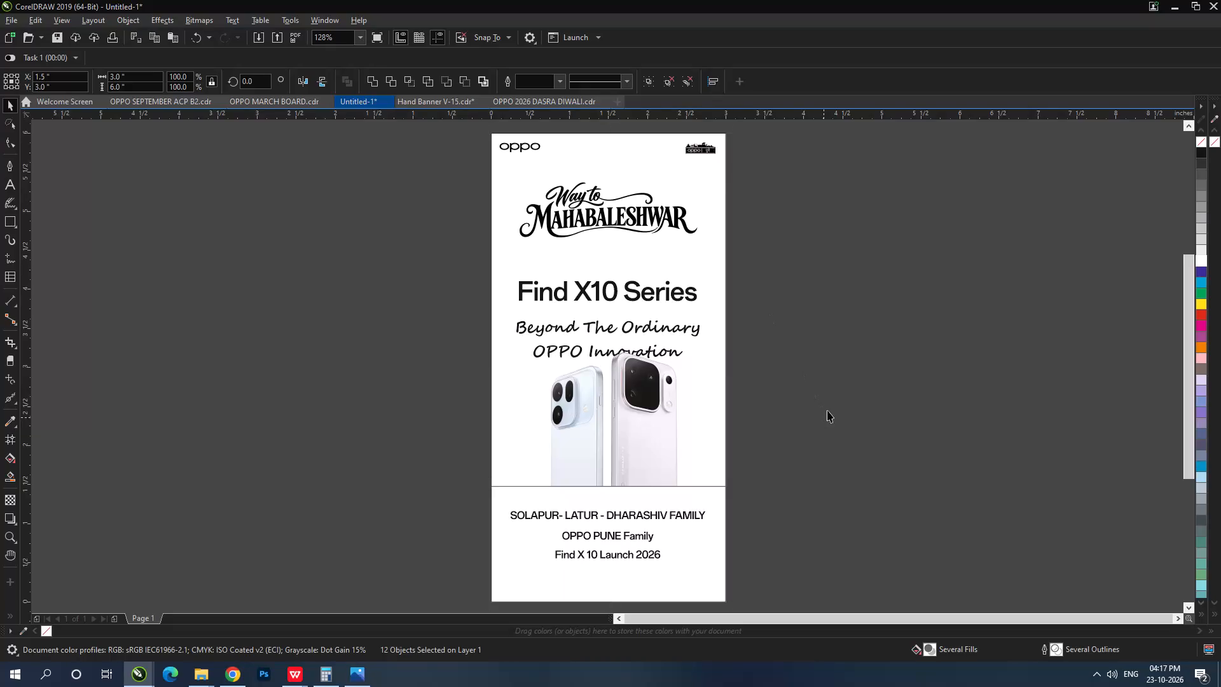
# Move the three headline text lines up clear of the phone image, and shift the "Way to Mahabaleshwar" title slightly up.
pyautogui.moveTo(830, 408); pyautogui.dragTo(412, 302)
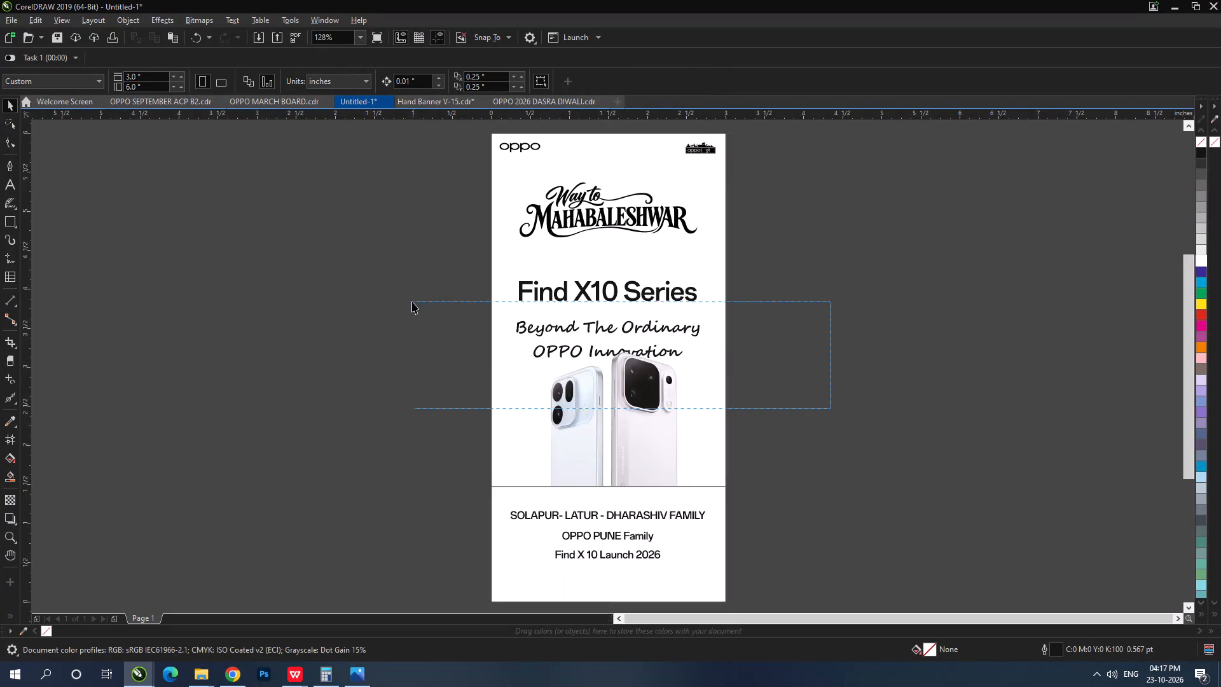
pyautogui.moveTo(412, 302); pyautogui.dragTo(388, 258)
pyautogui.moveTo(607, 287); pyautogui.dragTo(609, 274)
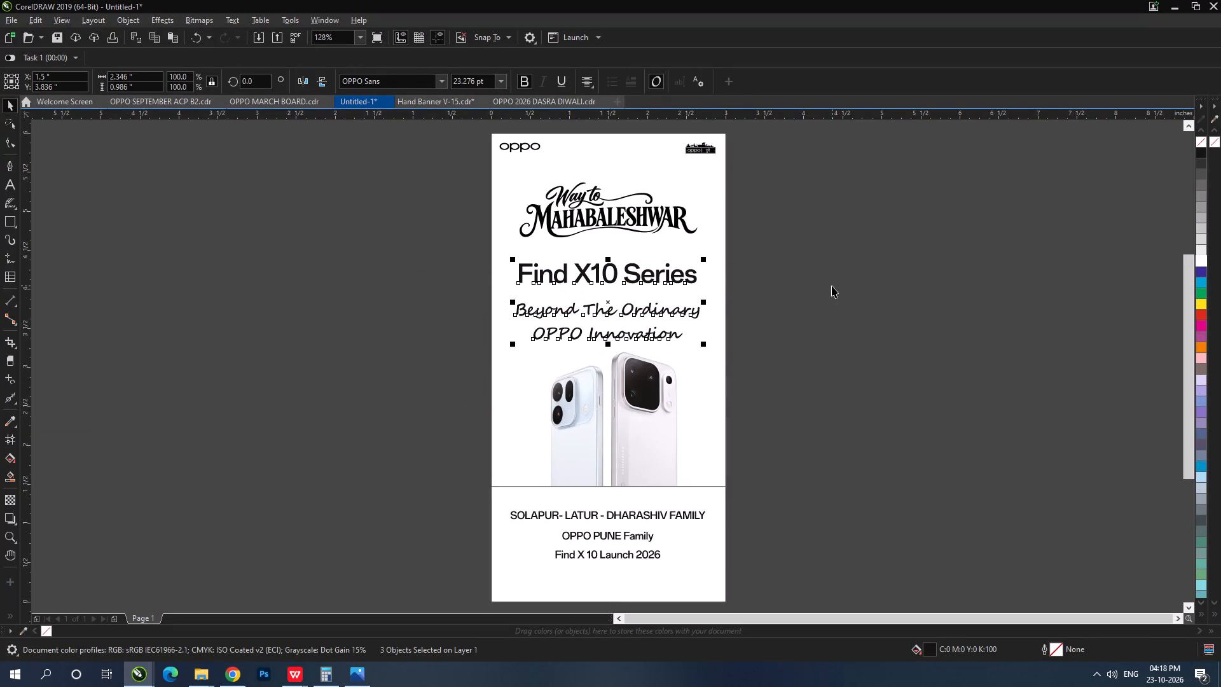
pyautogui.click(832, 286)
pyautogui.click(638, 236)
pyautogui.click(642, 216)
pyautogui.click(628, 275)
pyautogui.moveTo(818, 362); pyautogui.dragTo(352, 259)
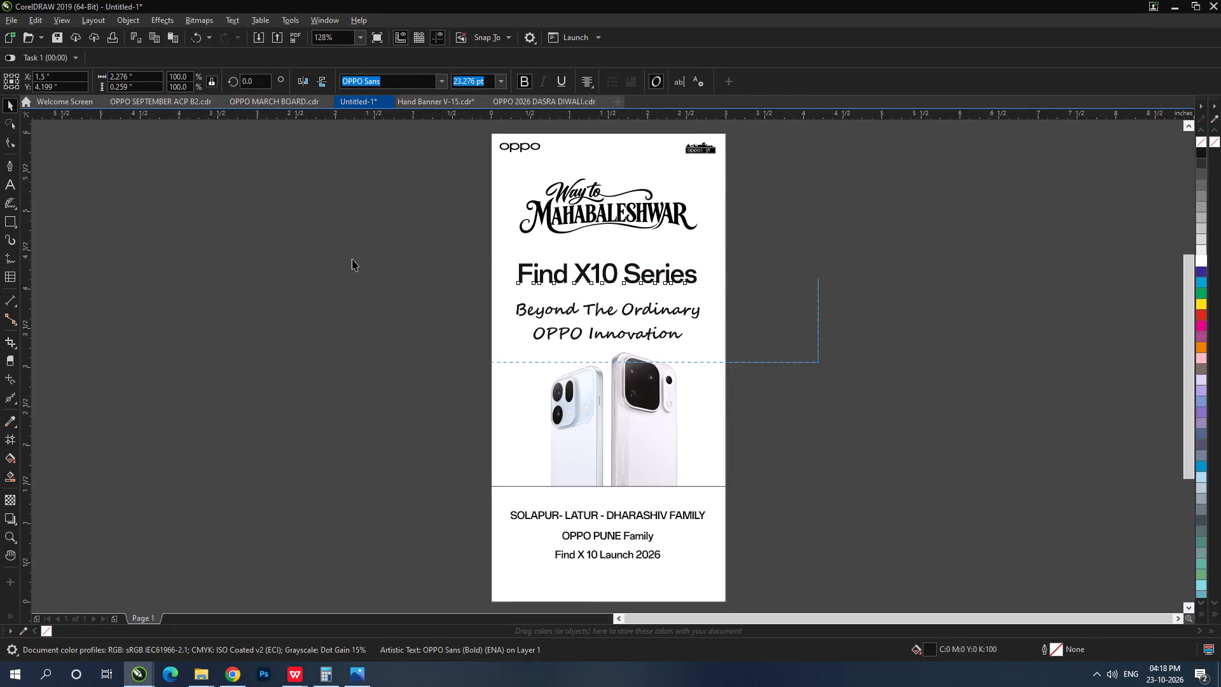
pyautogui.moveTo(352, 259); pyautogui.dragTo(342, 252)
pyautogui.click(586, 272)
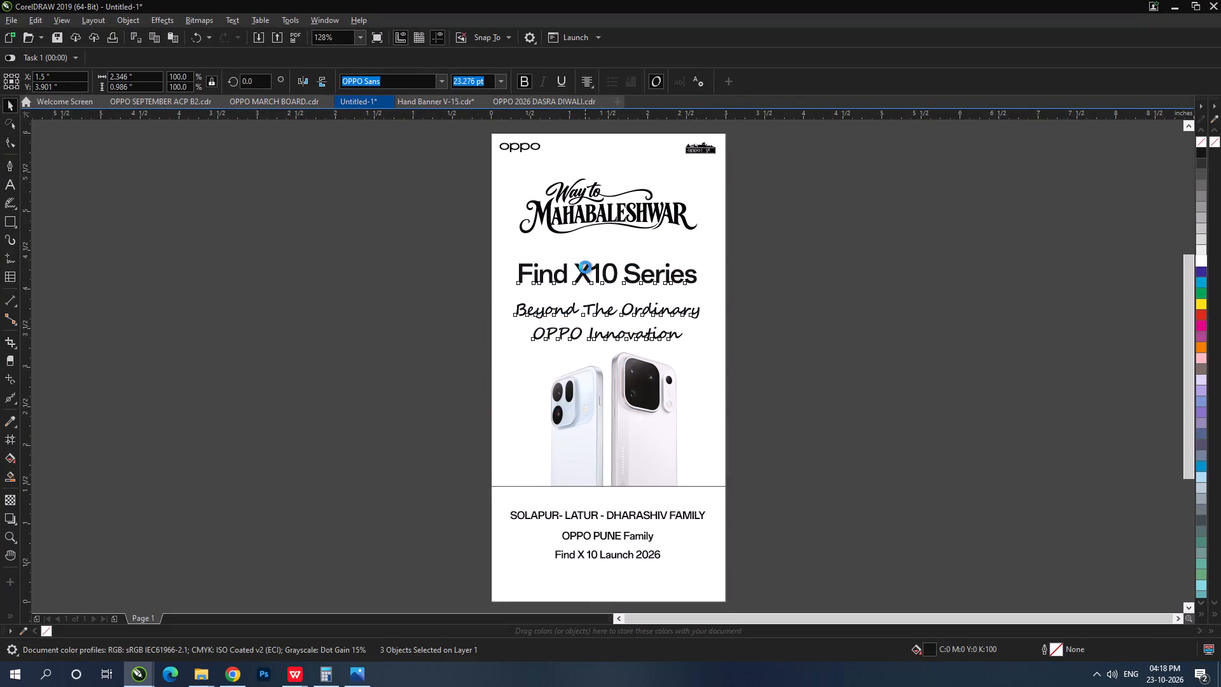
pyautogui.click(841, 332)
# Centre the three footer text lines, move them down and enlarge them slightly to about 2.62 in wide.
pyautogui.click(627, 415)
pyautogui.scroll(-1, 620, 319)
pyautogui.scroll(1, 609, 450)
pyautogui.moveTo(819, 454); pyautogui.dragTo(386, 375)
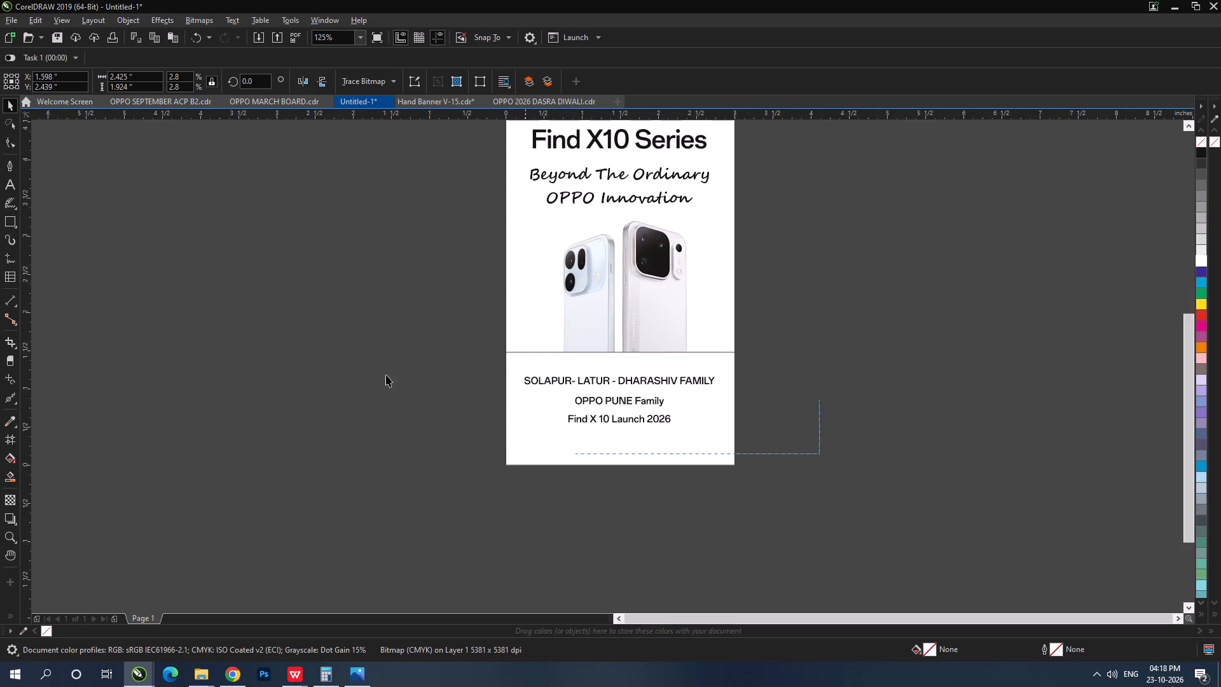
pyautogui.moveTo(386, 375); pyautogui.dragTo(346, 368)
pyautogui.click(346, 368)
pyautogui.moveTo(844, 480); pyautogui.dragTo(366, 352)
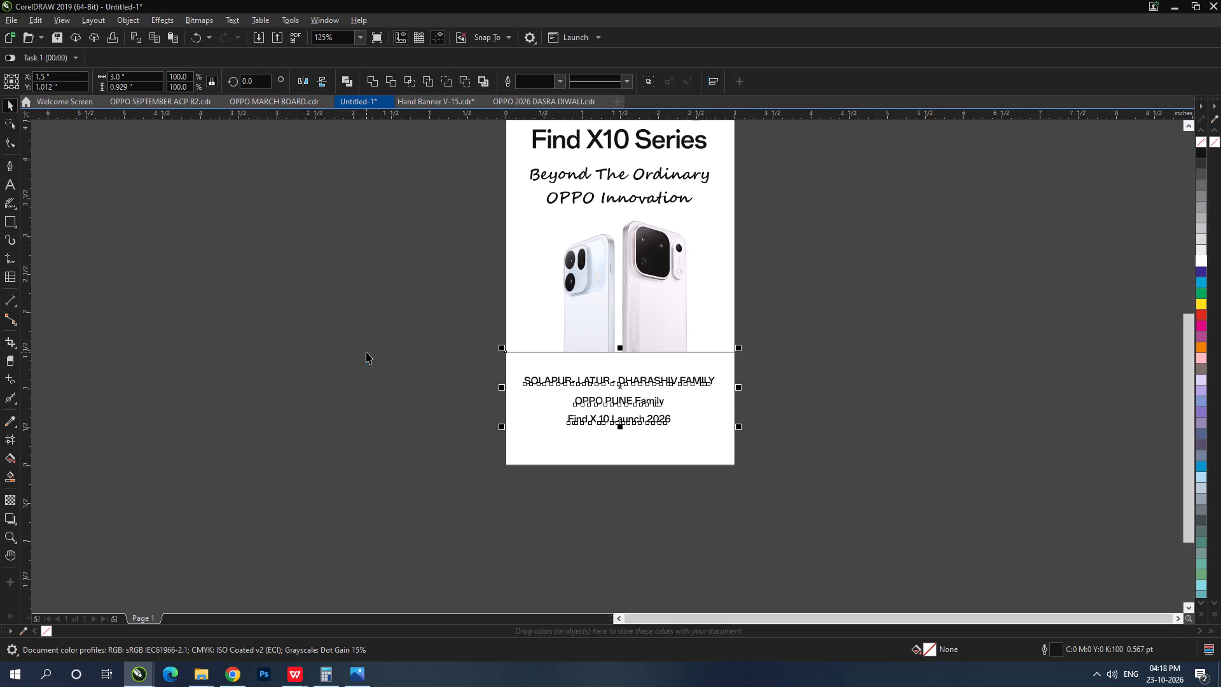
pyautogui.moveTo(840, 470); pyautogui.dragTo(422, 360)
pyautogui.press('c')
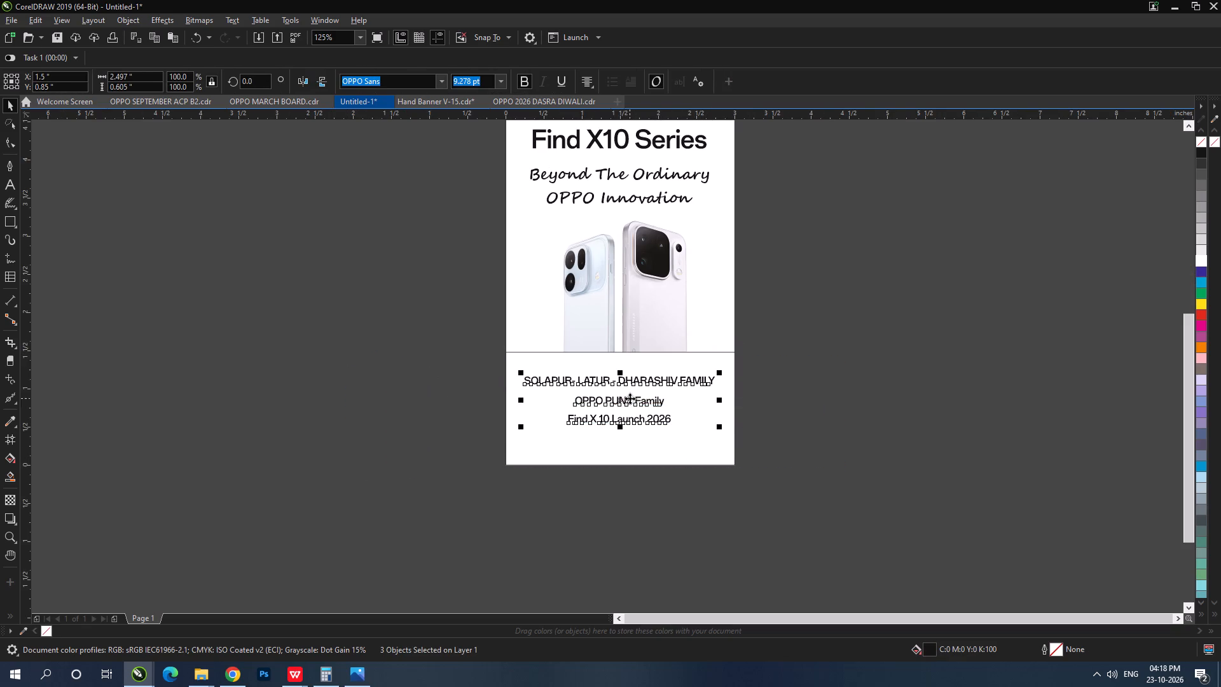
pyautogui.moveTo(630, 398); pyautogui.dragTo(624, 411)
pyautogui.scroll(1, 645, 403)
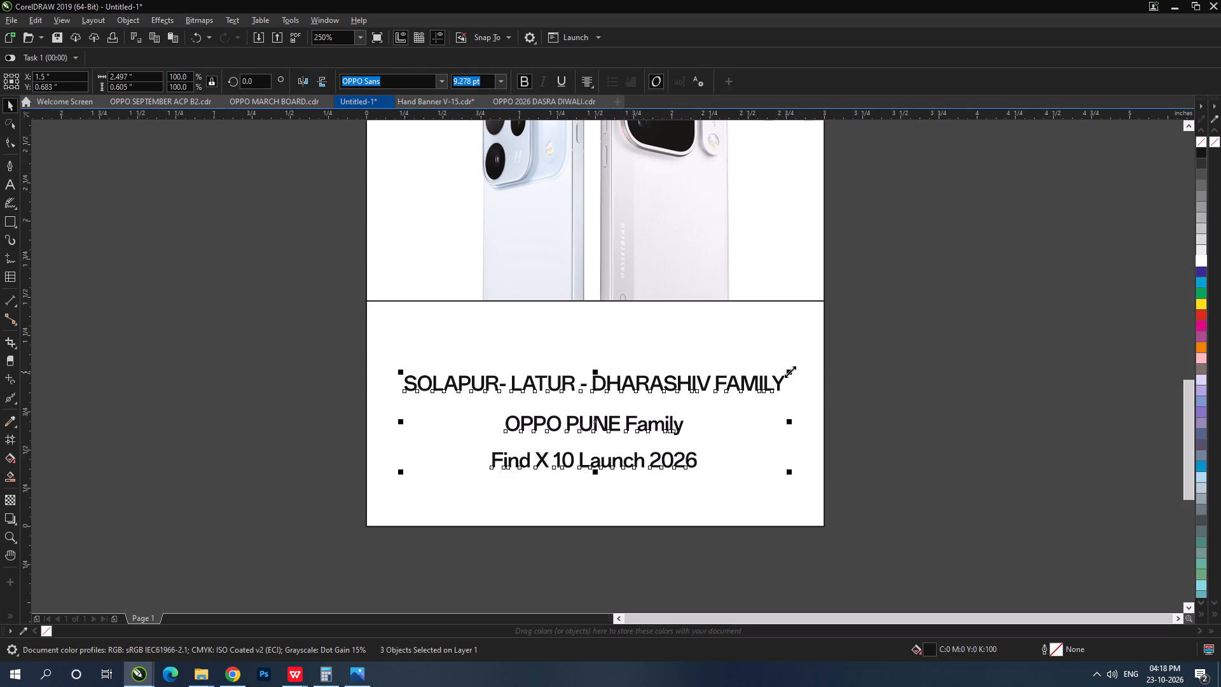
pyautogui.moveTo(790, 371); pyautogui.dragTo(800, 366)
pyautogui.click(799, 456)
# Move the horizontal dividing line down to just above the "SOLAPUR- LATUR - DHARASHIV FAMILY" text.
pyautogui.hotkey('shift', 'F2')
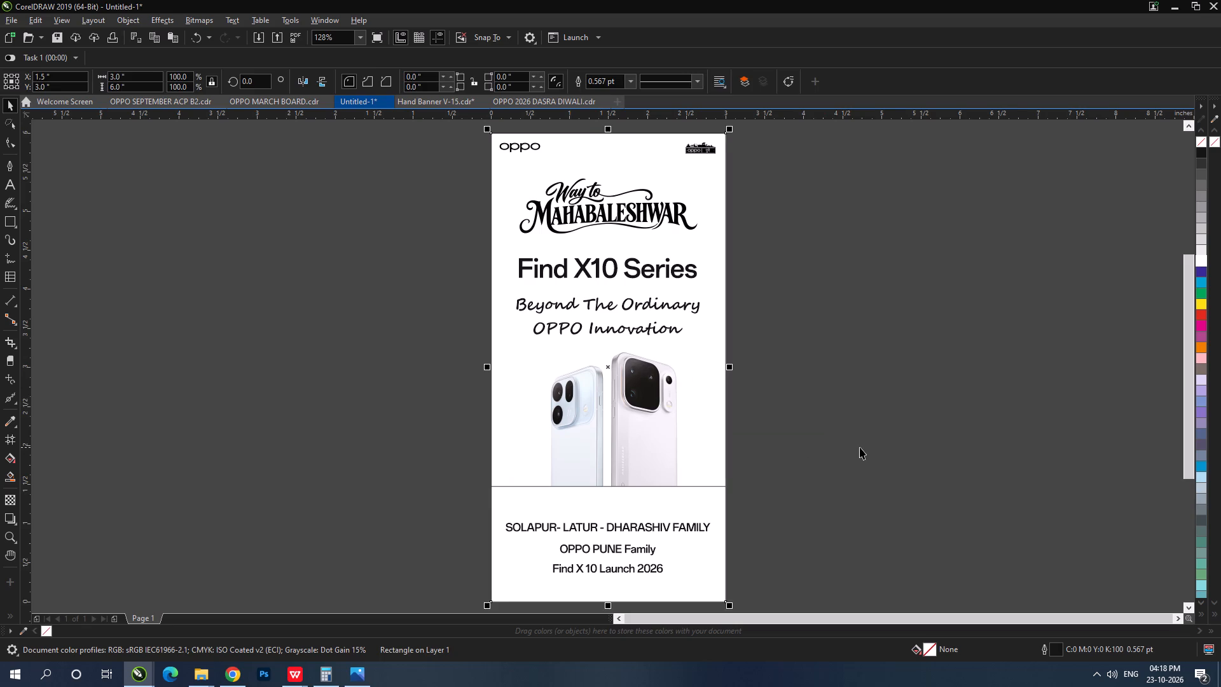
pyautogui.click(860, 447)
pyautogui.moveTo(799, 501); pyautogui.dragTo(376, 453)
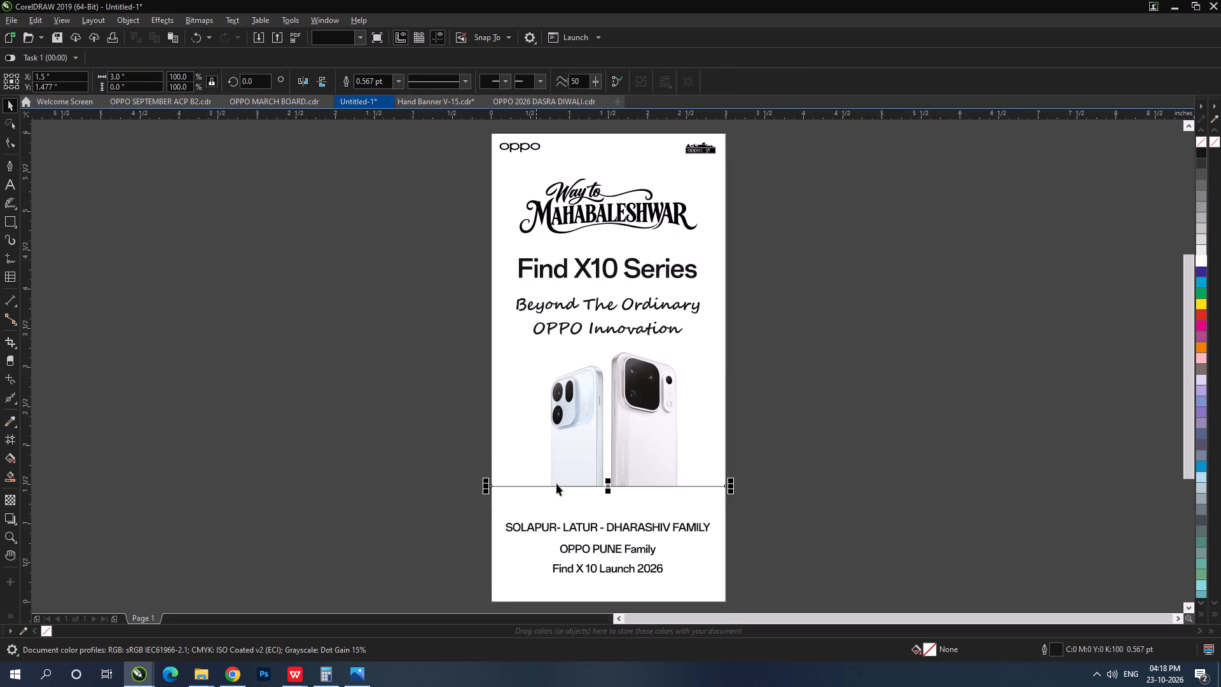
pyautogui.moveTo(598, 486); pyautogui.dragTo(600, 508)
# Enlarge the phone image to about 2.78 by 2.21 in so it reaches the dividing line, and centre it on the page.
pyautogui.click(624, 454)
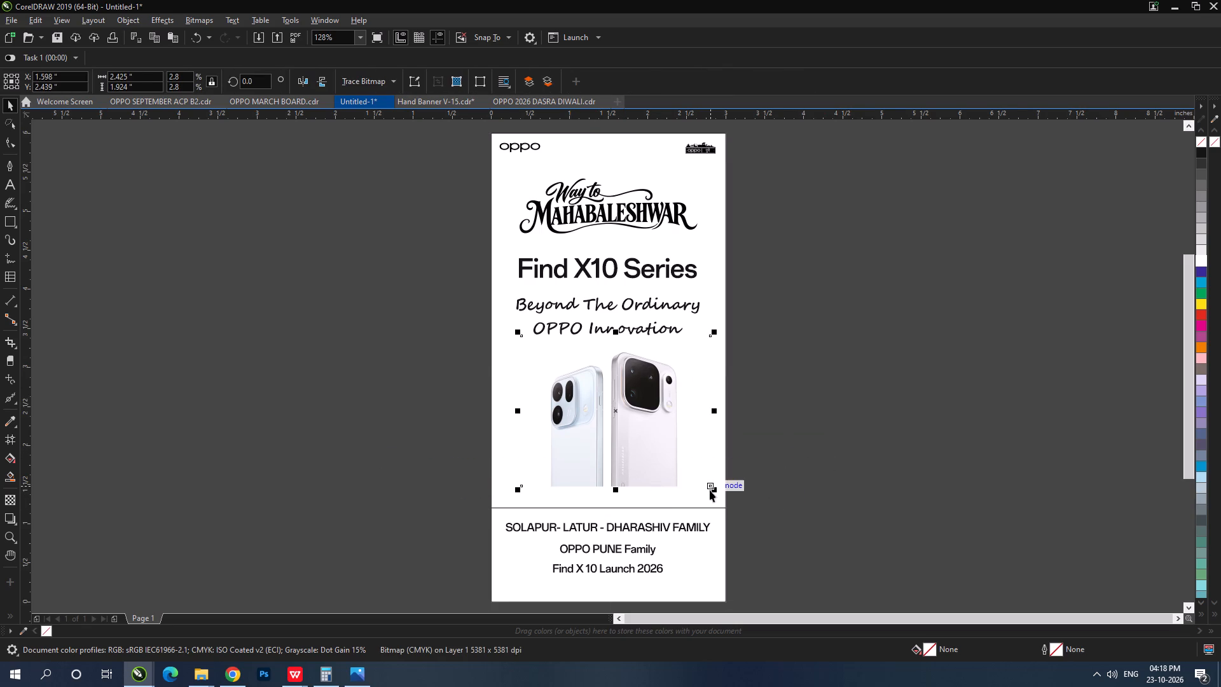
pyautogui.moveTo(716, 489); pyautogui.dragTo(744, 518)
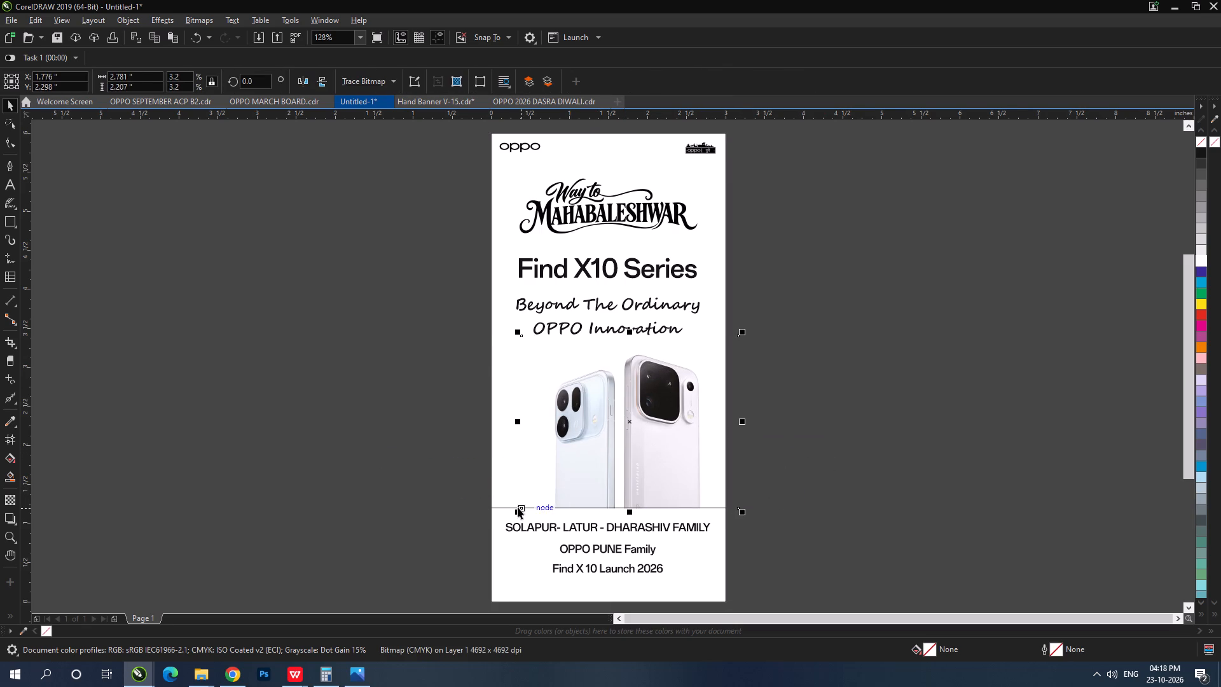
pyautogui.keyDown('shift'); pyautogui.click(504, 508); pyautogui.keyUp('shift')
pyautogui.press('c')
pyautogui.click(397, 485)
pyautogui.click(647, 438)
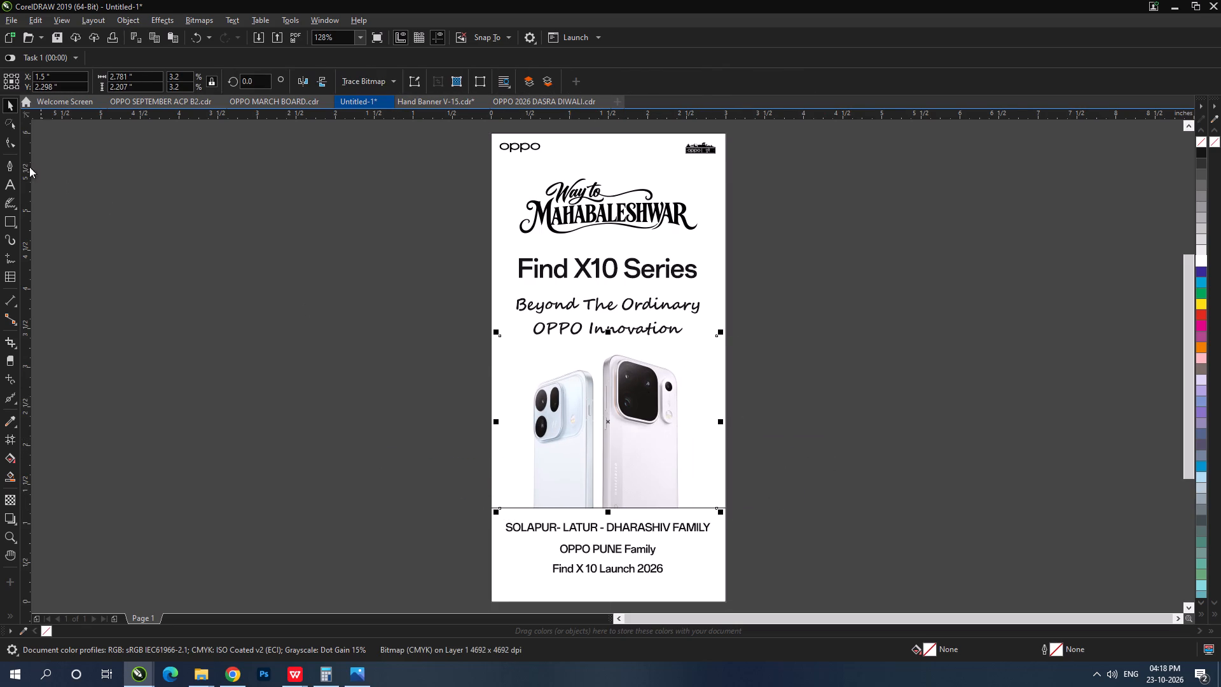
# Crop the phone image by moving its left edge nodes inward about 0.28 in, close to the blue phone.
pyautogui.click(6, 137)
pyautogui.moveTo(403, 287); pyautogui.dragTo(565, 554)
pyautogui.scroll(1, 584, 521)
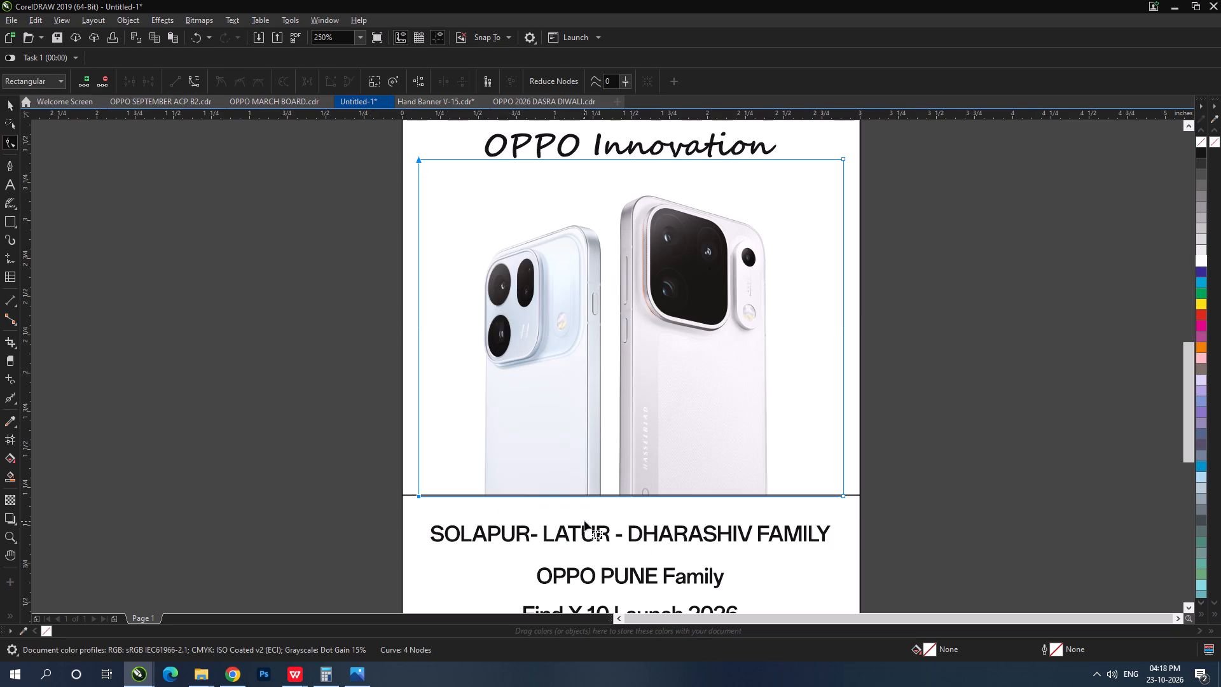
pyautogui.press('Right')
pyautogui.press('Right')
pyautogui.press('Right')
pyautogui.press('Right')
pyautogui.press('Right')
pyautogui.press('Right')
pyautogui.press('Right')
pyautogui.press('Right')
pyautogui.press('Right')
pyautogui.press('Right')
pyautogui.press('Right')
pyautogui.press('Right')
pyautogui.press('Right')
pyautogui.press('Right')
pyautogui.press('Right')
pyautogui.press('Right')
pyautogui.press('Right')
pyautogui.press('Right')
pyautogui.press('Right')
pyautogui.press('Right')
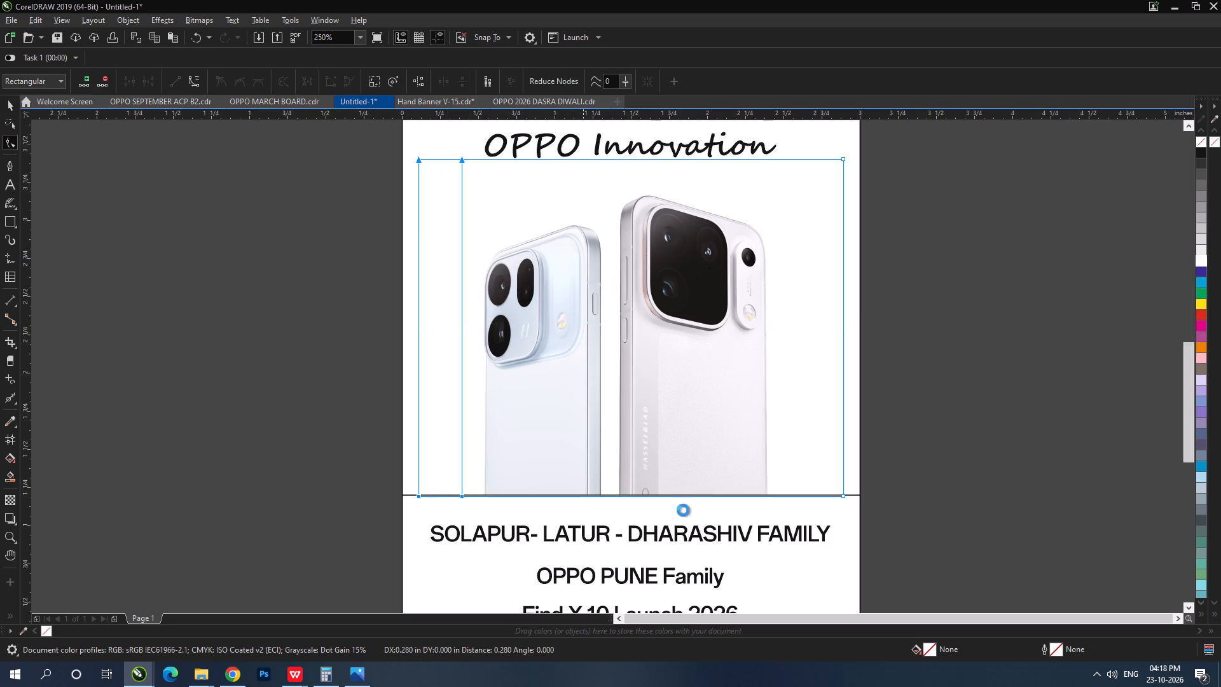
# Crop the phone image's right side by moving its right edge nodes inward, close to the white phone.
pyautogui.moveTo(921, 532); pyautogui.dragTo(768, 133)
pyautogui.press('Left')
pyautogui.press('Left')
pyautogui.press('Left')
pyautogui.press('Left')
pyautogui.press('Left')
pyautogui.press('Left')
pyautogui.press('Left')
pyautogui.press('Left')
pyautogui.press('Left')
pyautogui.press('Left')
pyautogui.press('Left')
pyautogui.press('Left')
pyautogui.press('Left')
pyautogui.press('Left')
pyautogui.press('Left')
pyautogui.press('Left')
pyautogui.press('Left')
pyautogui.press('Left')
pyautogui.press('Left')
pyautogui.press('Left')
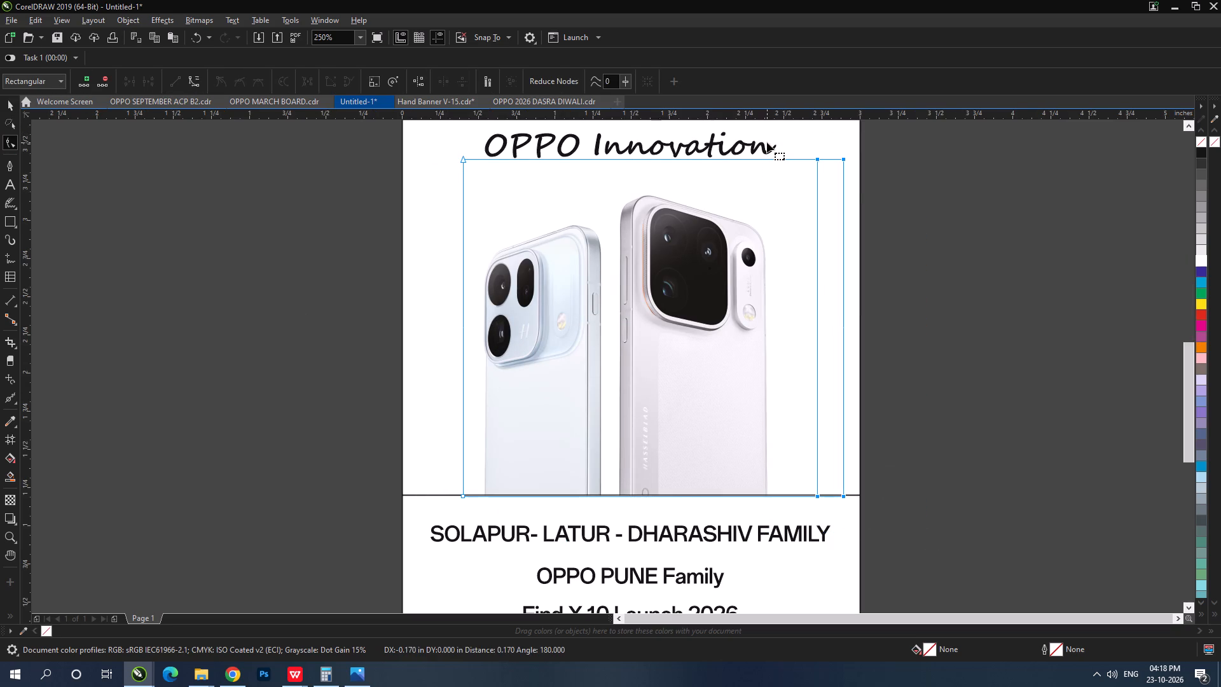
# Crop the phone image's top by moving its upper edge nodes down to just above the taller phone.
pyautogui.moveTo(410, 142); pyautogui.dragTo(853, 240)
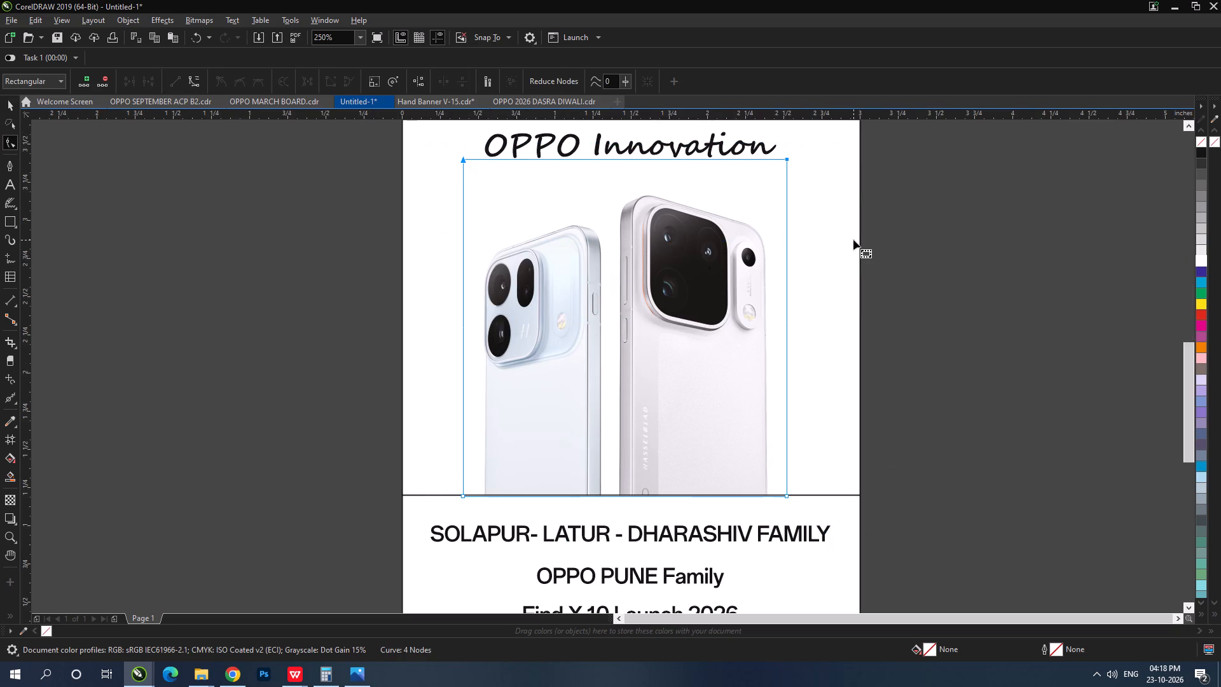
pyautogui.press('Down')
pyautogui.press('Down')
pyautogui.press('Down')
pyautogui.press('Down')
pyautogui.press('Down')
pyautogui.press('Down')
pyautogui.press('Down')
pyautogui.press('Down')
pyautogui.press('Down')
pyautogui.press('Down')
pyautogui.press('Down')
pyautogui.press('Down')
pyautogui.press('Down')
pyautogui.press('Down')
pyautogui.press('Down')
pyautogui.press('Down')
pyautogui.press('Down')
pyautogui.press('Down')
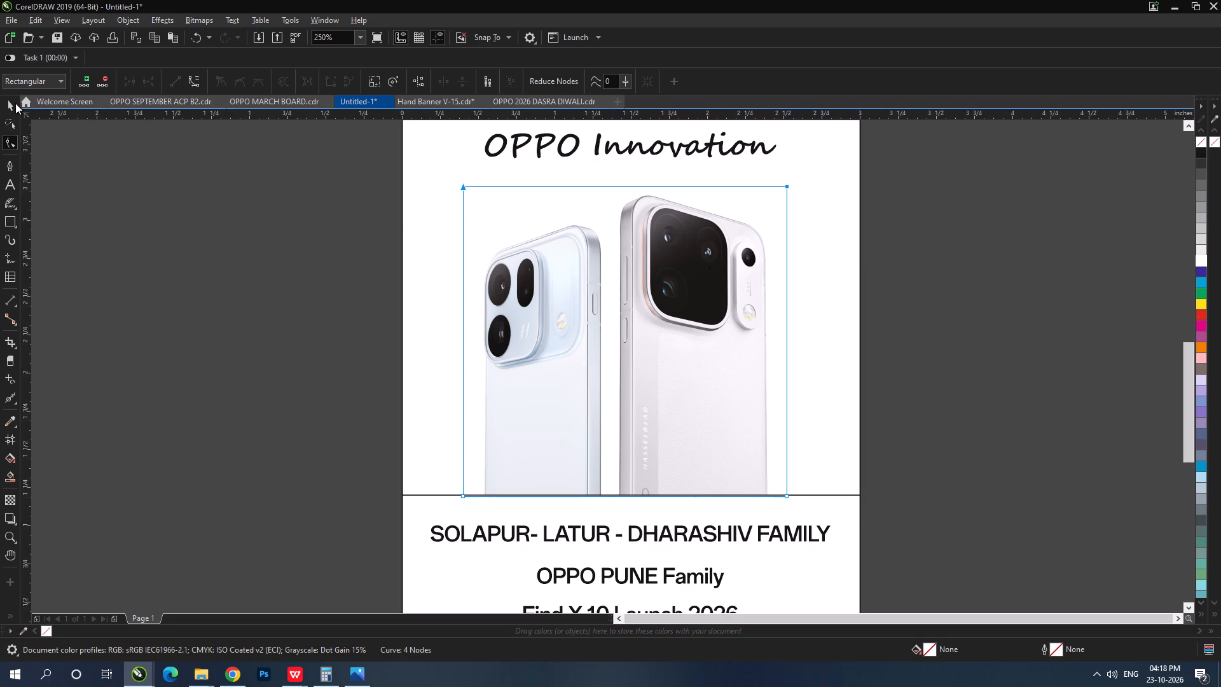
pyautogui.click(9, 103)
# Centre the headline text lines and the phone image horizontally on the page.
pyautogui.scroll(-2, 730, 345)
pyautogui.hotkey('ctrl', 'a')
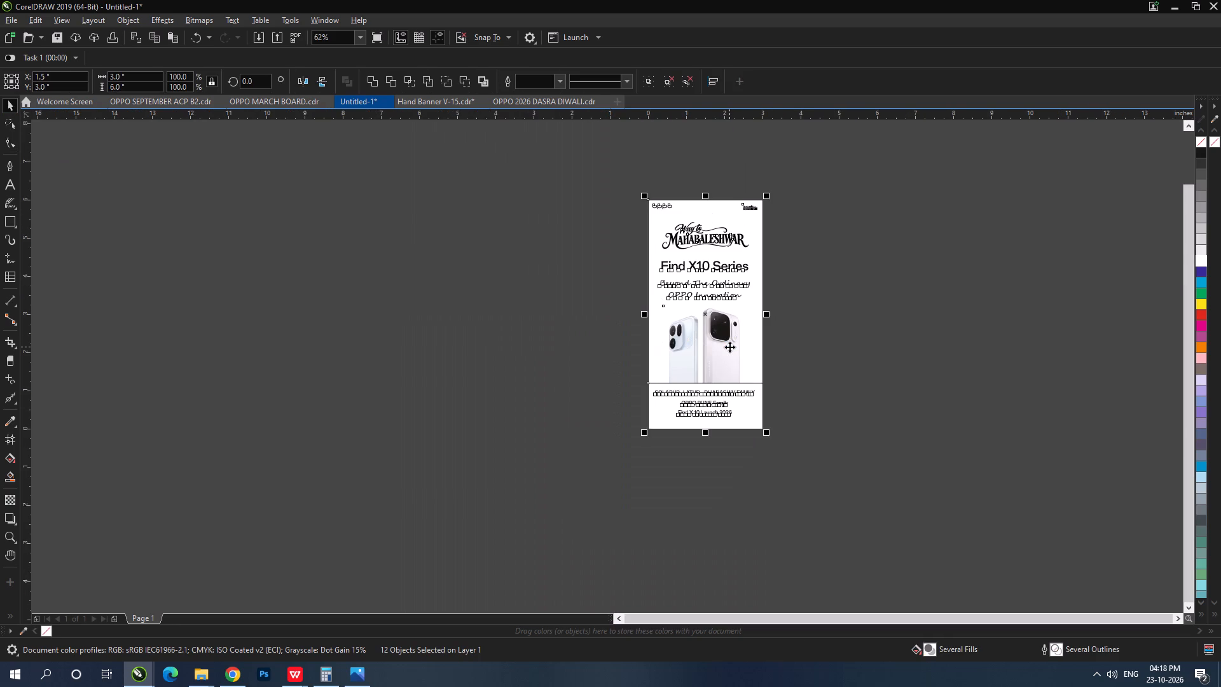
pyautogui.hotkey('shift', 'F2')
pyautogui.click(862, 341)
pyautogui.moveTo(885, 384); pyautogui.dragTo(314, 229)
pyautogui.press('c')
pyautogui.keyDown('shift'); pyautogui.click(712, 198); pyautogui.keyUp('shift')
pyautogui.press('c')
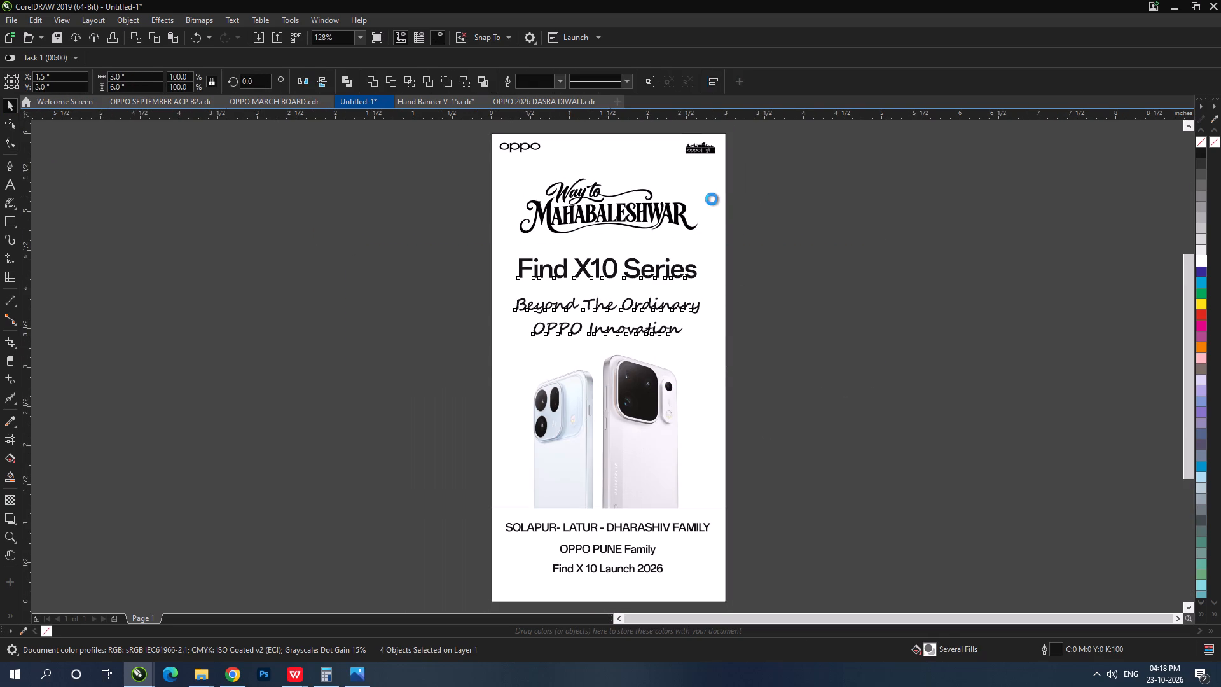
pyautogui.click(813, 241)
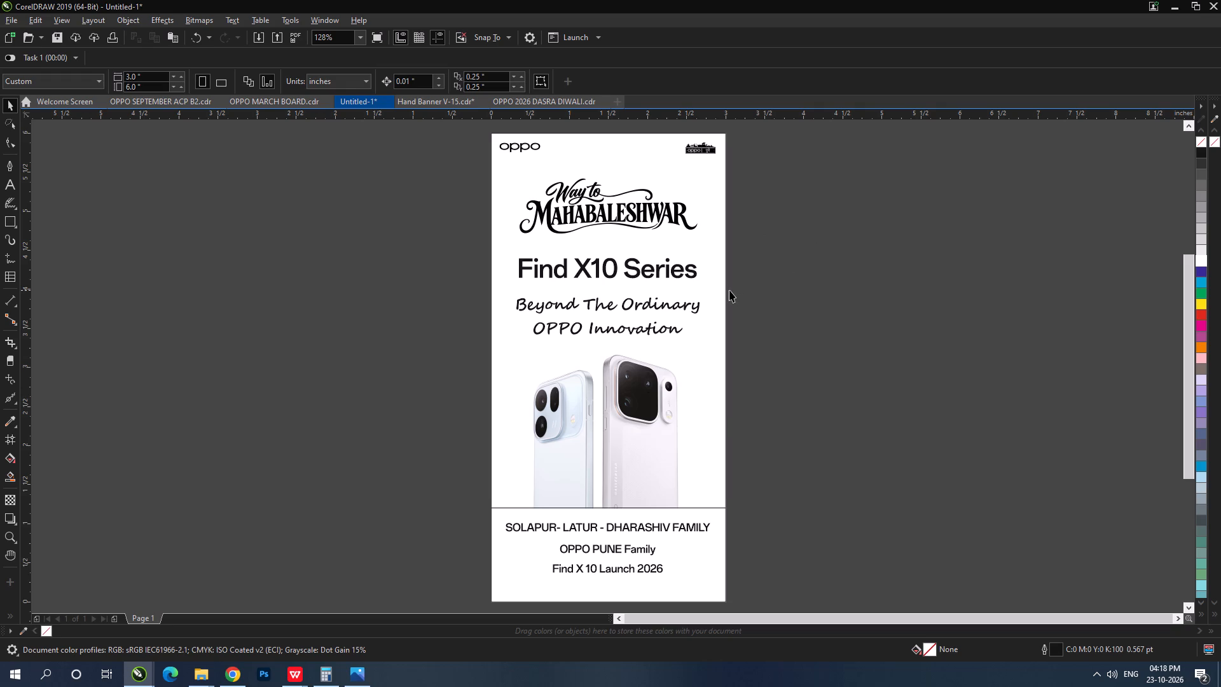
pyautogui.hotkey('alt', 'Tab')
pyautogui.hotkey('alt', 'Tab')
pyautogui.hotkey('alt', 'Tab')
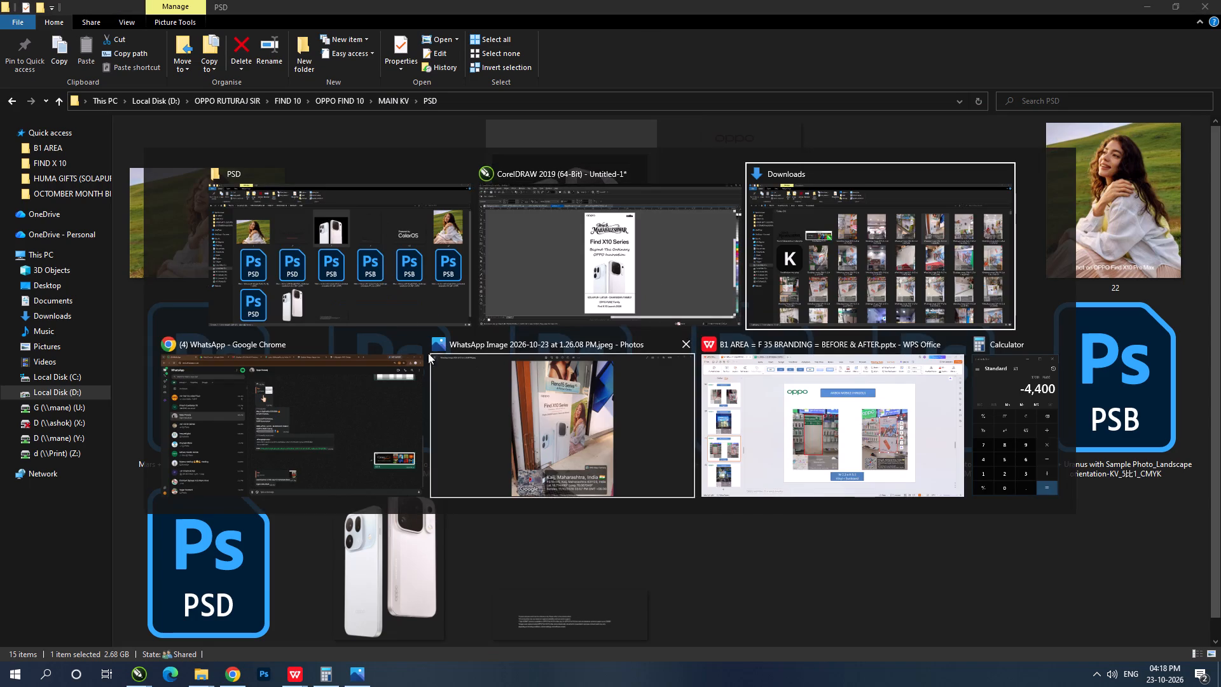
# Switch to CorelDRAW and fill the "Way to Mahabaleshwar" title lettering with orange.
pyautogui.keyDown('alt'); pyautogui.click(625, 267); pyautogui.keyUp('alt')
pyautogui.click(929, 424)
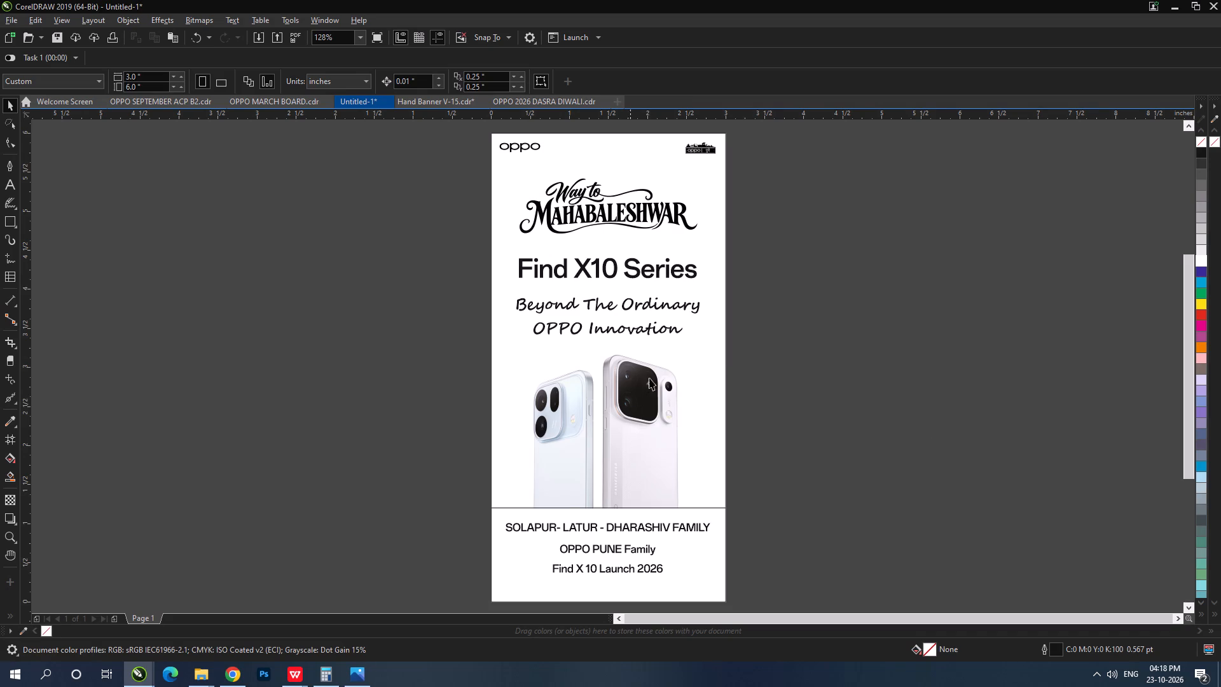
pyautogui.click(584, 210)
pyautogui.click(588, 216)
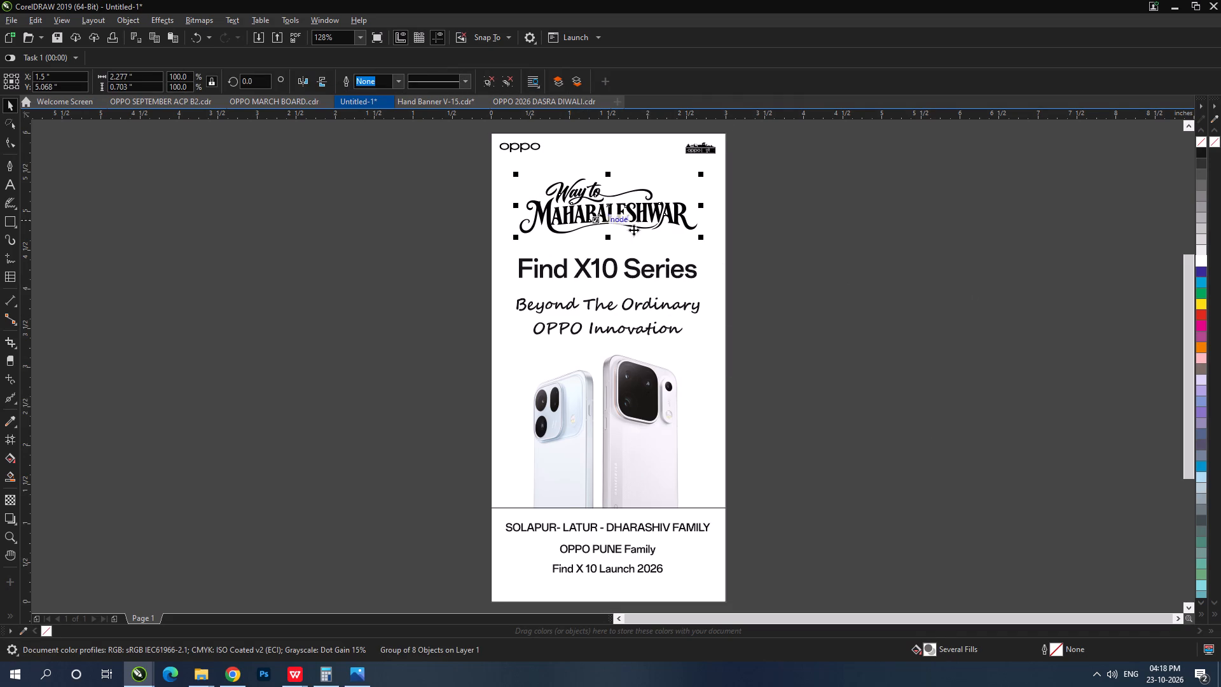
pyautogui.click(1201, 349)
pyautogui.click(1021, 349)
pyautogui.click(413, 265)
# Fill the tagline "Beyond The Ordinary OPPO Innovation" with the same orange as the title.
pyautogui.moveTo(417, 236); pyautogui.dragTo(431, 261)
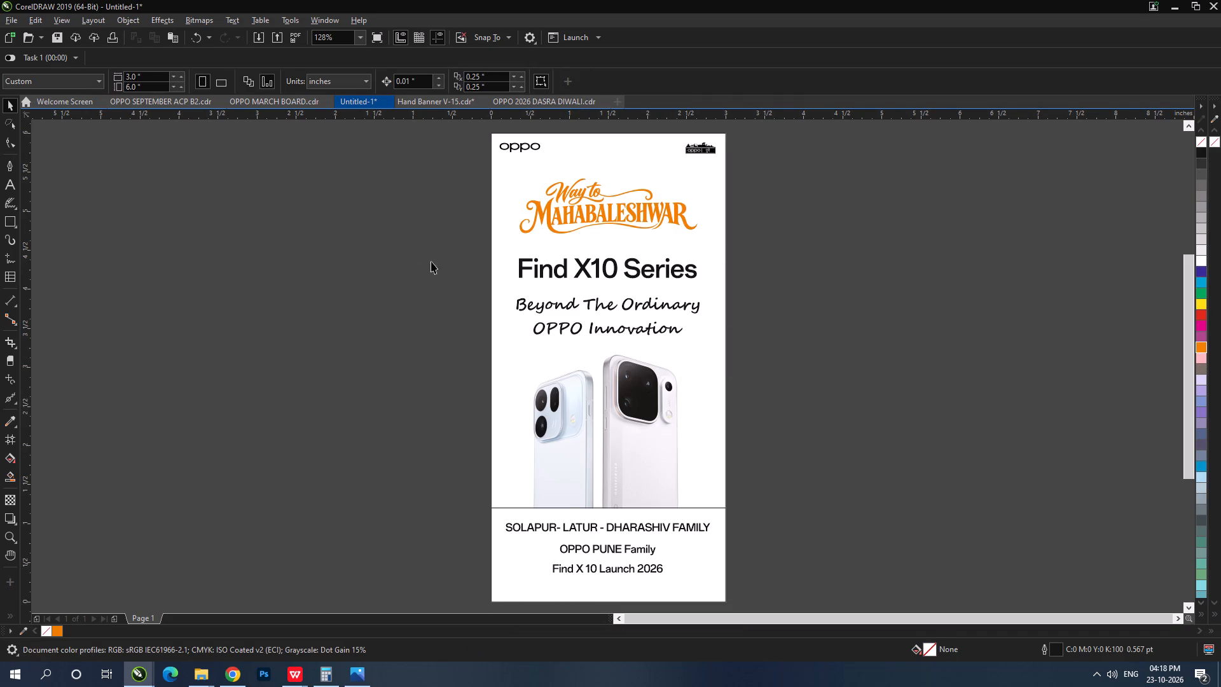
pyautogui.moveTo(431, 261); pyautogui.dragTo(899, 357)
pyautogui.click(866, 359)
pyautogui.moveTo(856, 359); pyautogui.dragTo(274, 277)
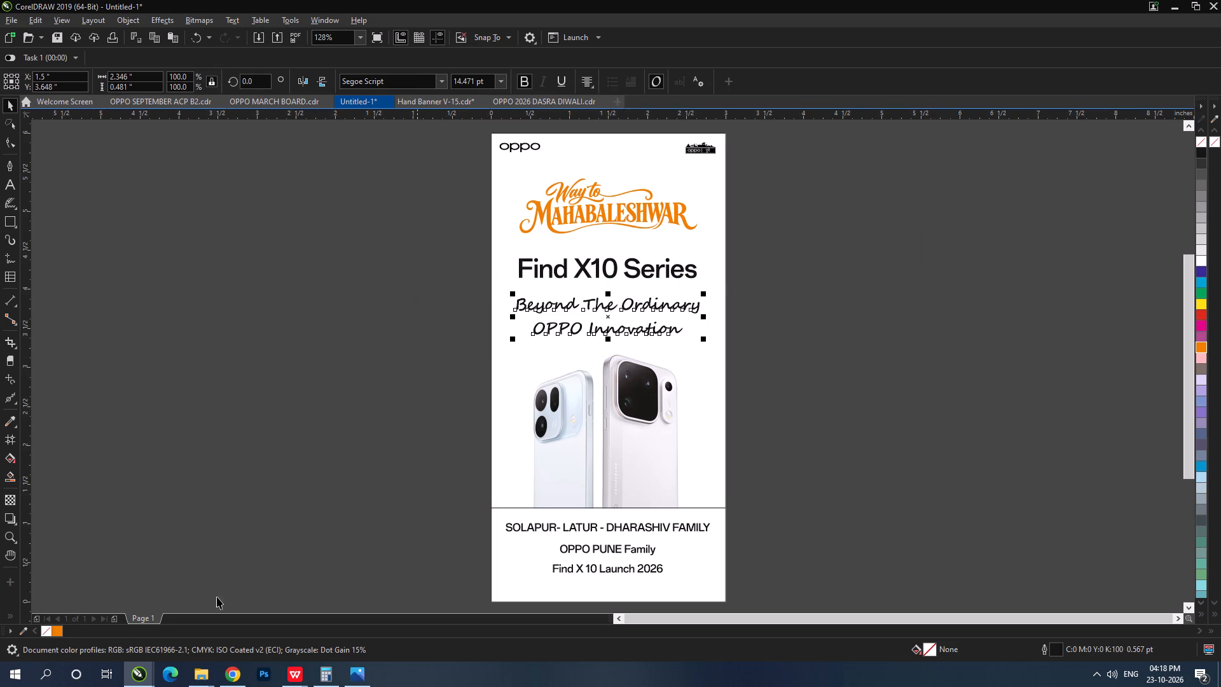
pyautogui.click(55, 630)
pyautogui.click(172, 502)
pyautogui.click(379, 433)
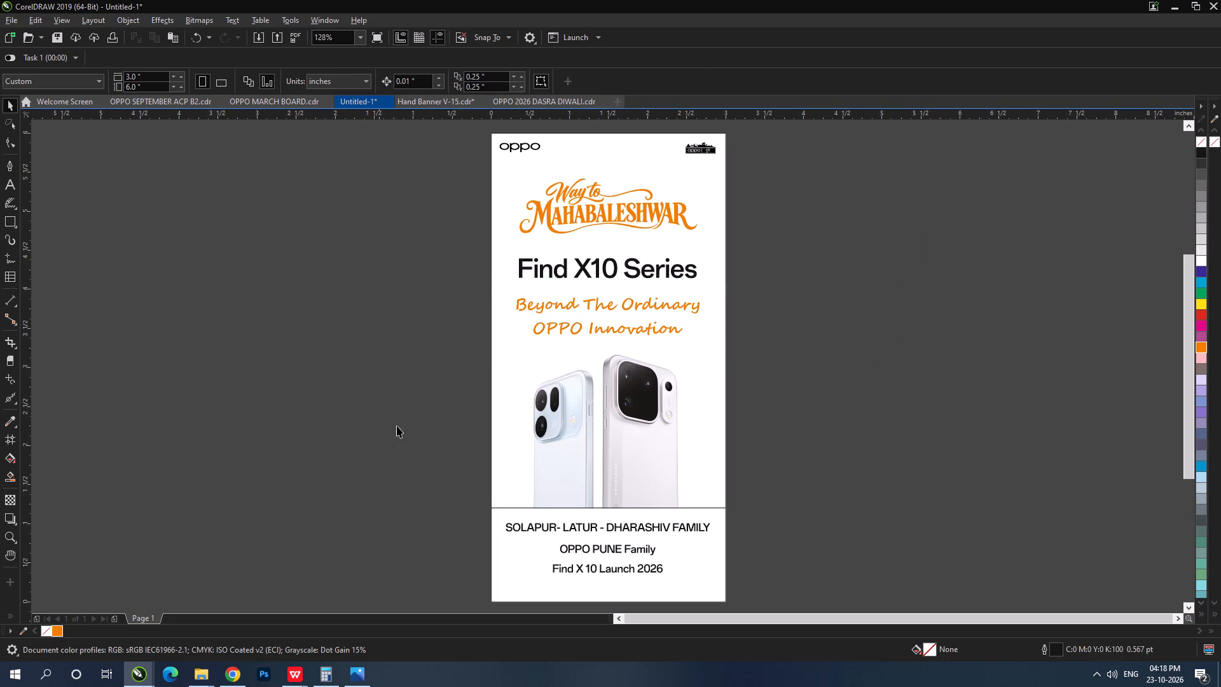
pyautogui.click(370, 314)
# Examine the WhatsApp photo of the installed Find X10 Series poster in Photos as a layout reference, and return to CorelDRAW.
pyautogui.hotkey('alt', 'Tab')
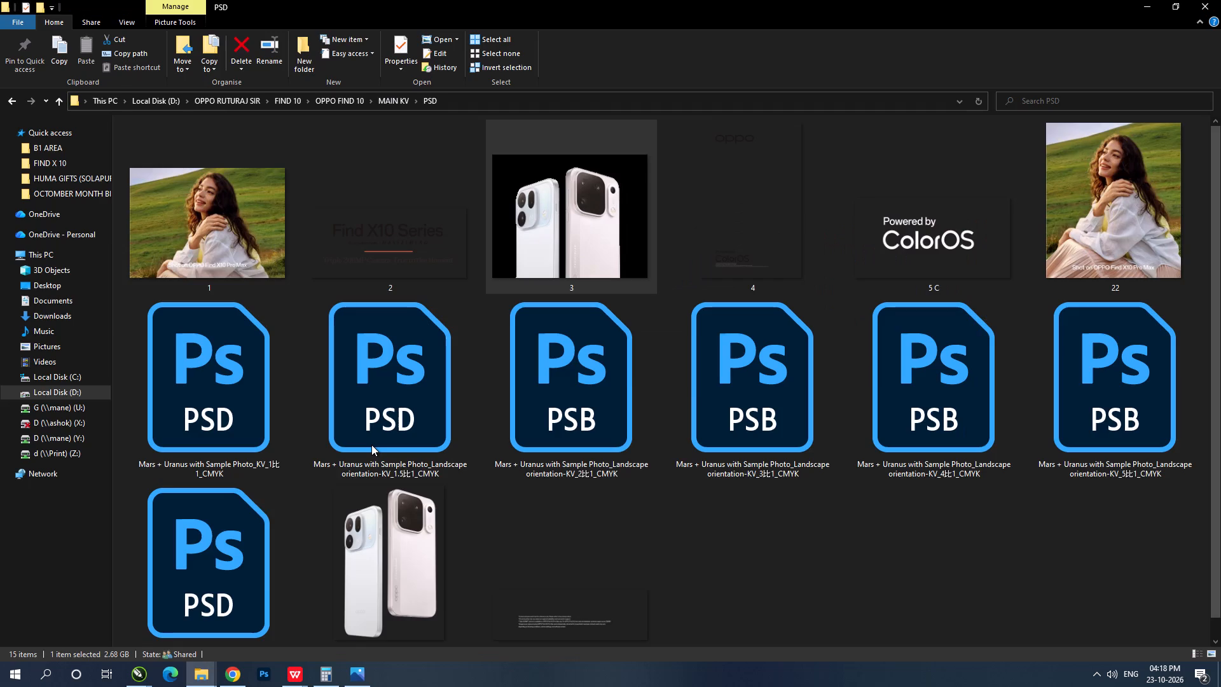
pyautogui.hotkey('alt', 'Tab')
pyautogui.click(926, 380)
pyautogui.click(364, 404)
pyautogui.hotkey('alt', 'Tab')
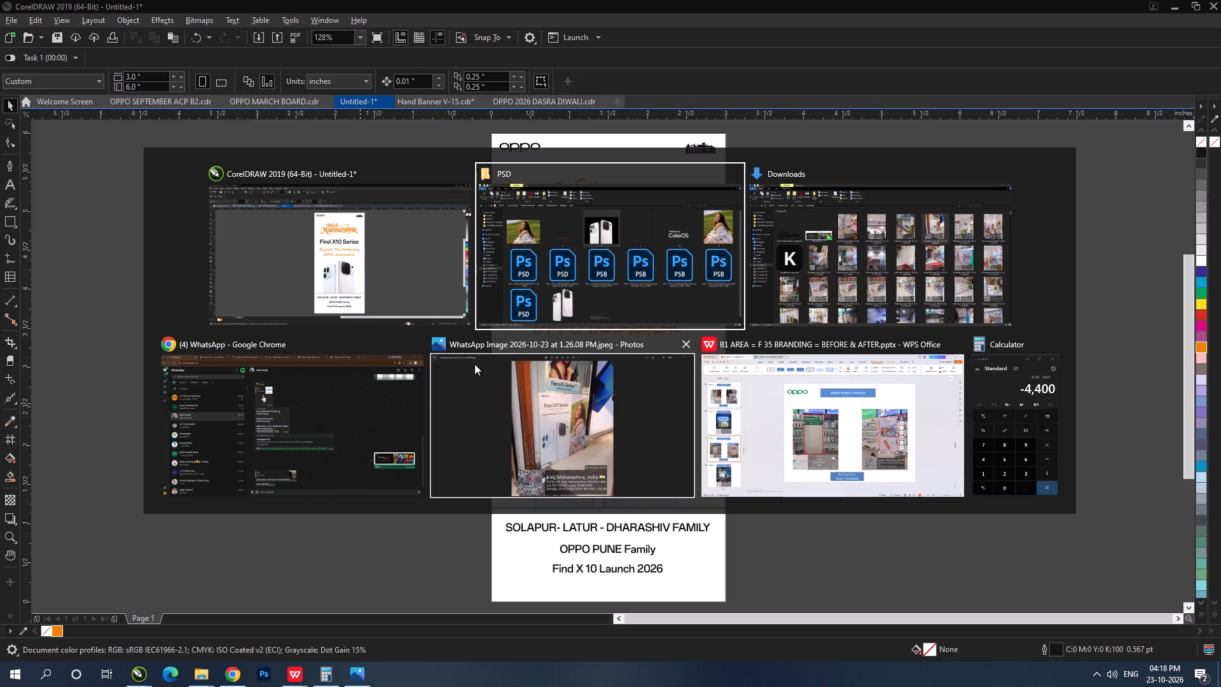
pyautogui.keyDown('alt'); pyautogui.click(606, 425); pyautogui.keyUp('alt')
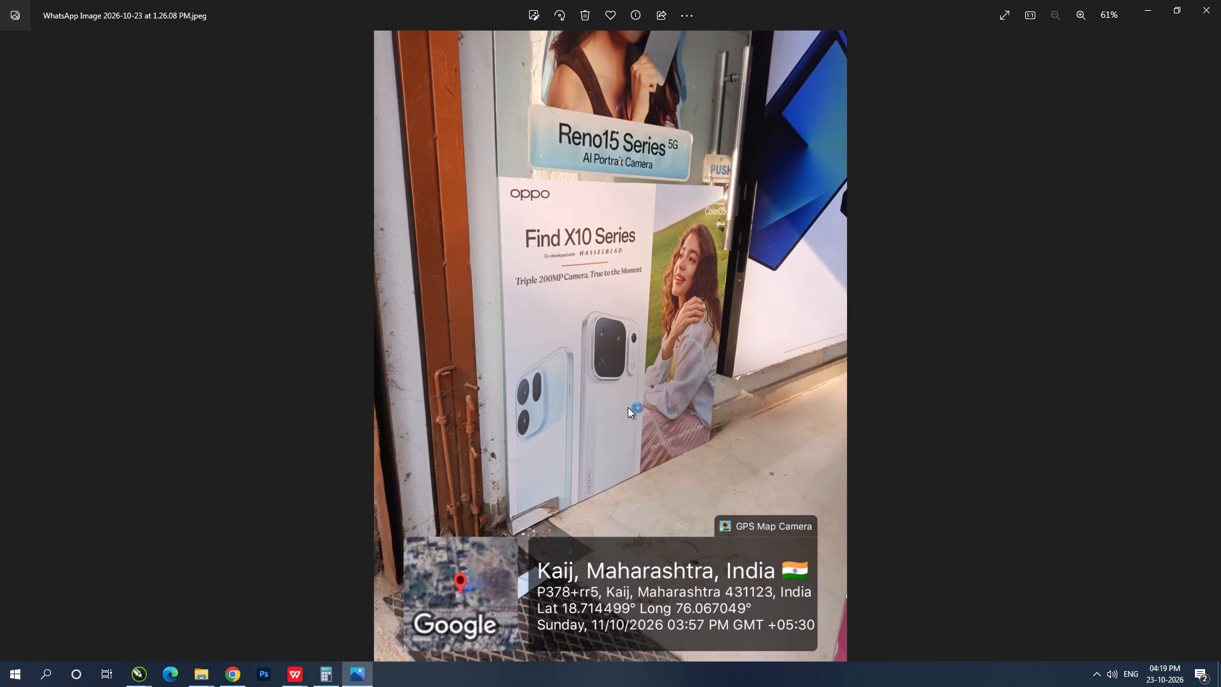
pyautogui.hotkey('alt', 'Tab')
pyautogui.click(829, 436)
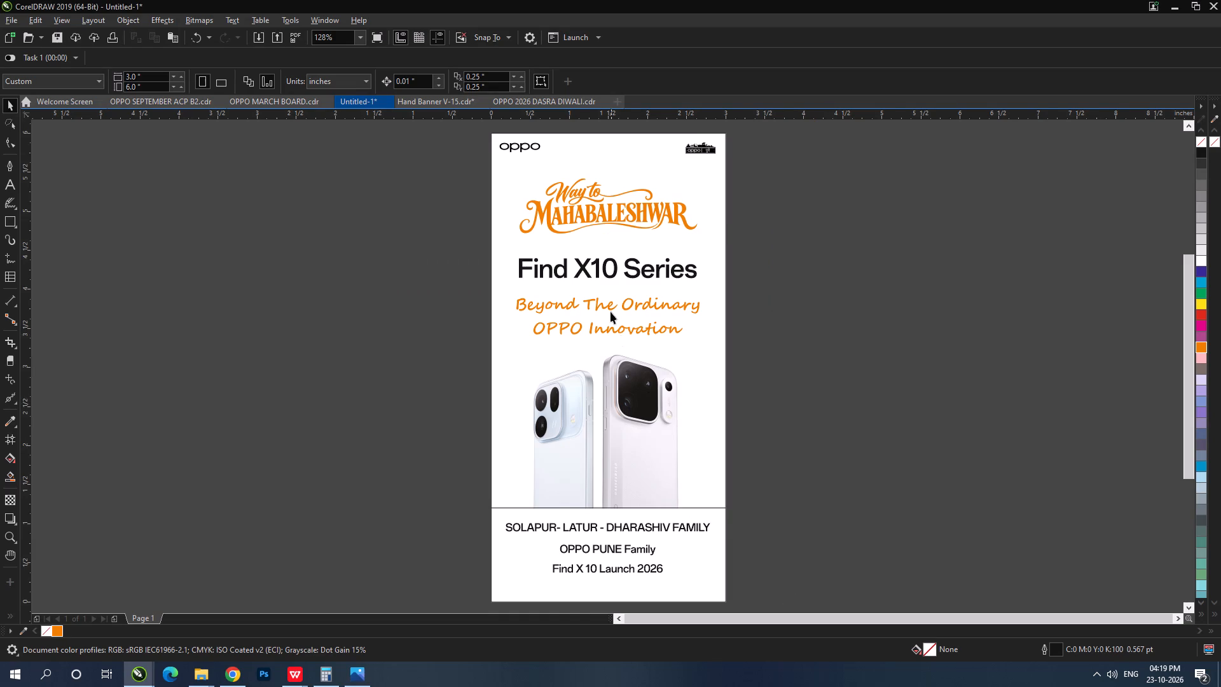
# Centre the three footer text lines below the phone image horizontally on the page.
pyautogui.scroll(-1, 610, 312)
pyautogui.scroll(1, 609, 350)
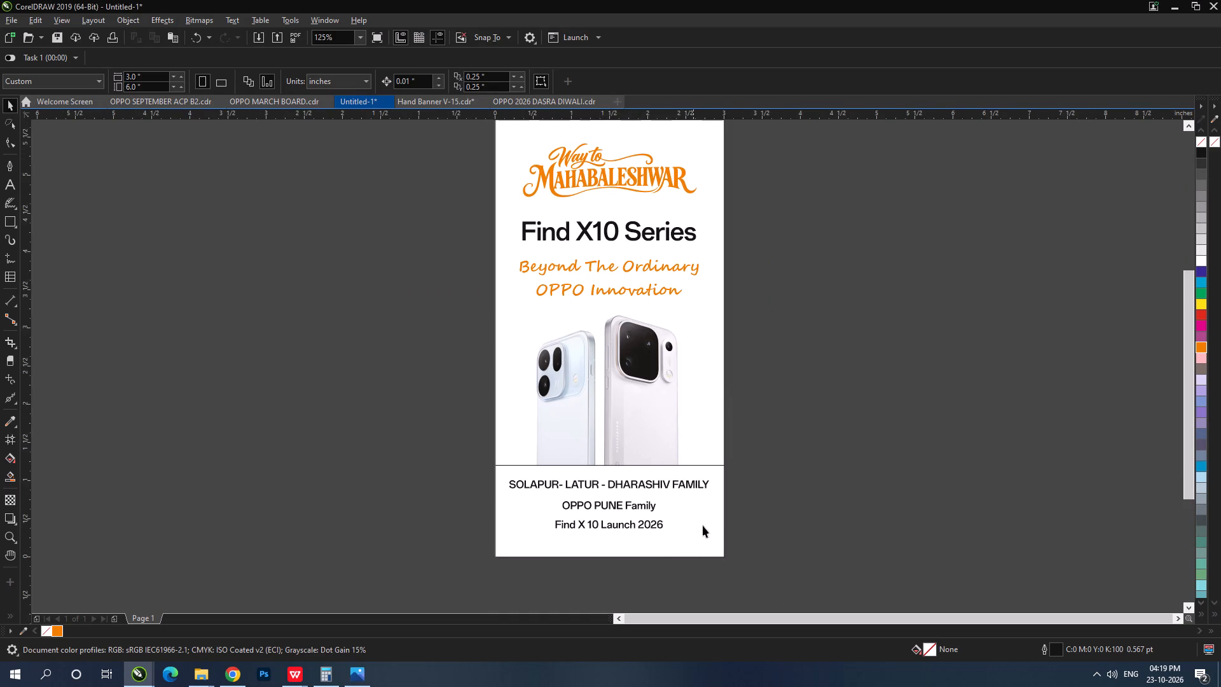
pyautogui.moveTo(804, 550); pyautogui.dragTo(410, 476)
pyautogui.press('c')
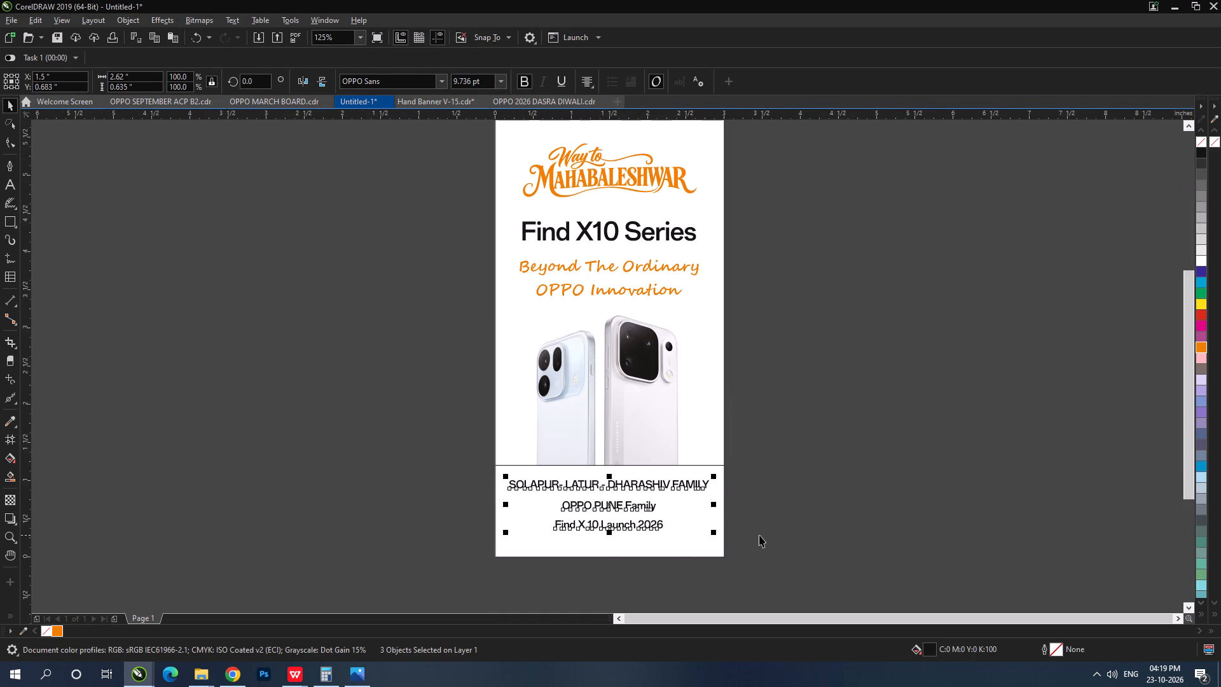
pyautogui.keyDown('shift'); pyautogui.click(689, 541); pyautogui.keyUp('shift')
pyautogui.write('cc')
pyautogui.click(775, 525)
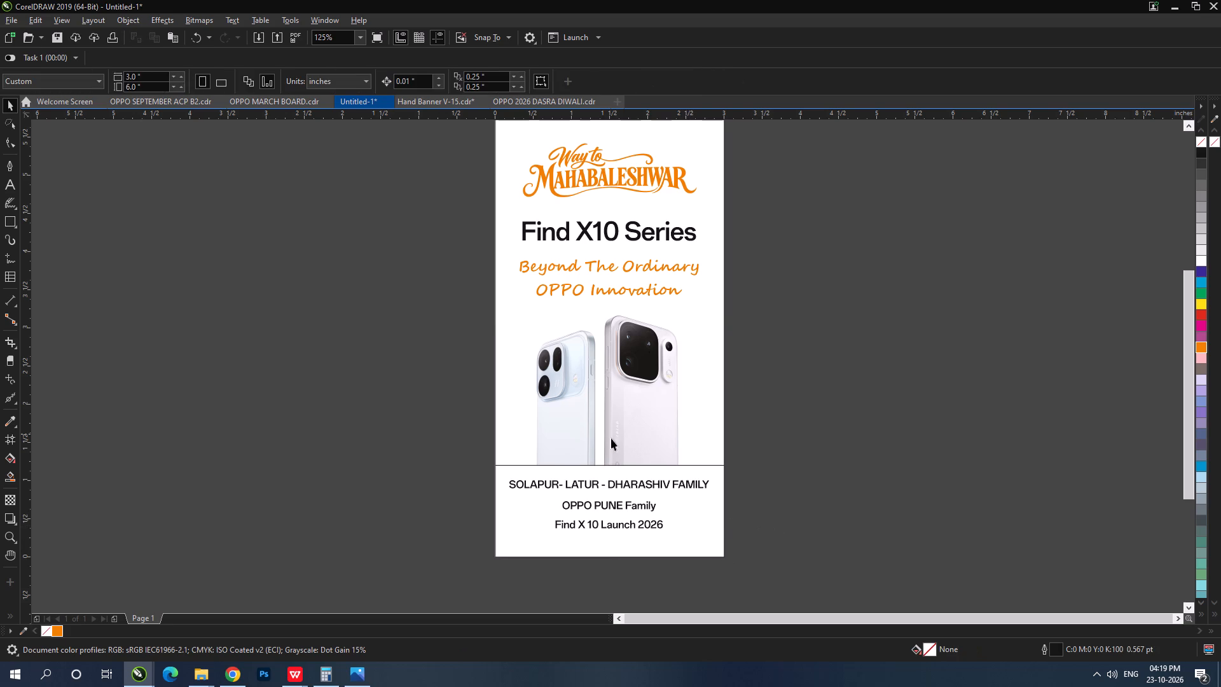
# Nudge the "Find X10 Series" heading and the two orange tagline lines slightly up.
pyautogui.click(404, 459)
pyautogui.hotkey('ctrl', 'a')
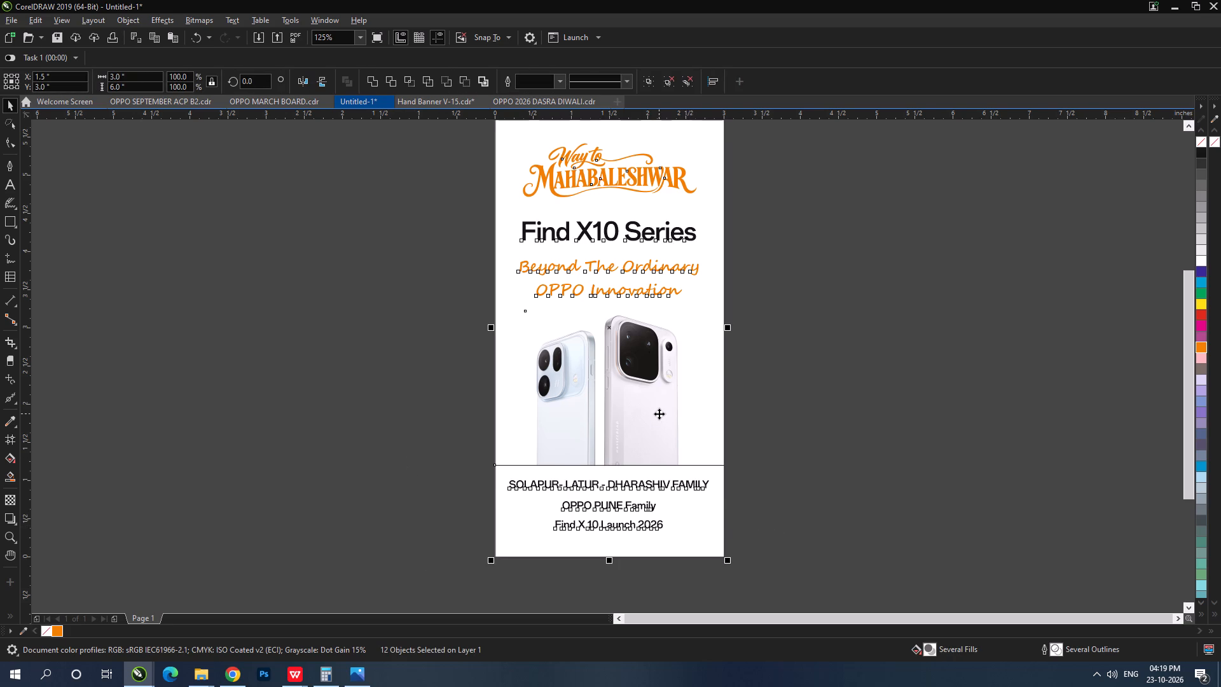
pyautogui.hotkey('shift', 'F2')
pyautogui.click(791, 377)
pyautogui.moveTo(805, 338); pyautogui.dragTo(350, 242)
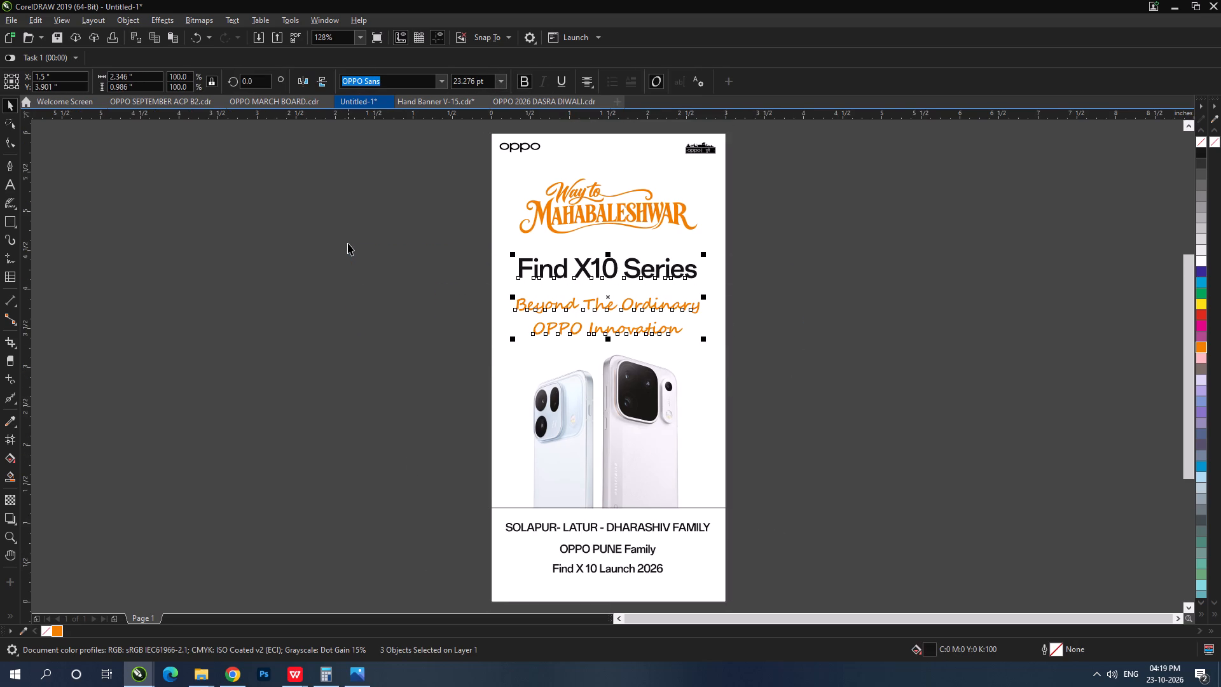
pyautogui.press('Up')
pyautogui.press('Up')
pyautogui.click(934, 354)
pyautogui.click(573, 296)
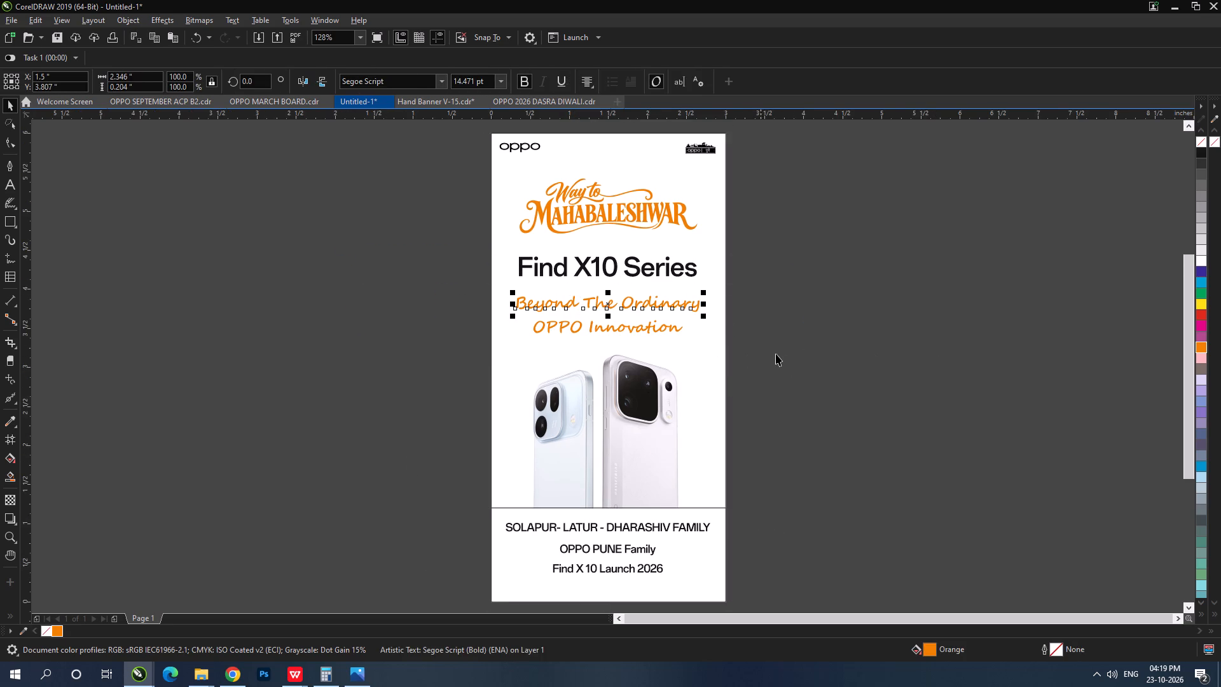
pyautogui.click(779, 354)
pyautogui.click(878, 316)
pyautogui.click(377, 401)
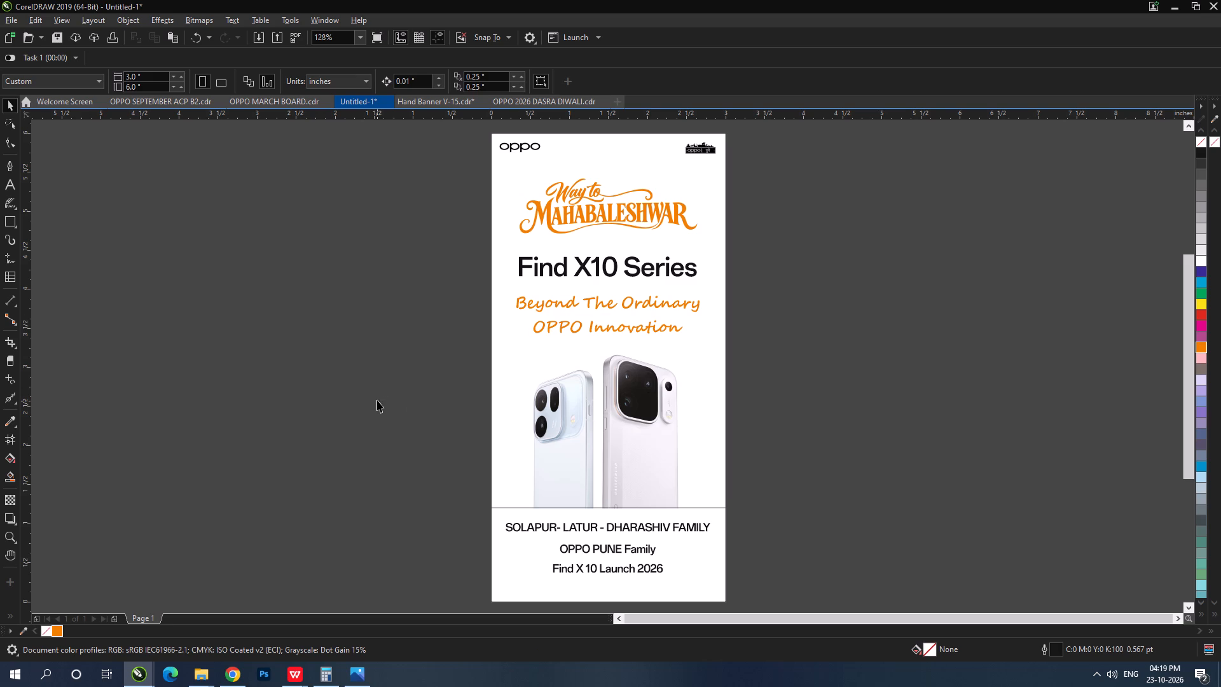
# Move the "OPPO PUNE Family" text into the "SOLAPUR- LATUR - DHARASHIV FAMILY" text object as its second line.
pyautogui.click(619, 527)
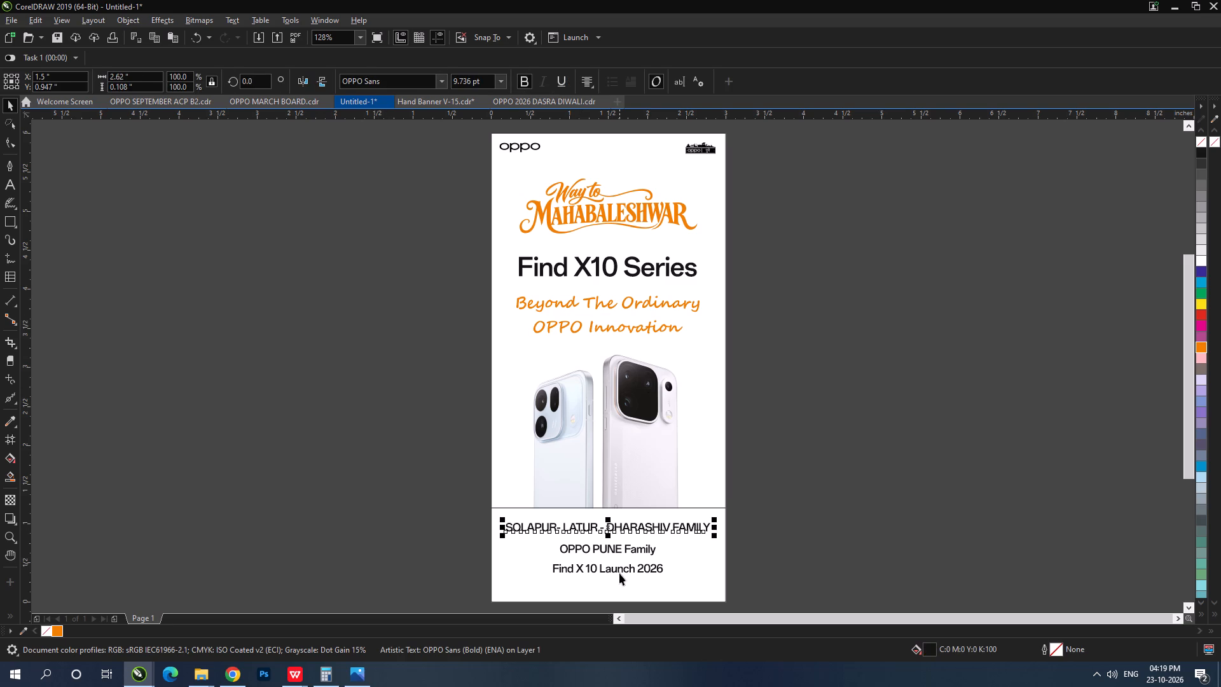
pyautogui.click(619, 573)
pyautogui.click(642, 545)
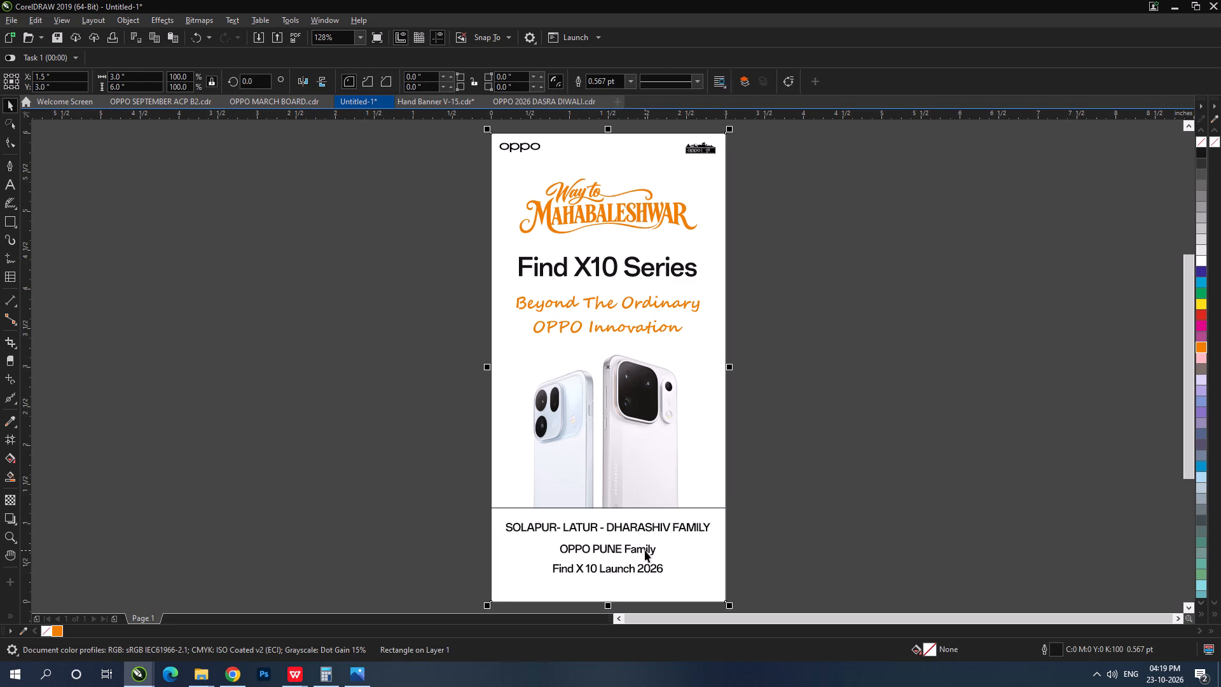
pyautogui.doubleClick(645, 550)
pyautogui.hotkey('ctrl', 'a')
pyautogui.hotkey('ctrl', 'x')
pyautogui.click(649, 527)
pyautogui.press('End')
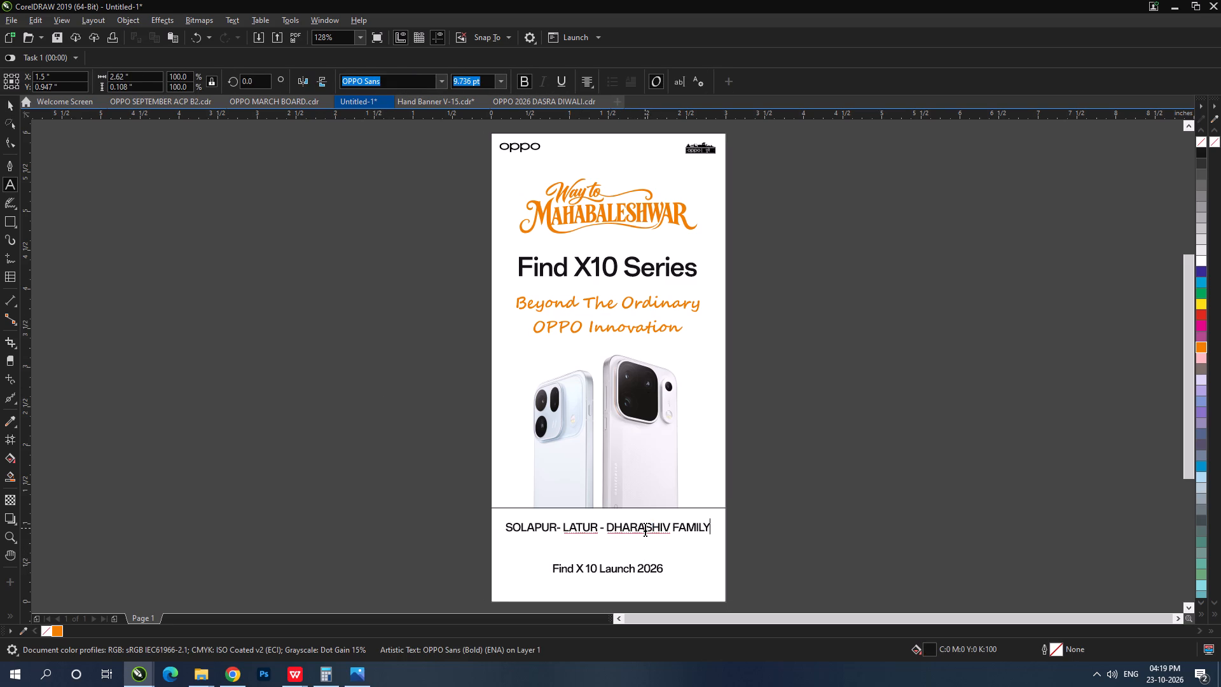
pyautogui.press('Return')
pyautogui.hotkey('ctrl', 'v')
# Move the "Find X 10 Launch 2026" text into the combined footer text object as its third line.
pyautogui.click(622, 569)
pyautogui.hotkey('ctrl', 'a')
pyautogui.hotkey('ctrl', 'x')
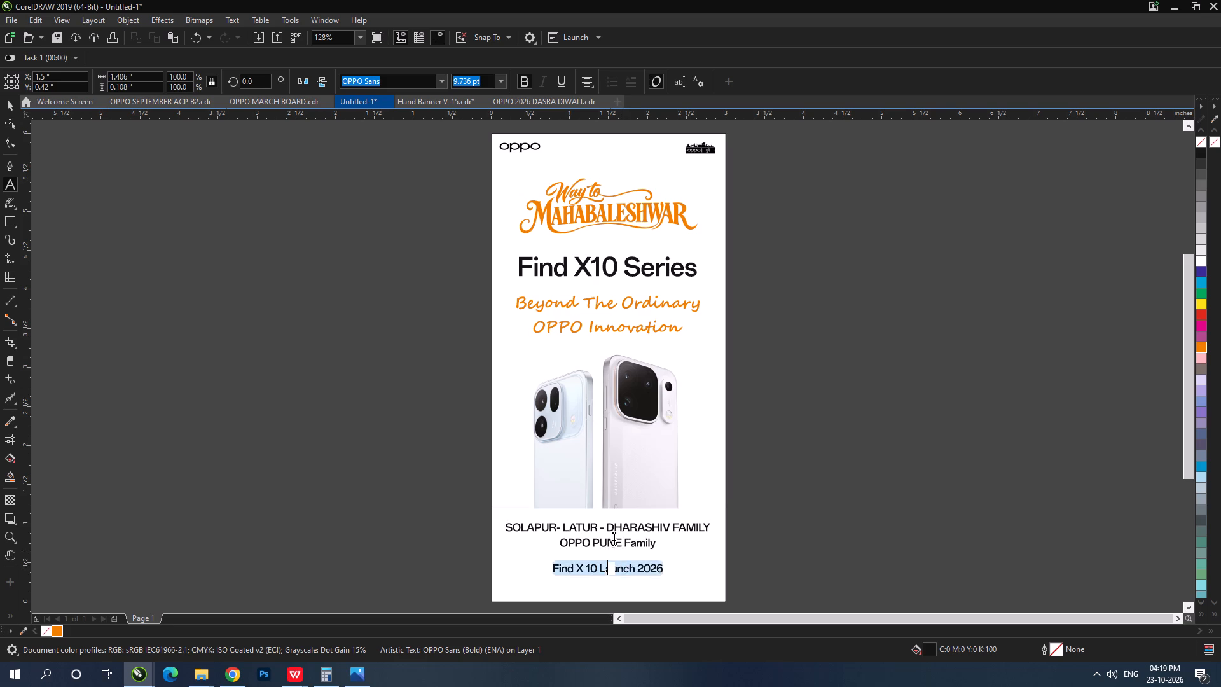
pyautogui.click(613, 536)
pyautogui.press('End')
pyautogui.press('Return')
pyautogui.hotkey('ctrl', 'v')
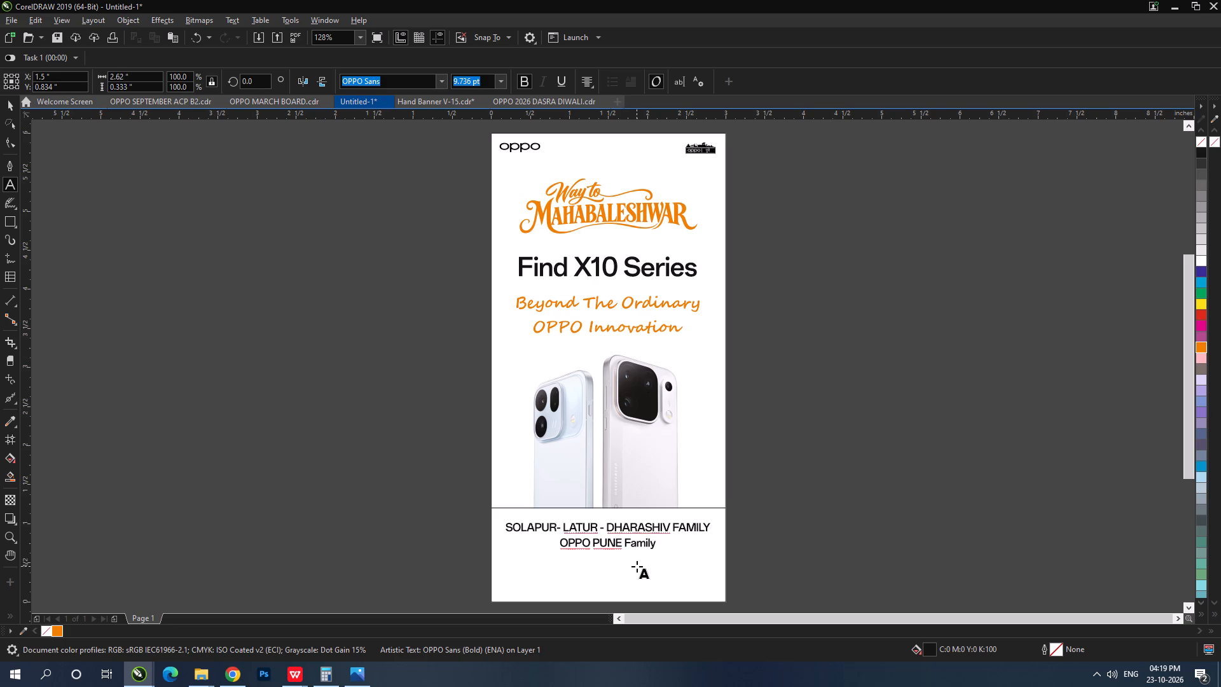
# Increase the line spacing of the three-line footer text to spread it through the area below the dividing line.
pyautogui.click(10, 142)
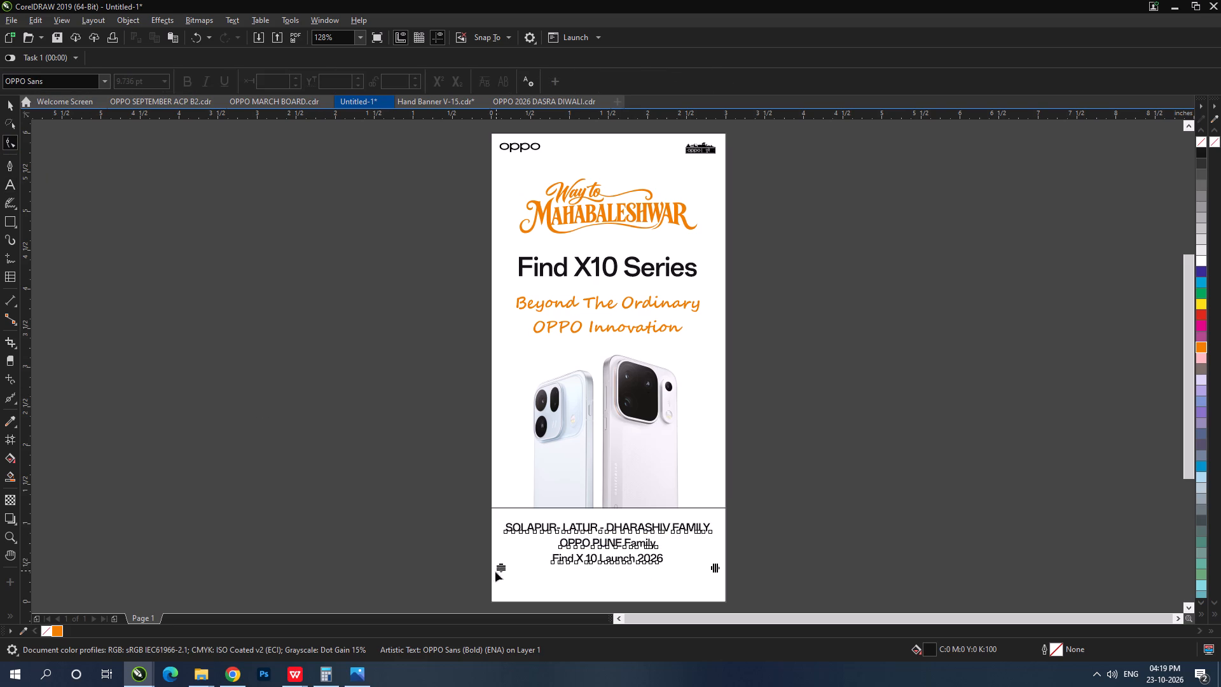
pyautogui.moveTo(500, 572); pyautogui.dragTo(506, 585)
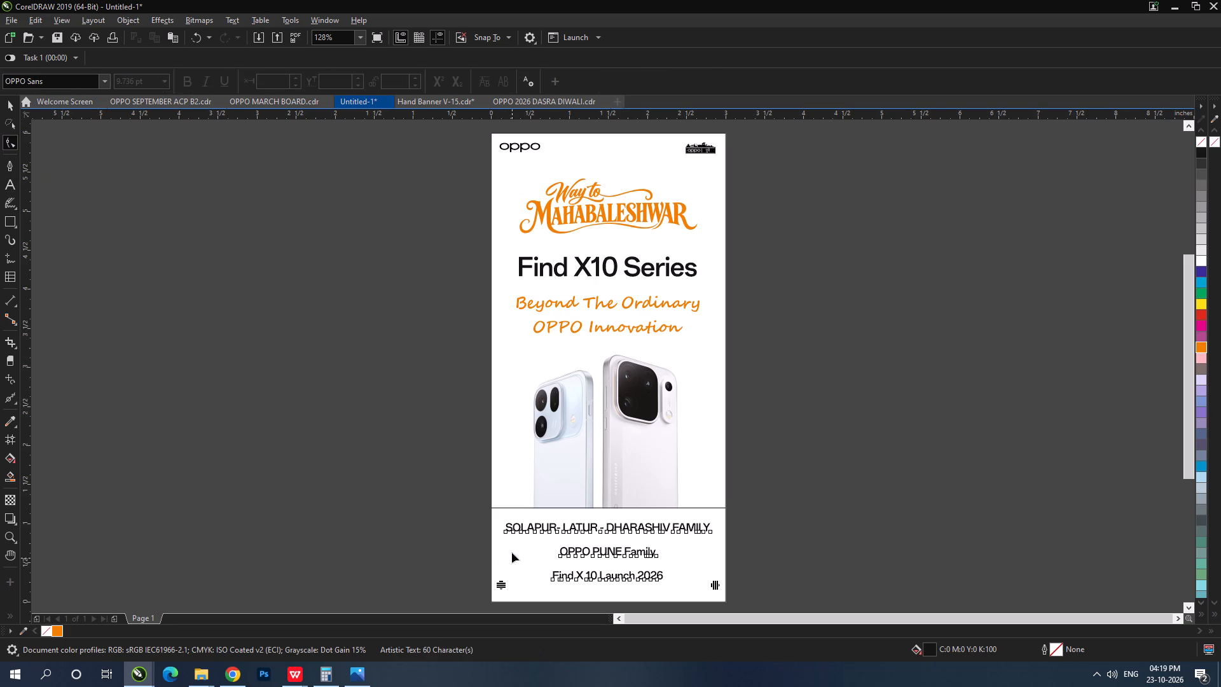
pyautogui.click(8, 105)
# Centre the combined footer text horizontally on the page and shift it slightly down.
pyautogui.keyDown('shift'); pyautogui.click(721, 557); pyautogui.keyUp('shift')
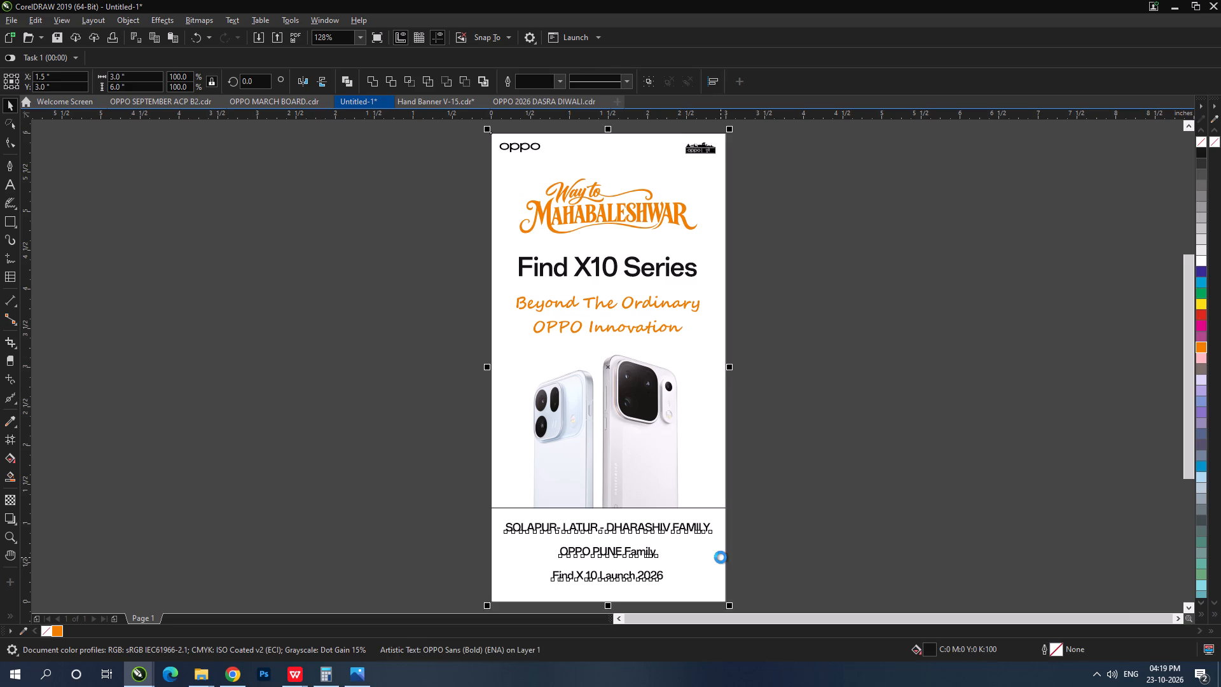
pyautogui.press('c')
pyautogui.keyDown('shift'); pyautogui.click(721, 557); pyautogui.keyUp('shift')
pyautogui.click(691, 530)
pyautogui.click(815, 493)
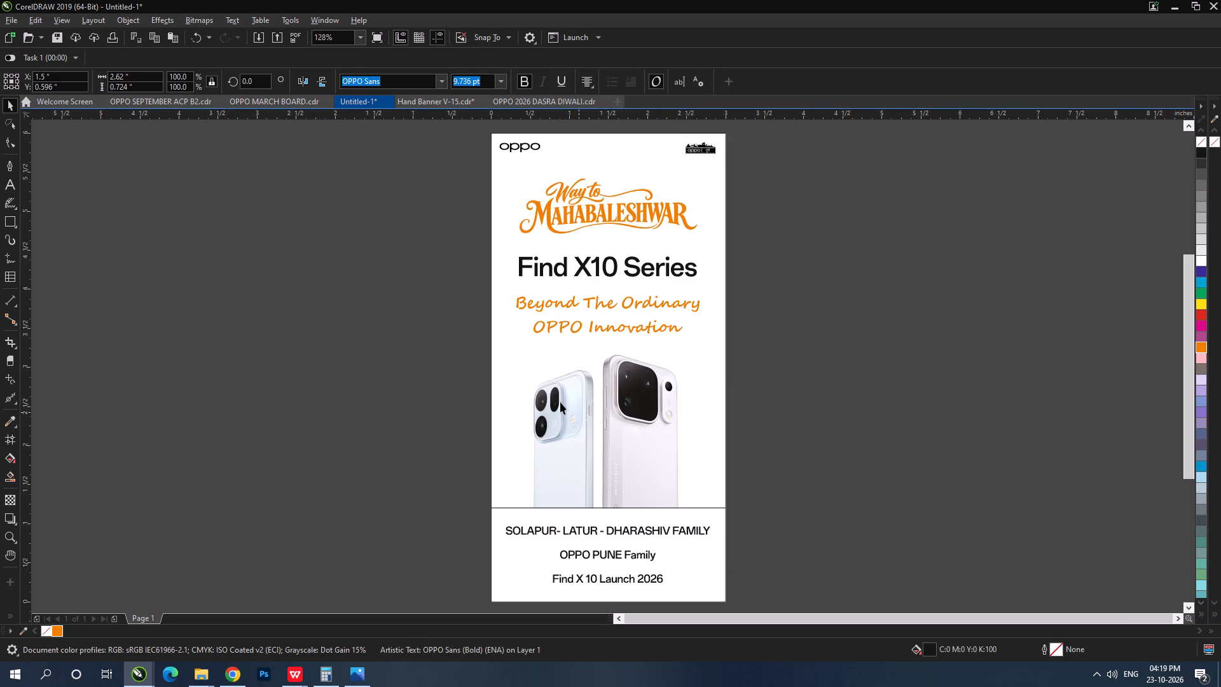
# Enlarge the two-phone image to about 2.21 by 2.12 inches and centre it horizontally on the page rectangle.
pyautogui.click(560, 402)
pyautogui.moveTo(693, 345); pyautogui.dragTo(700, 335)
pyautogui.keyDown('shift'); pyautogui.click(721, 343); pyautogui.keyUp('shift')
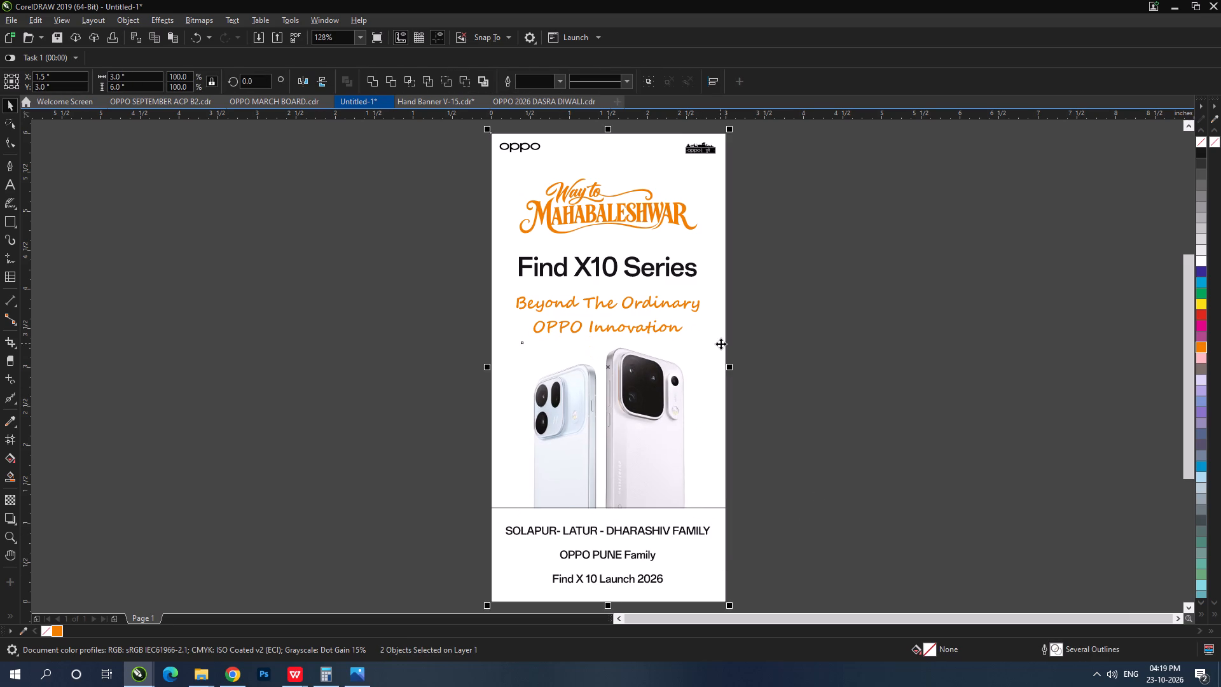
pyautogui.press('c')
pyautogui.click(770, 371)
# Nudge the two-line "Beyond The Ordinary OPPO Innovation" tagline slightly up, away from the phones.
pyautogui.moveTo(792, 351); pyautogui.dragTo(352, 289)
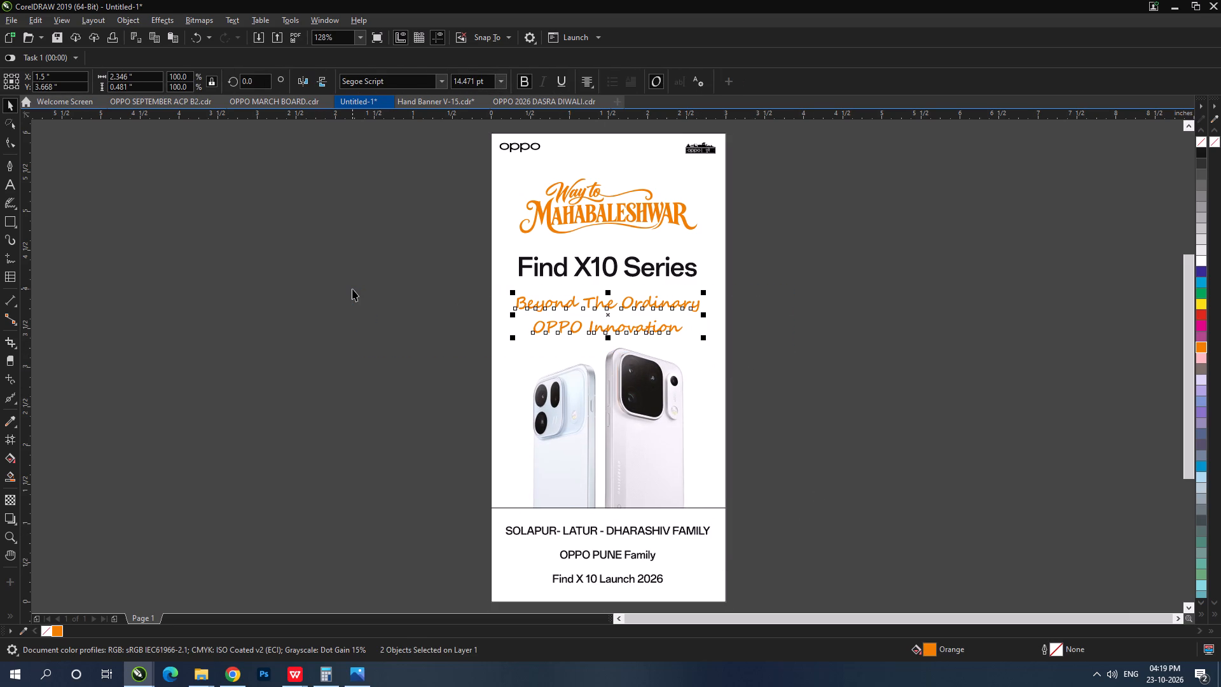
pyautogui.press('Up')
pyautogui.press('Up')
pyautogui.press('Up')
pyautogui.press('Up')
# Nudge the "Find X10 Series" title and the orange tagline up together, closer to the Mahabaleshwar logo.
pyautogui.moveTo(813, 363); pyautogui.dragTo(321, 229)
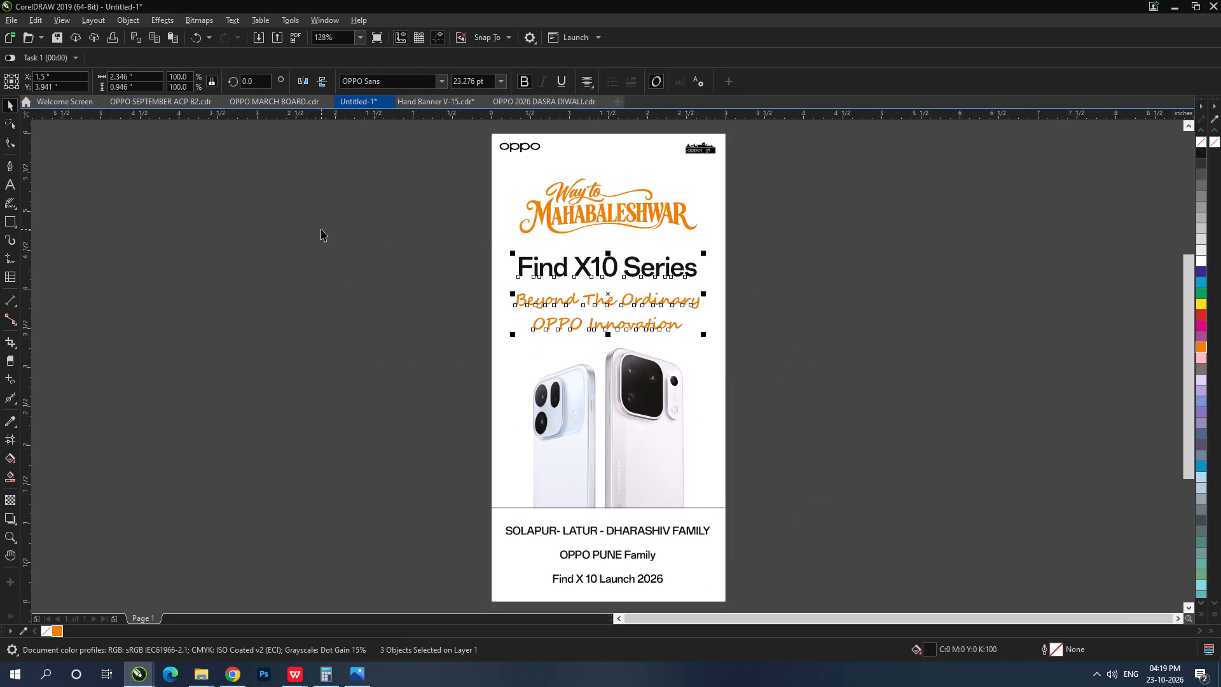
pyautogui.press('Up')
pyautogui.press('Up')
pyautogui.press('Up')
pyautogui.press('Up')
pyautogui.press('Up')
pyautogui.press('Up')
pyautogui.press('Up')
pyautogui.press('Up')
# Nudge the Mahabaleshwar logo, title and tagline slightly down together and centre them horizontally on the page rectangle.
pyautogui.moveTo(780, 347); pyautogui.dragTo(397, 169)
pyautogui.press('Down')
pyautogui.press('Down')
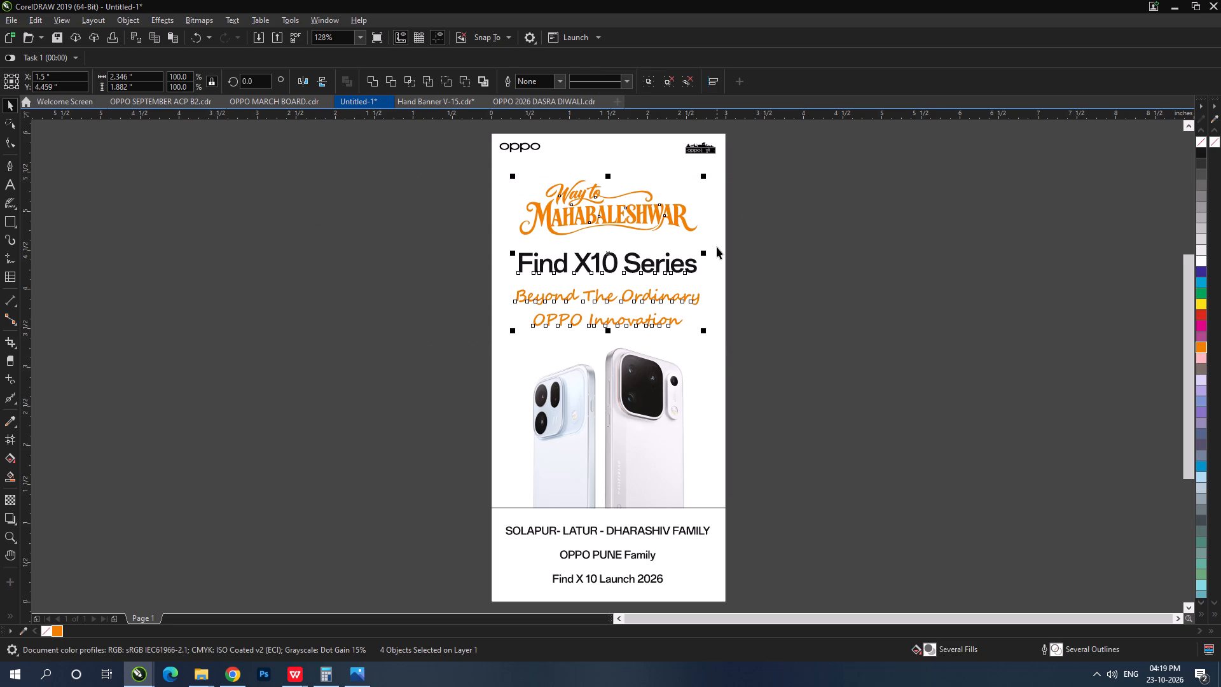
pyautogui.keyDown('shift'); pyautogui.click(717, 247); pyautogui.keyUp('shift')
pyautogui.press('c')
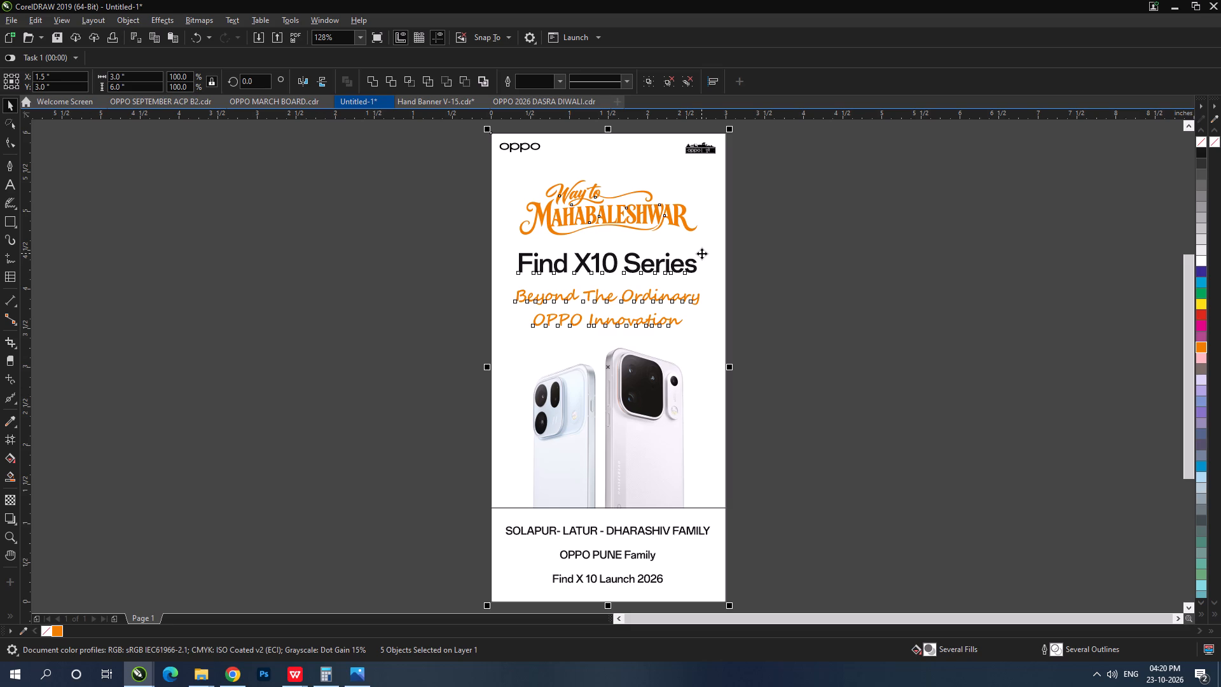
pyautogui.moveTo(860, 379); pyautogui.dragTo(422, 172)
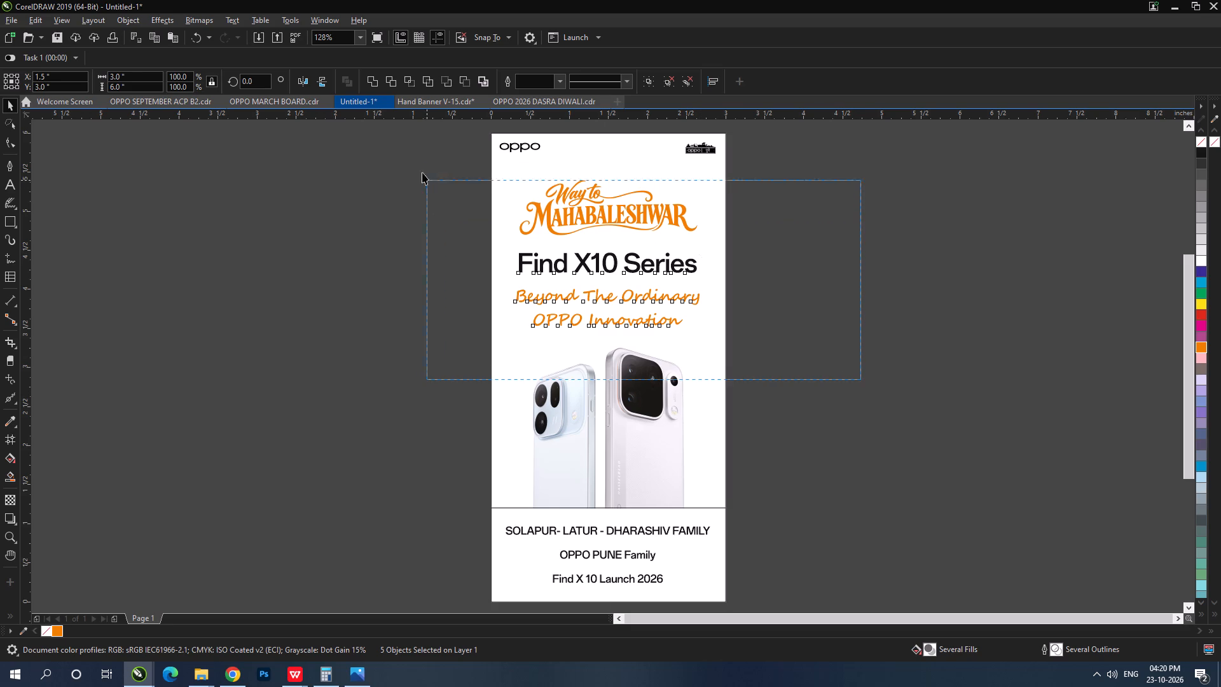
pyautogui.moveTo(422, 172); pyautogui.dragTo(416, 163)
pyautogui.press('c')
pyautogui.keyDown('shift'); pyautogui.click(725, 349); pyautogui.keyUp('shift')
pyautogui.press('c')
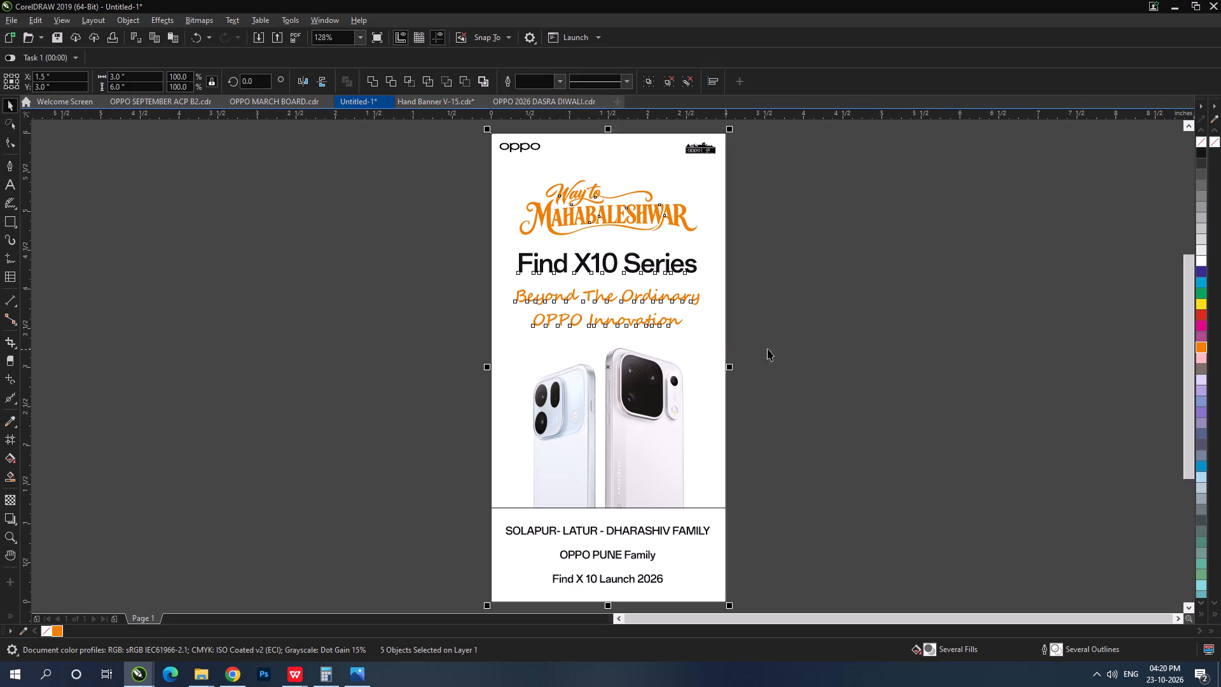
# Shift the "Way to Mahabaleshwar" logo slightly up, leaving a little more space above the title.
pyautogui.click(794, 347)
pyautogui.moveTo(811, 339); pyautogui.dragTo(322, 261)
pyautogui.click(793, 377)
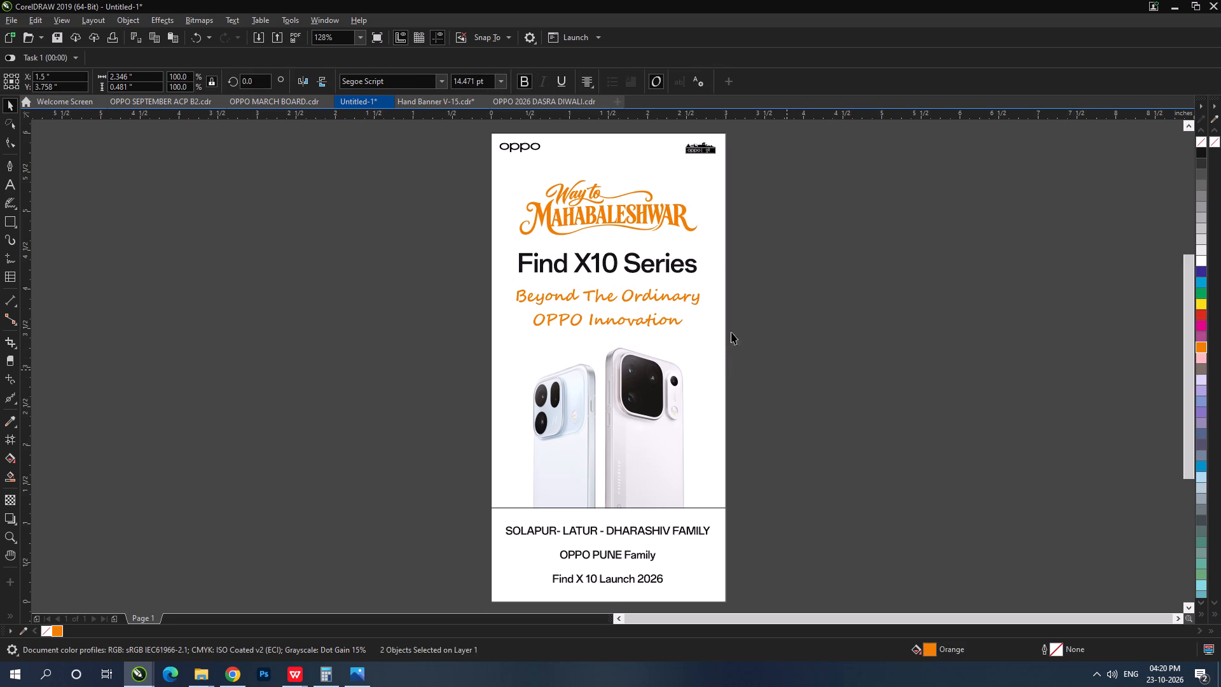
pyautogui.click(655, 270)
pyautogui.click(631, 215)
pyautogui.click(653, 213)
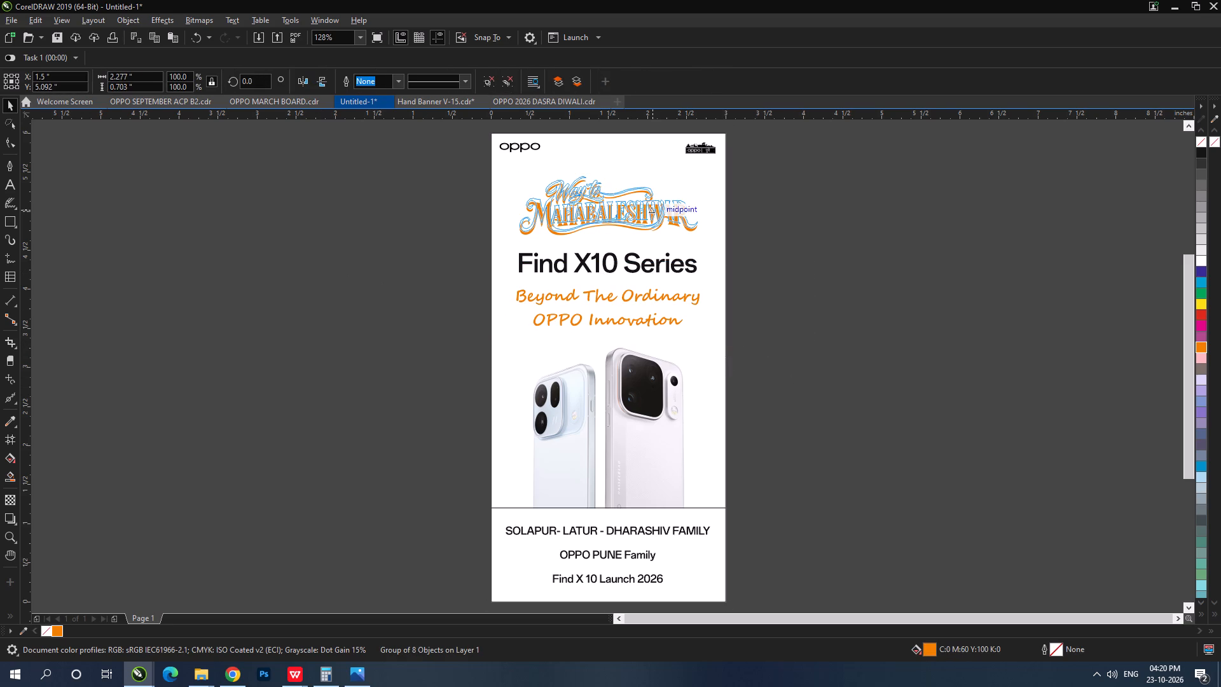
pyautogui.click(917, 314)
# Align the "Find X10 Series" title and the two tagline lines on a common vertical centre line.
pyautogui.moveTo(816, 330); pyautogui.dragTo(318, 202)
pyautogui.press('c')
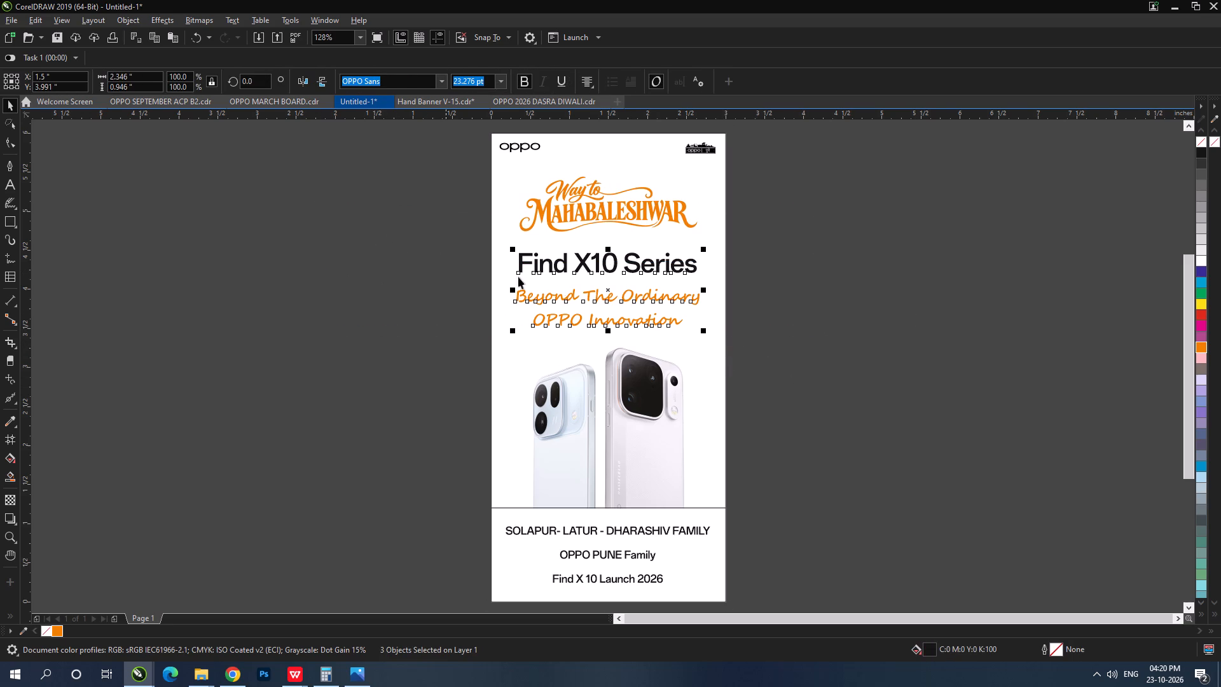
pyautogui.click(801, 373)
# Enlarge the two-phone image to about 2.37 by 2.26 inches and centre it horizontally on the page rectangle.
pyautogui.click(628, 431)
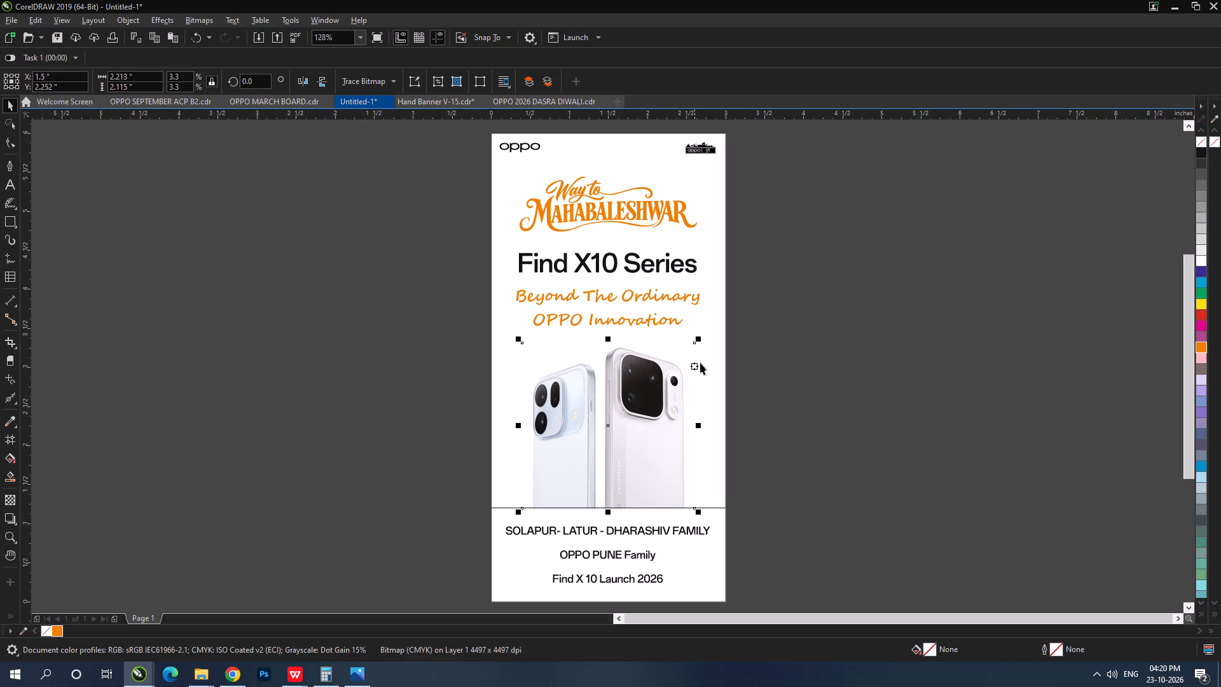
pyautogui.moveTo(703, 338); pyautogui.dragTo(729, 327)
pyautogui.keyDown('shift'); pyautogui.click(730, 314); pyautogui.keyUp('shift')
pyautogui.keyDown('shift'); pyautogui.click(719, 314); pyautogui.keyUp('shift')
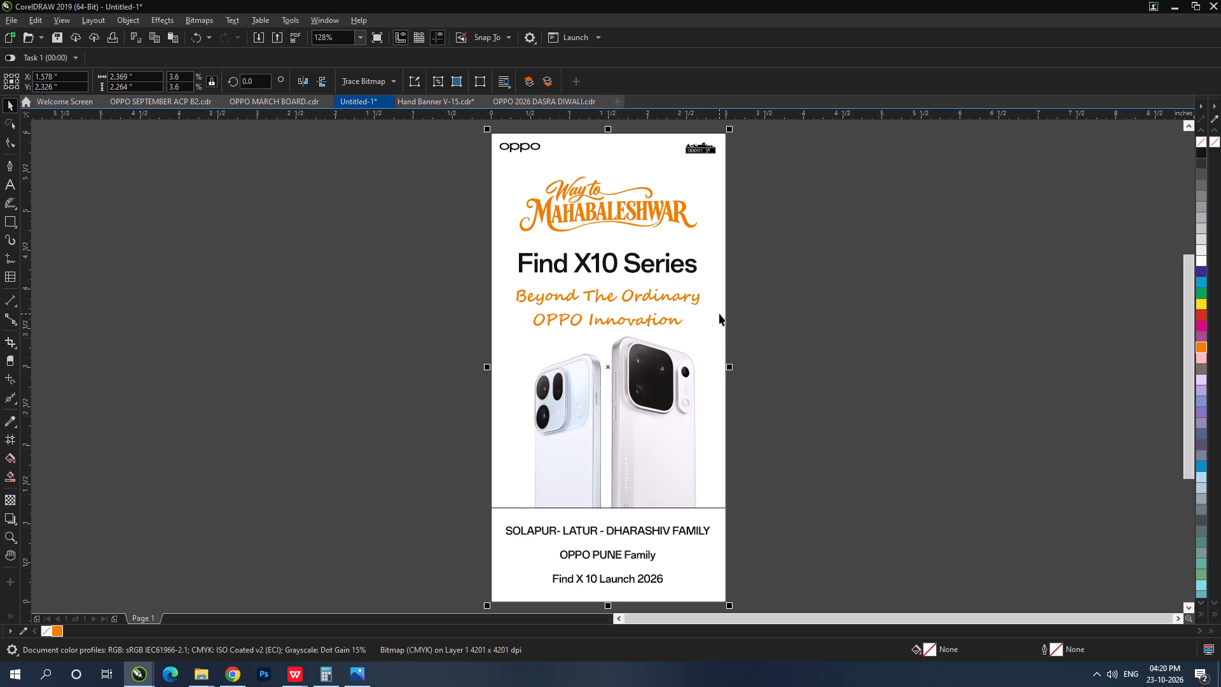
pyautogui.press('c')
pyautogui.click(845, 359)
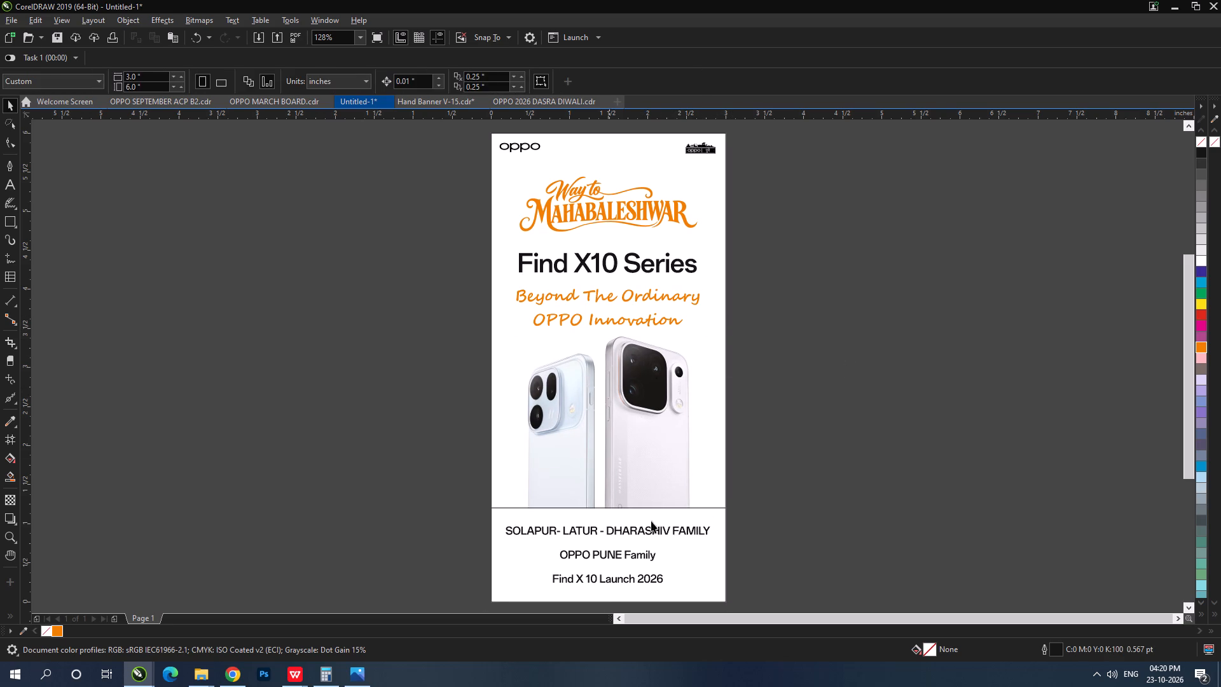
# Apply the document's orange colour to the fill and outline of the dividing line above the footer text.
pyautogui.moveTo(816, 524); pyautogui.dragTo(226, 468)
pyautogui.click(59, 629)
pyautogui.rightClick(59, 629)
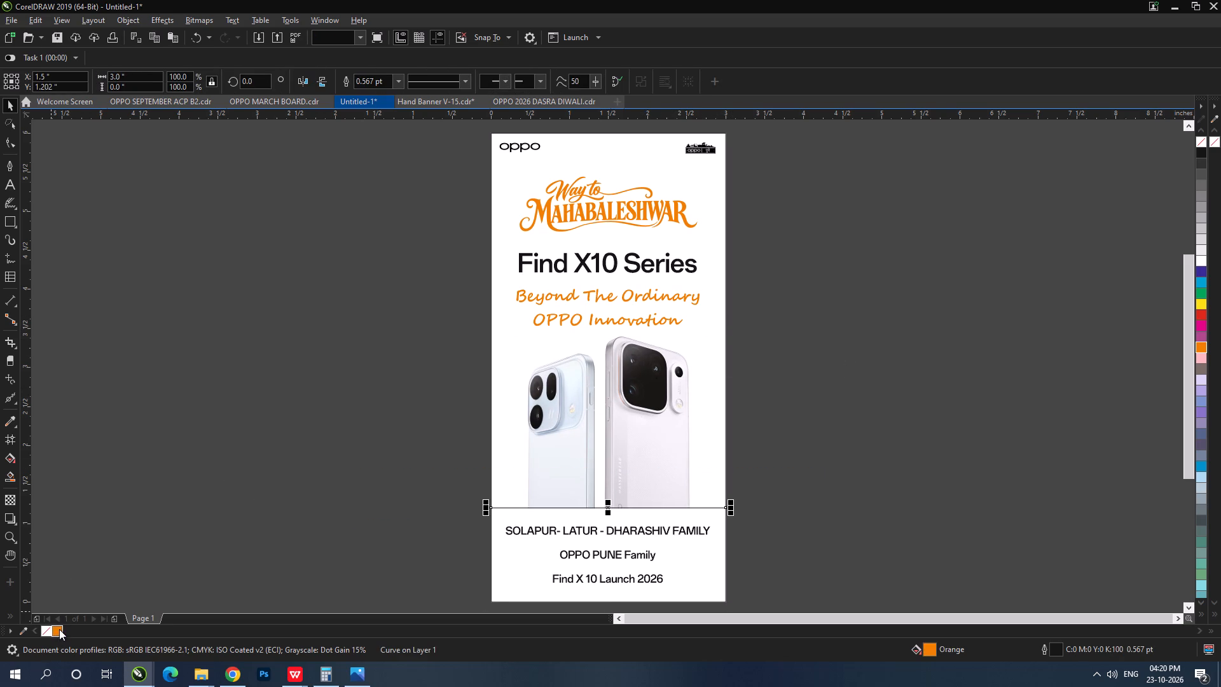
pyautogui.click(252, 411)
# Review the whole layout, comparing it with the Find X10 Series board in the Photos reference image and in full-screen preview.
pyautogui.click(633, 530)
pyautogui.scroll(-1, 640, 440)
pyautogui.scroll(1, 626, 385)
pyautogui.click(841, 325)
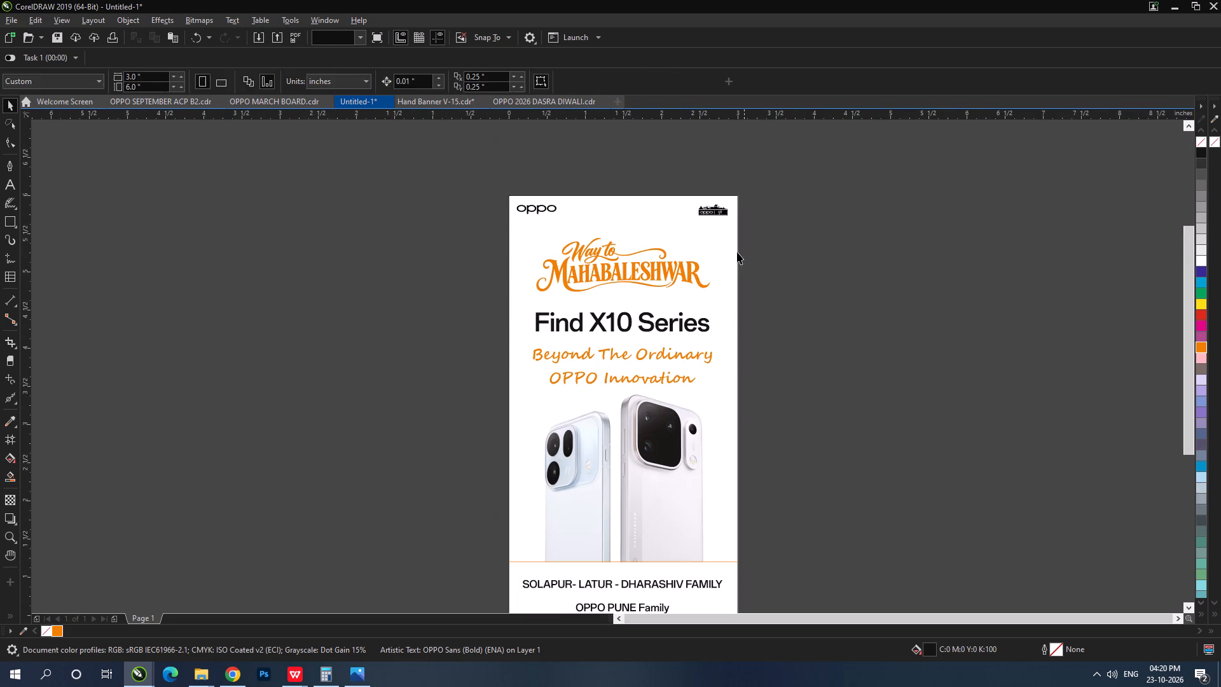
pyautogui.click(736, 250)
pyautogui.hotkey('shift', 'F2')
pyautogui.click(871, 307)
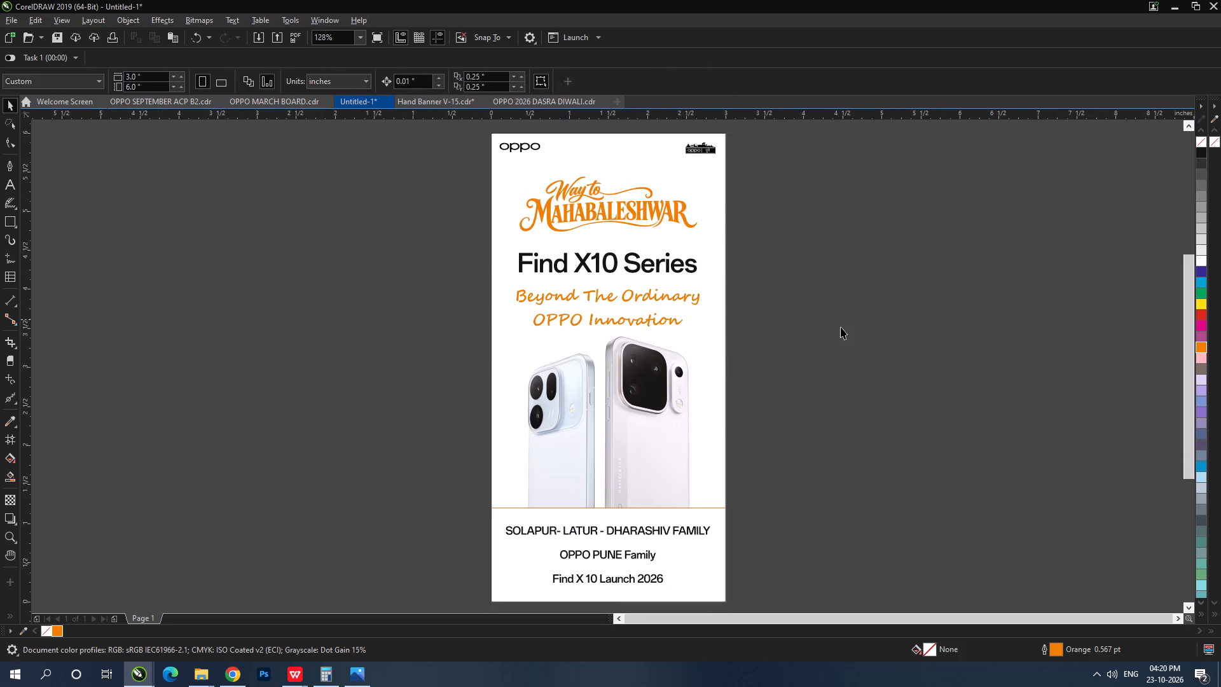
pyautogui.click(743, 350)
pyautogui.hotkey('alt', 'Tab')
pyautogui.hotkey('alt', 'Tab')
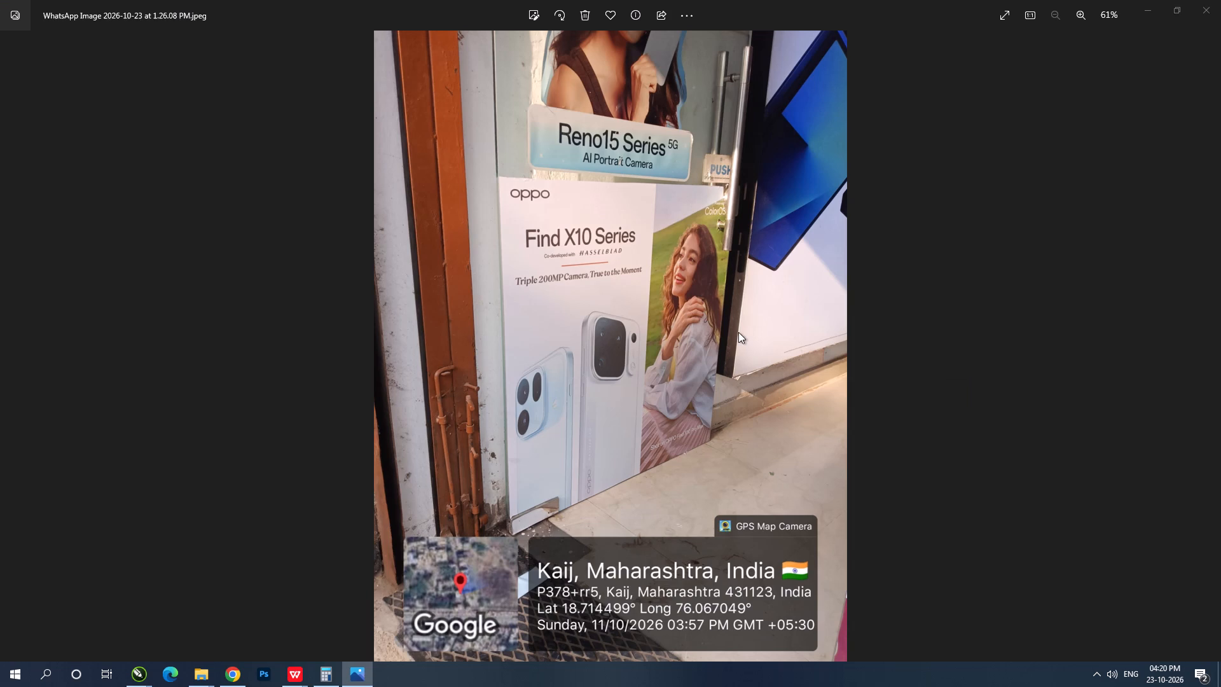
pyautogui.hotkey('alt', 'Tab')
pyautogui.hotkey('alt', 'Tab')
pyautogui.hotkey('ctrl', 'a')
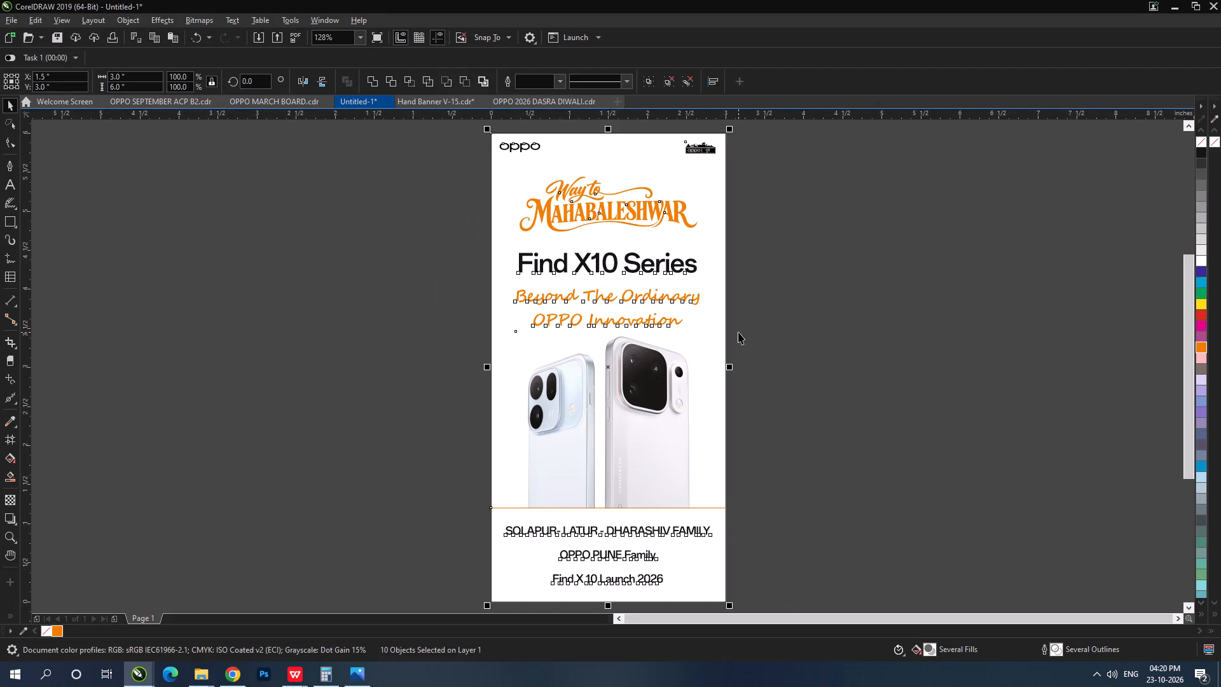
pyautogui.hotkey('shift', 'F2')
pyautogui.press('F9')
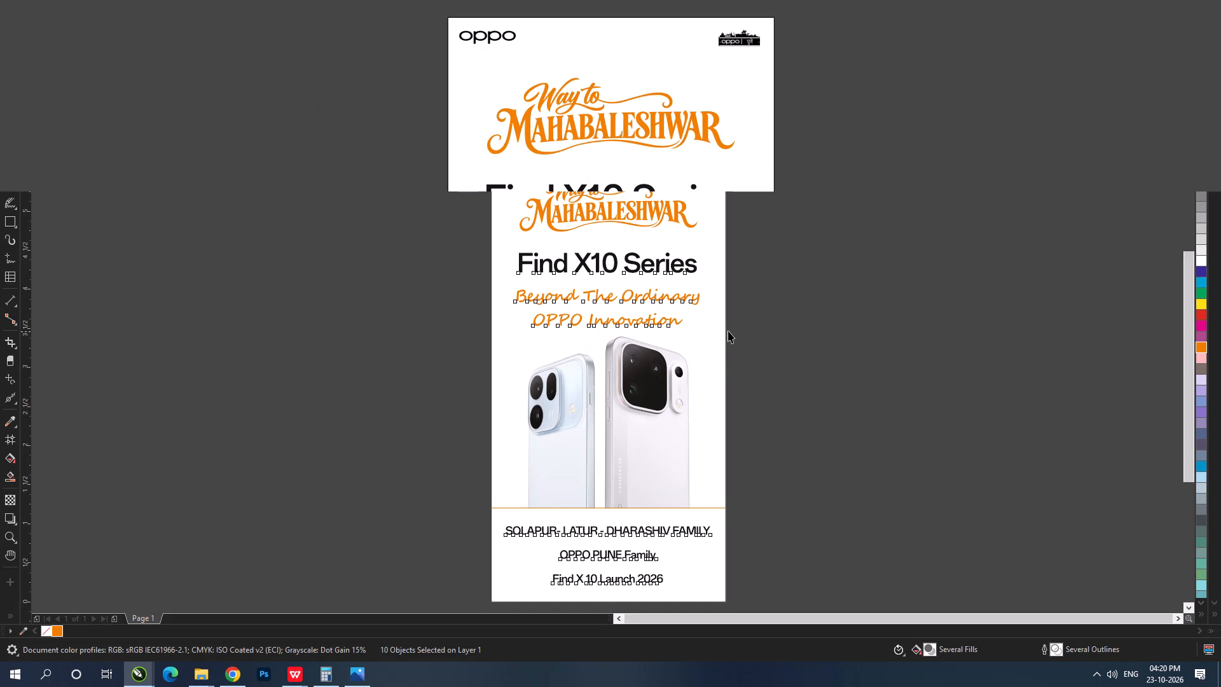
pyautogui.click(728, 331)
# Group all the objects of the launch design together.
pyautogui.hotkey('ctrl', 'a')
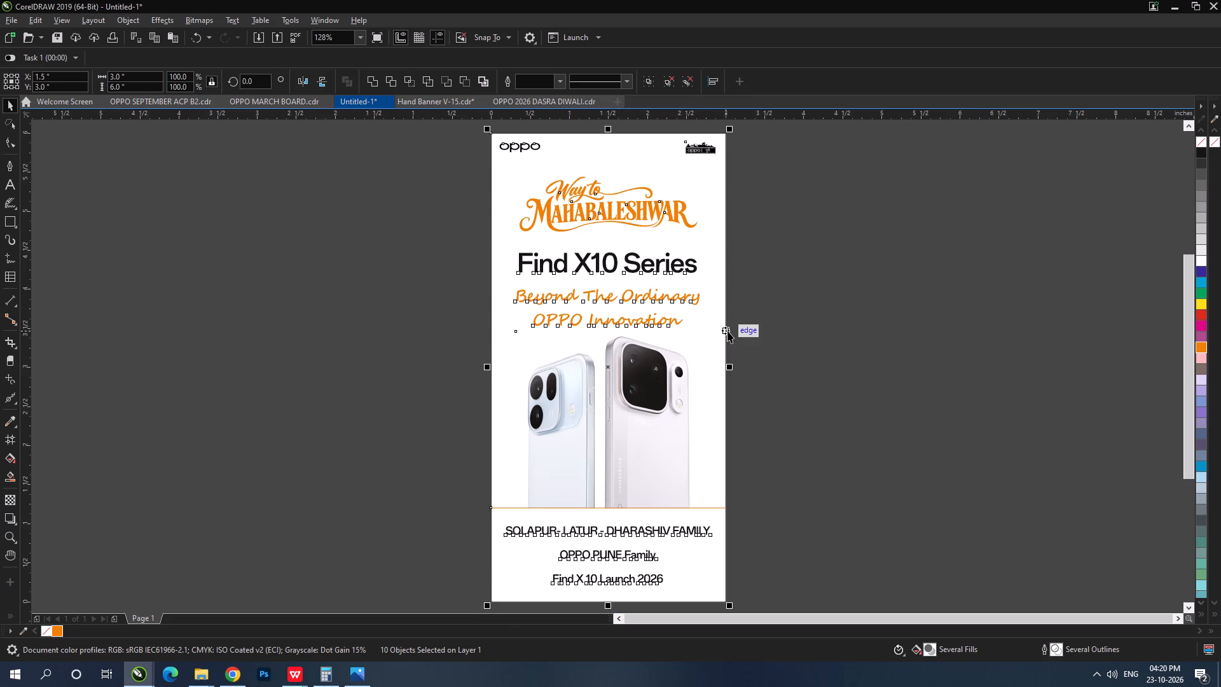
pyautogui.hotkey('ctrl', 'g')
# Start exporting the grouped design as a JPG named 3 in the 10 October folder's subfolder 23.
pyautogui.hotkey('ctrl', 'e')
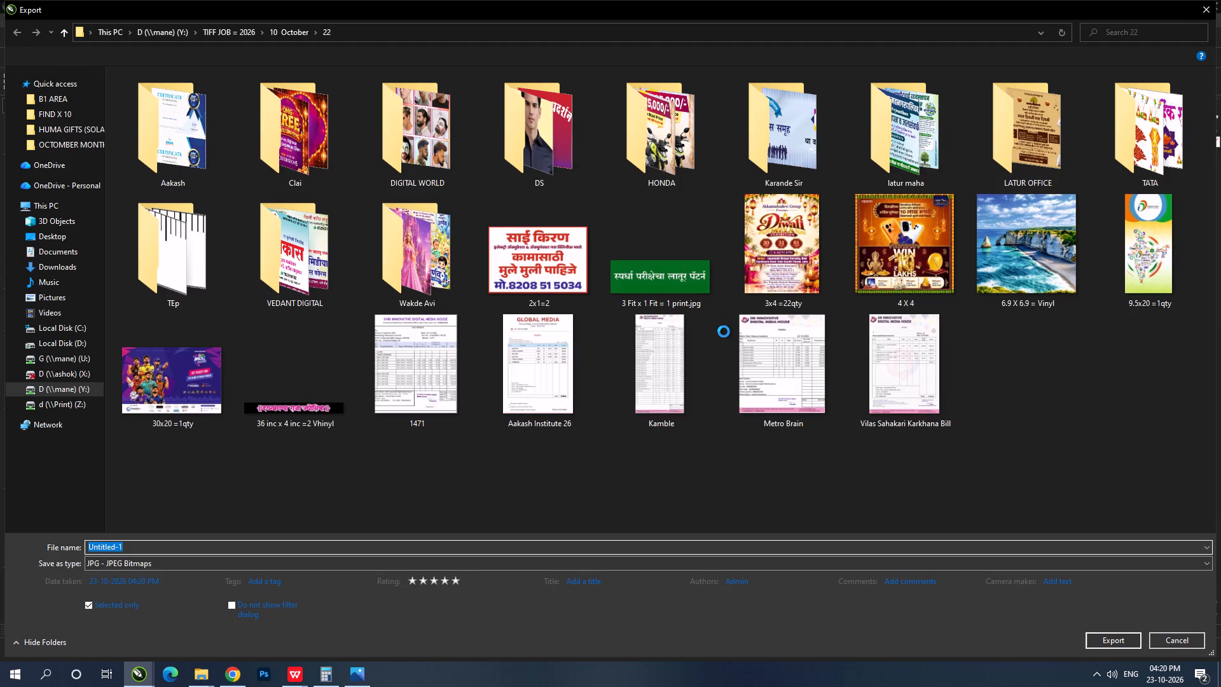
pyautogui.click(286, 32)
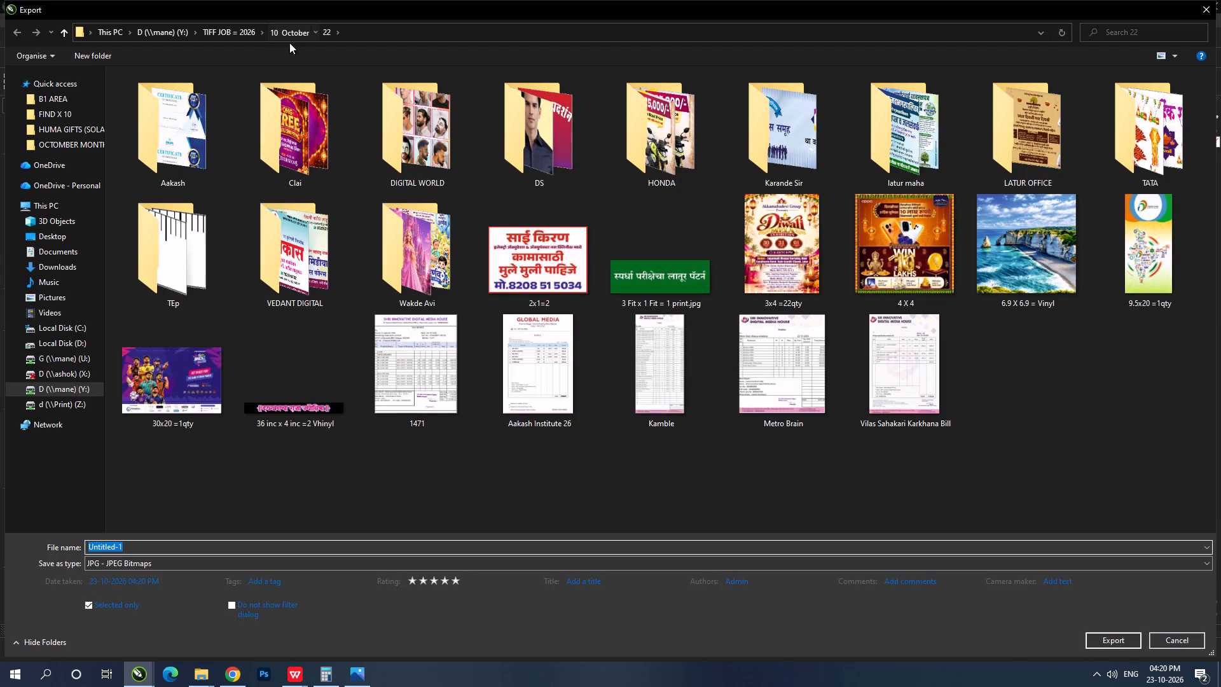
pyautogui.doubleClick(140, 383)
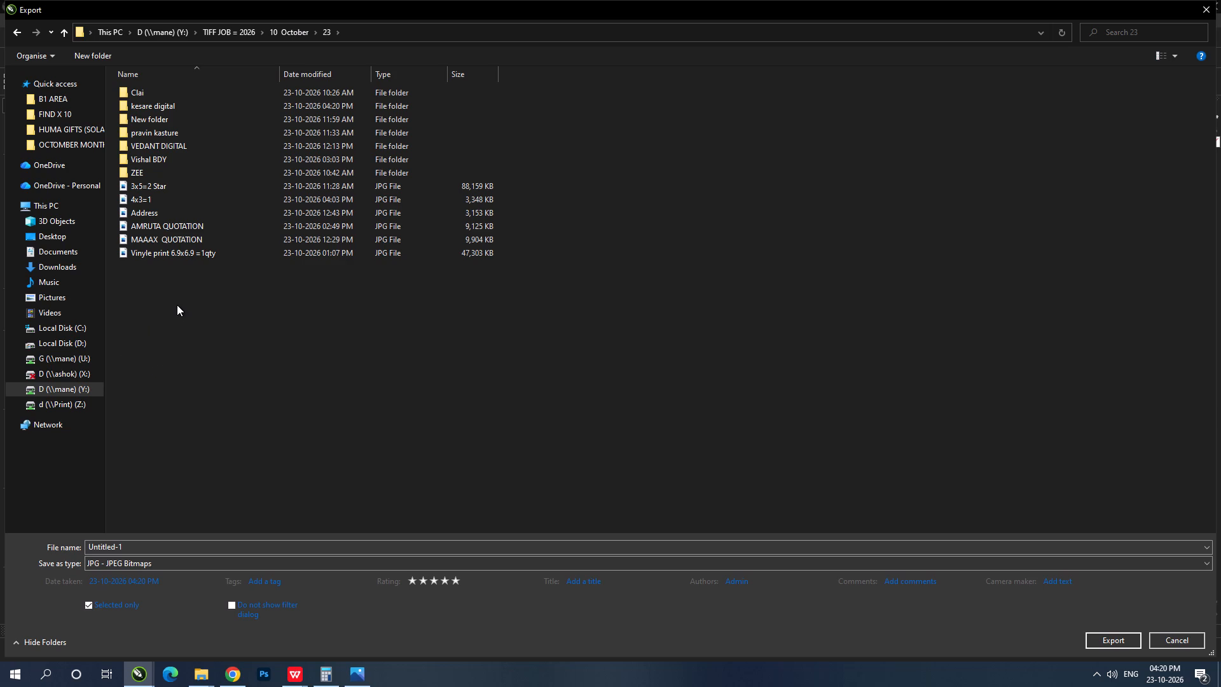
pyautogui.click(151, 541)
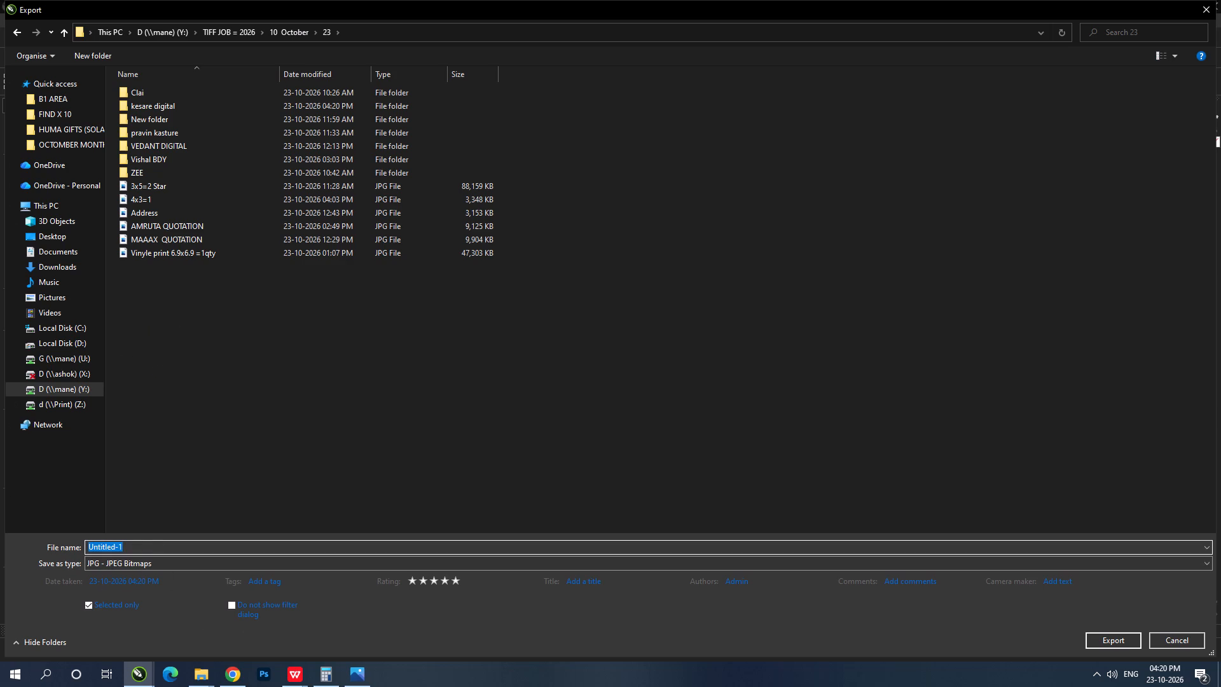
pyautogui.press('3')
pyautogui.press('Return')
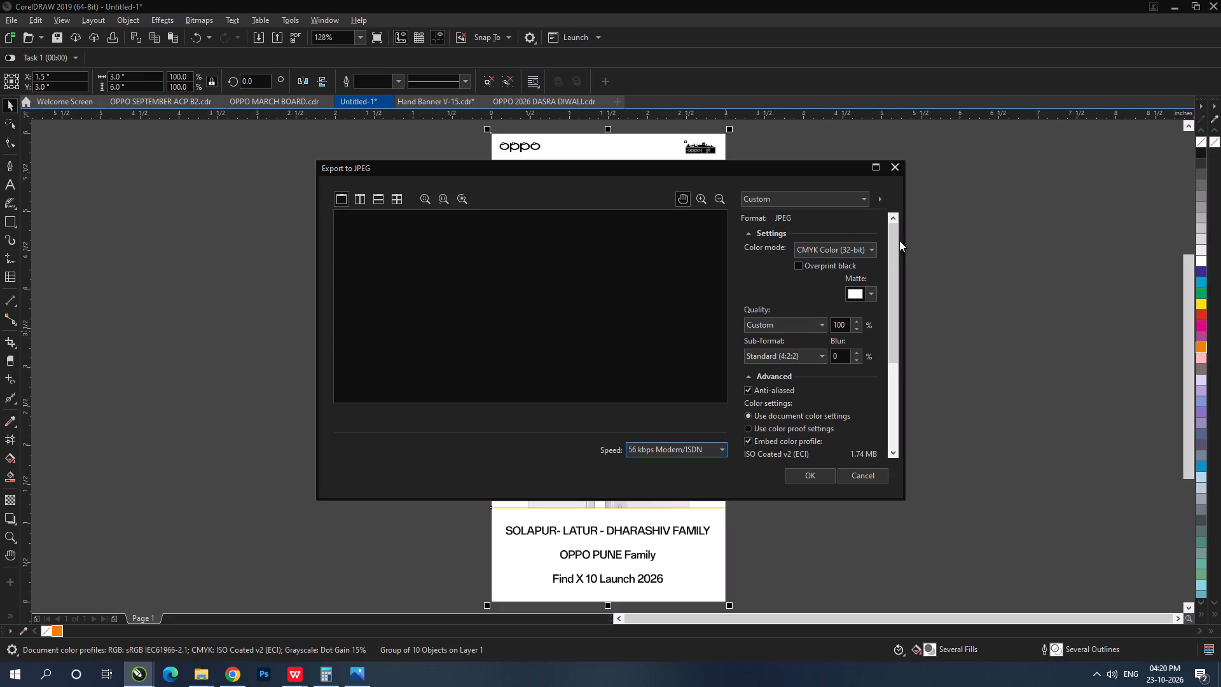
# Set the JPEG export resolution to 60.
pyautogui.moveTo(893, 242); pyautogui.dragTo(881, 393)
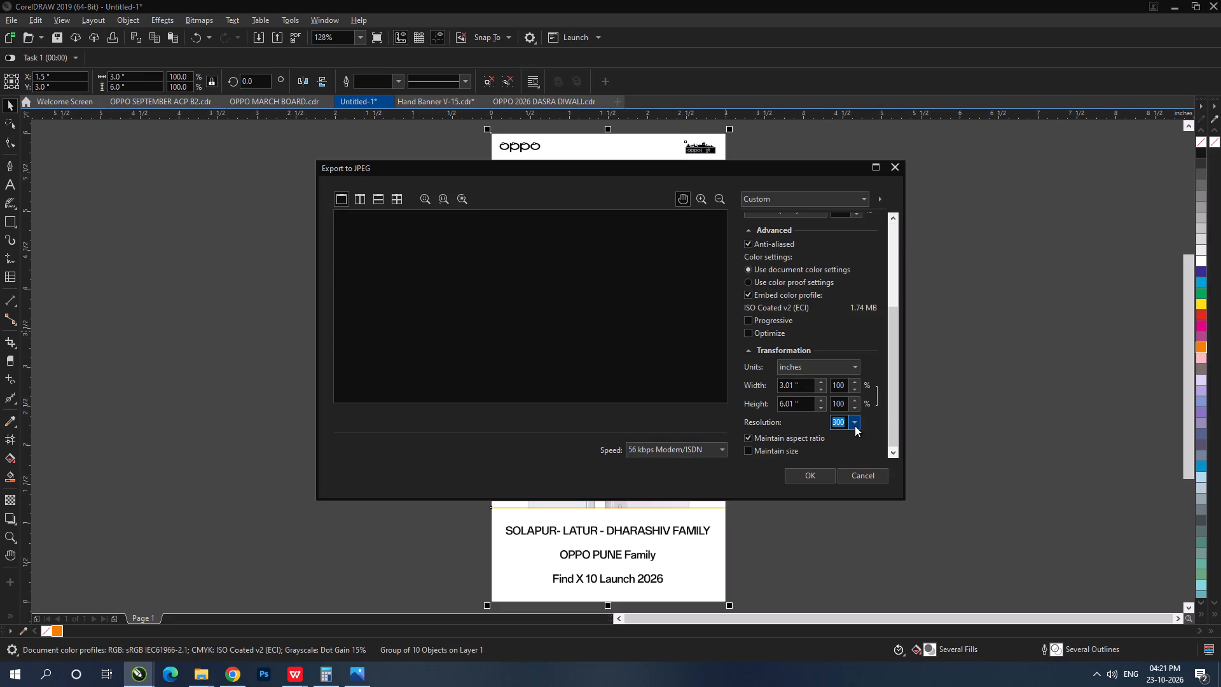
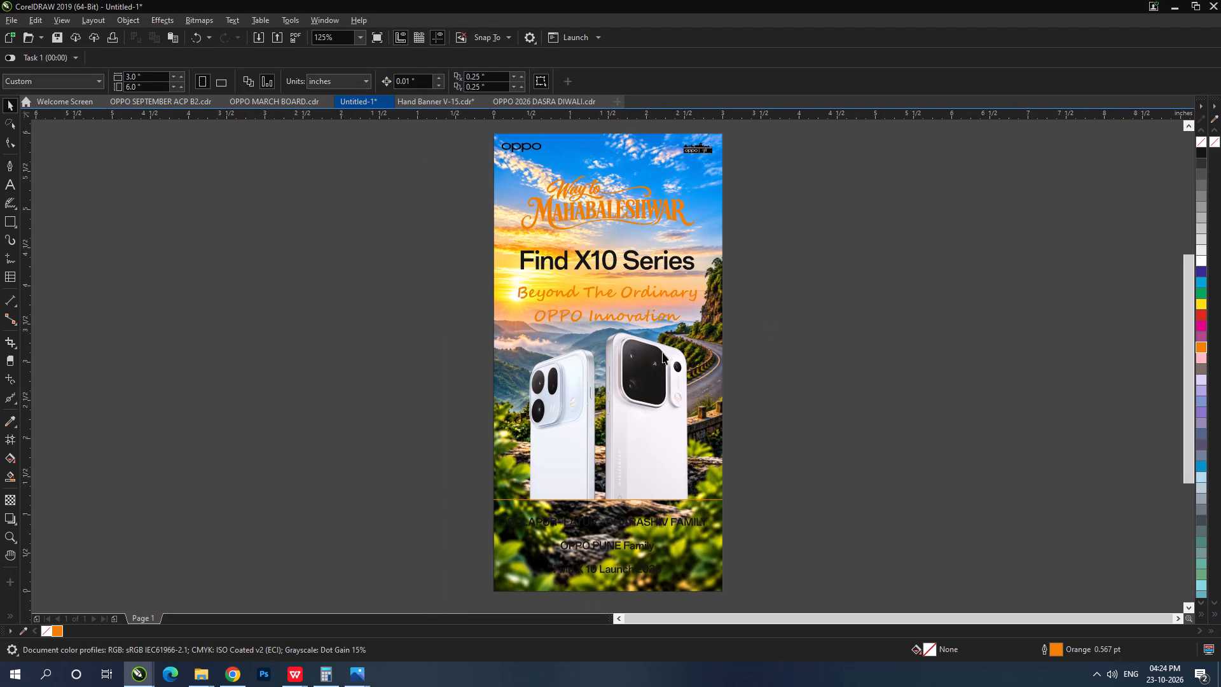
pyautogui.click(793, 392)
# Move the orange divider line slightly down to the phones' bottom edge, at about Y 1.195 inches.
pyautogui.scroll(2, 588, 503)
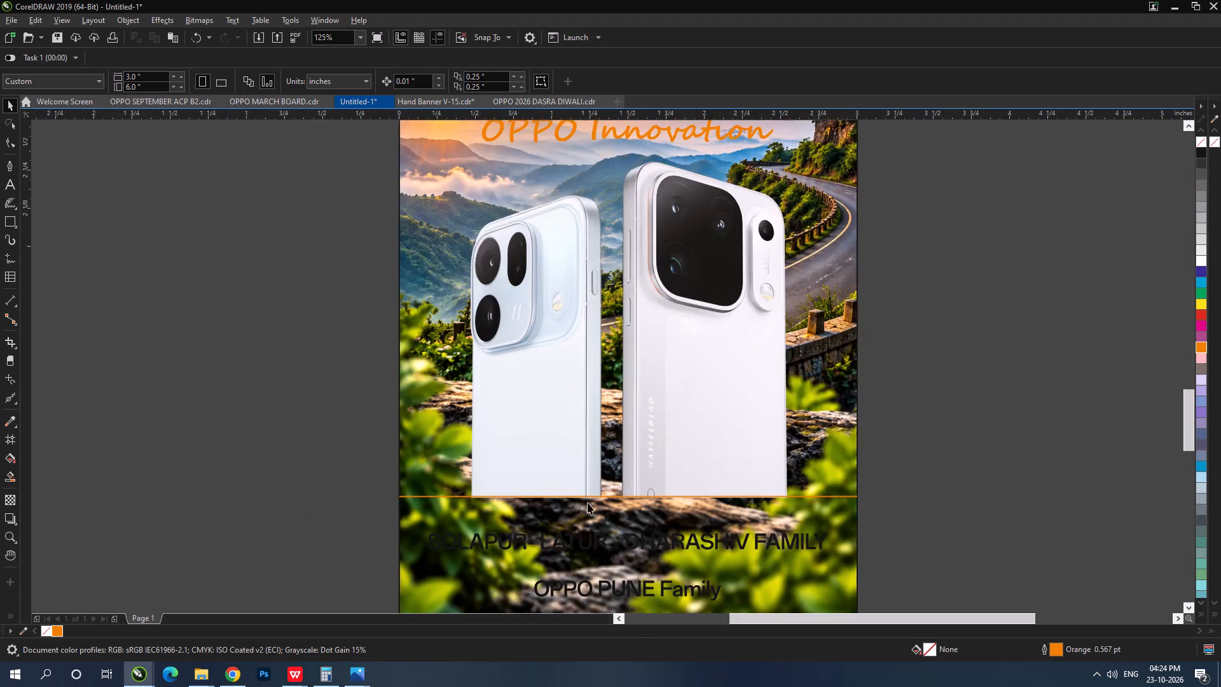
pyautogui.scroll(1, 588, 503)
pyautogui.click(657, 478)
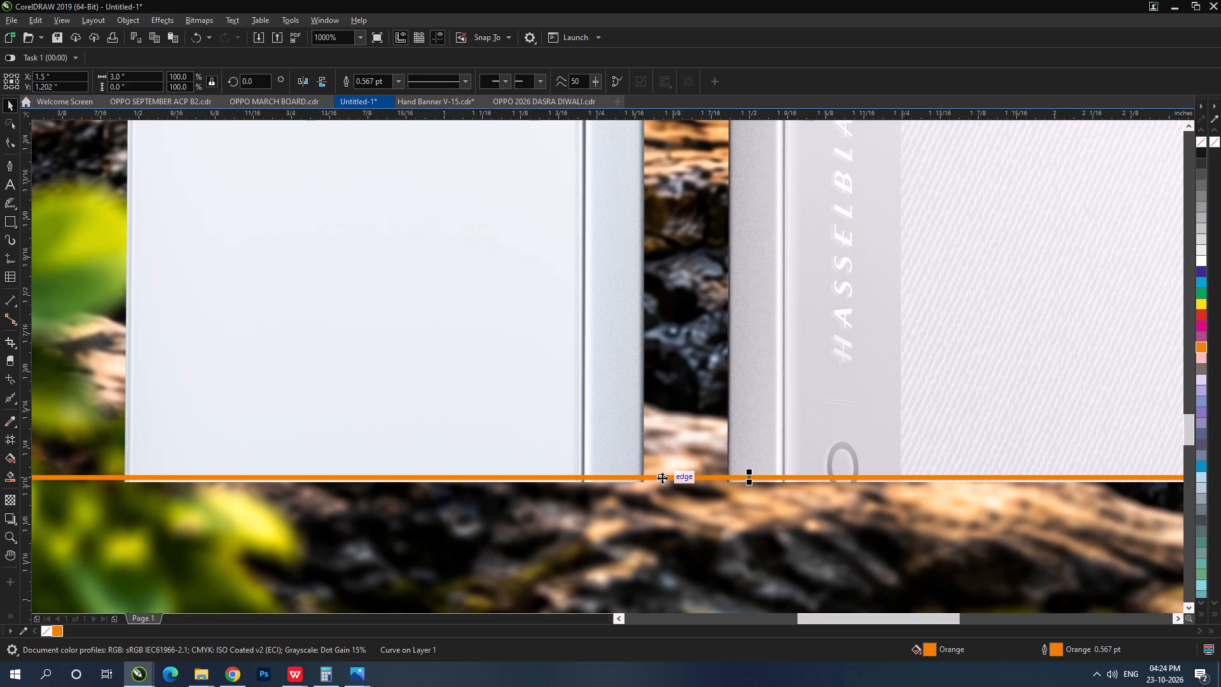
pyautogui.moveTo(670, 475); pyautogui.dragTo(671, 481)
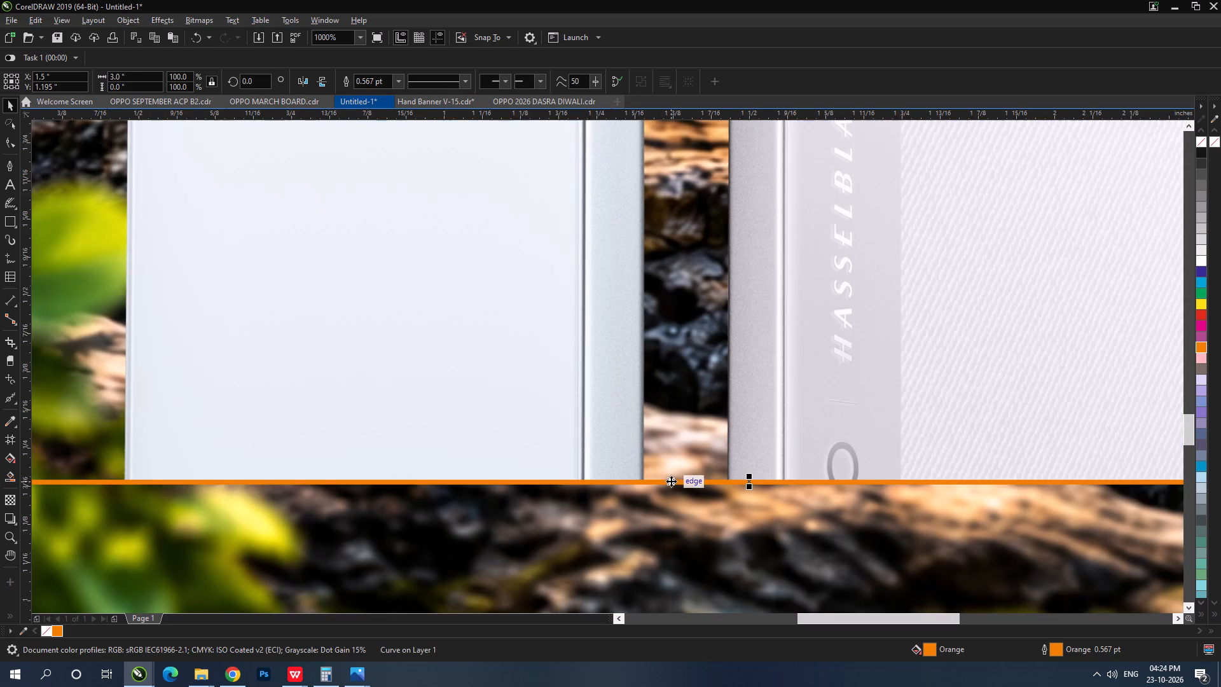
pyautogui.scroll(-2, 669, 478)
# Weld all the pieces of the orange "Way to Mahabaleshwar" calligraphy into one curve.
pyautogui.hotkey('ctrl', 'a')
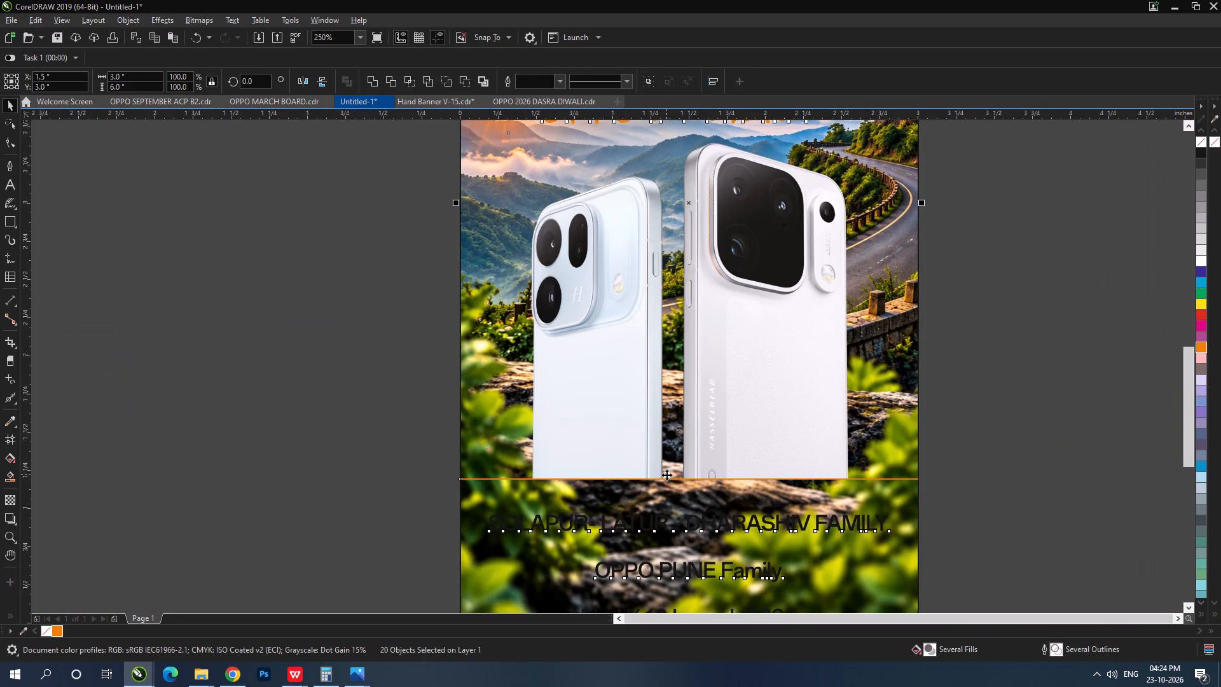
pyautogui.hotkey('shift', 'F2')
pyautogui.click(871, 421)
pyautogui.moveTo(801, 345); pyautogui.dragTo(459, 195)
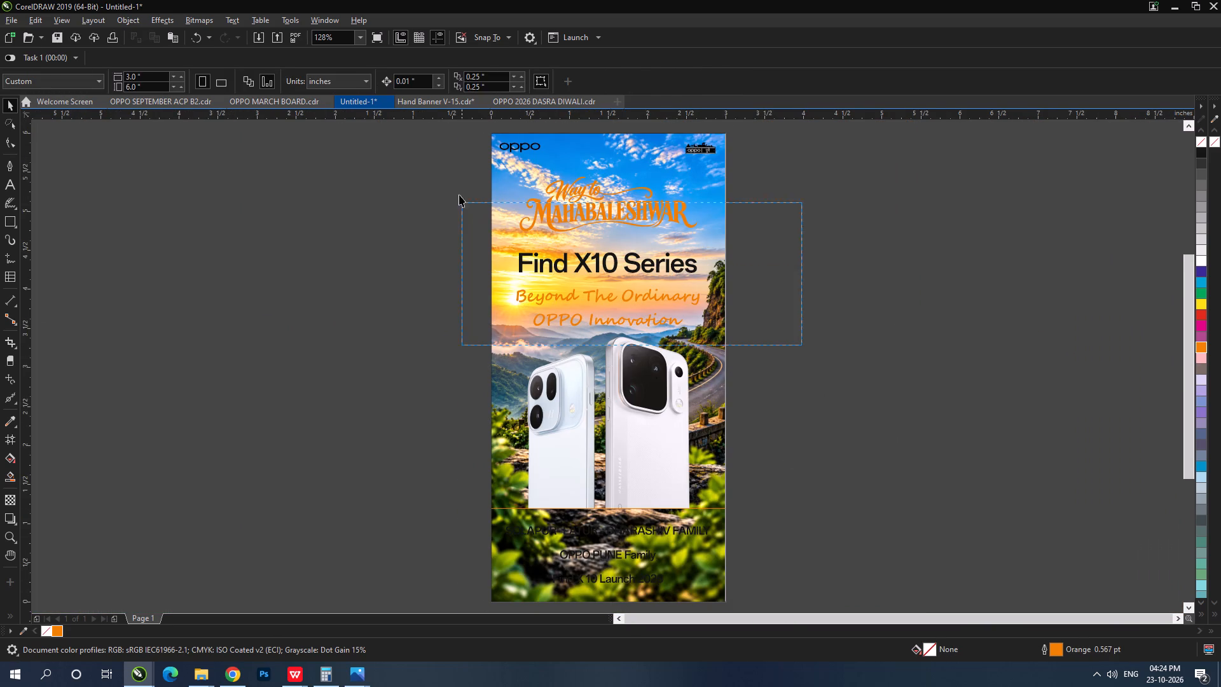
pyautogui.moveTo(459, 195); pyautogui.dragTo(427, 165)
pyautogui.click(388, 251)
pyautogui.click(628, 213)
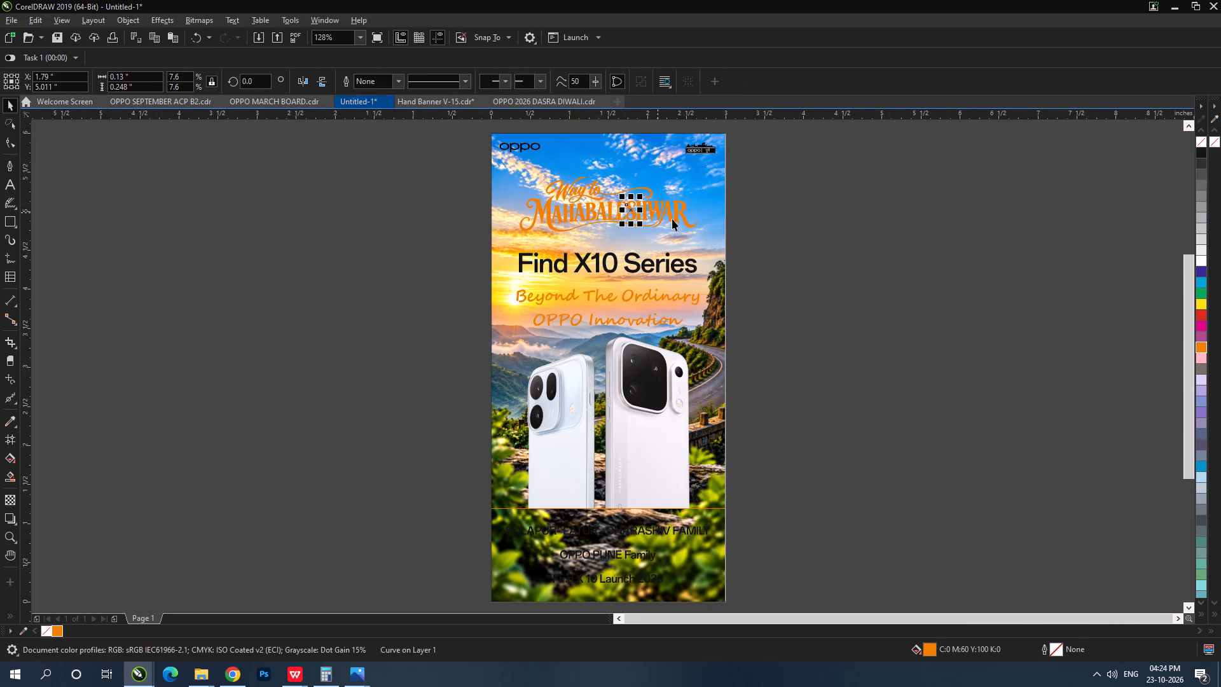
pyautogui.moveTo(782, 251); pyautogui.dragTo(387, 165)
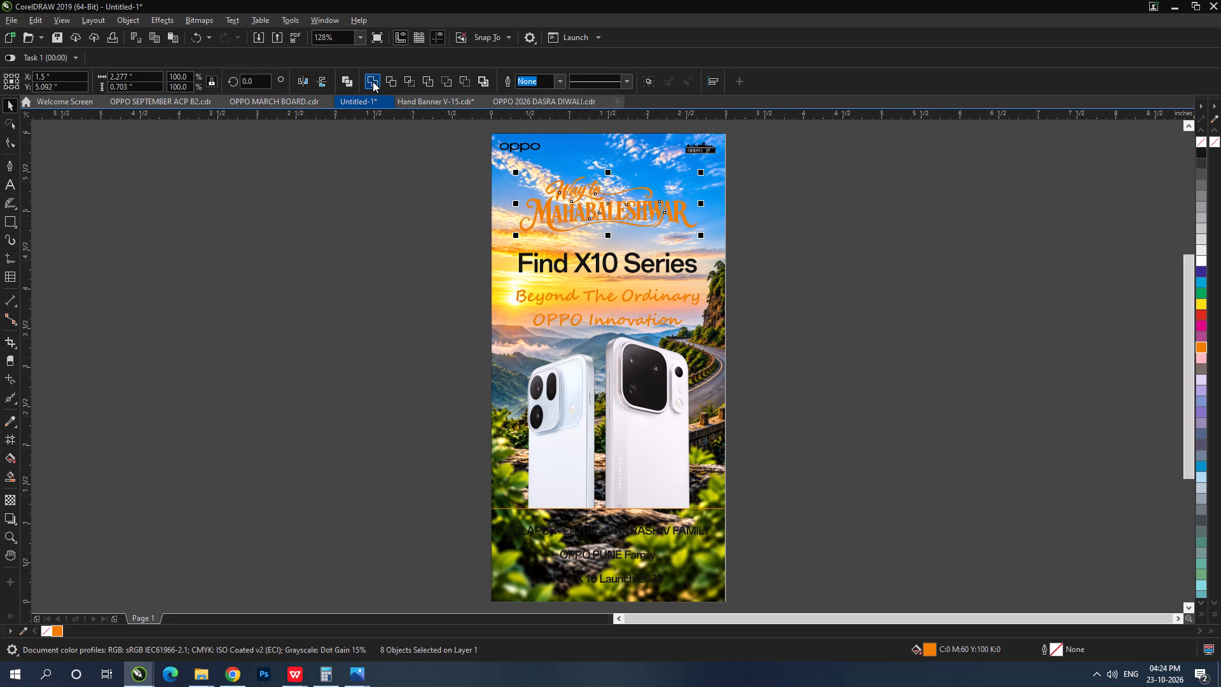
pyautogui.click(372, 81)
pyautogui.click(362, 232)
# Add a drop shadow behind the "Way to Mahabaleshwar" calligraphy and set its opacity to 100.
pyautogui.click(586, 208)
pyautogui.scroll(1, 607, 193)
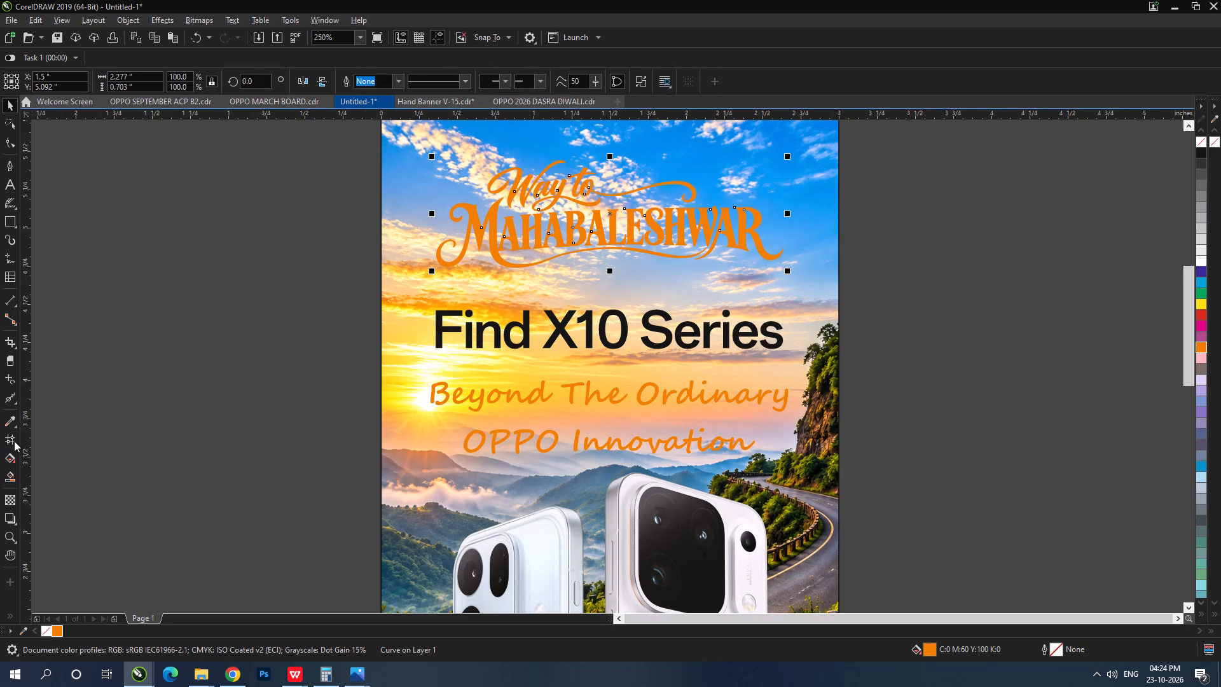
pyautogui.click(8, 510)
pyautogui.moveTo(401, 210); pyautogui.dragTo(765, 220)
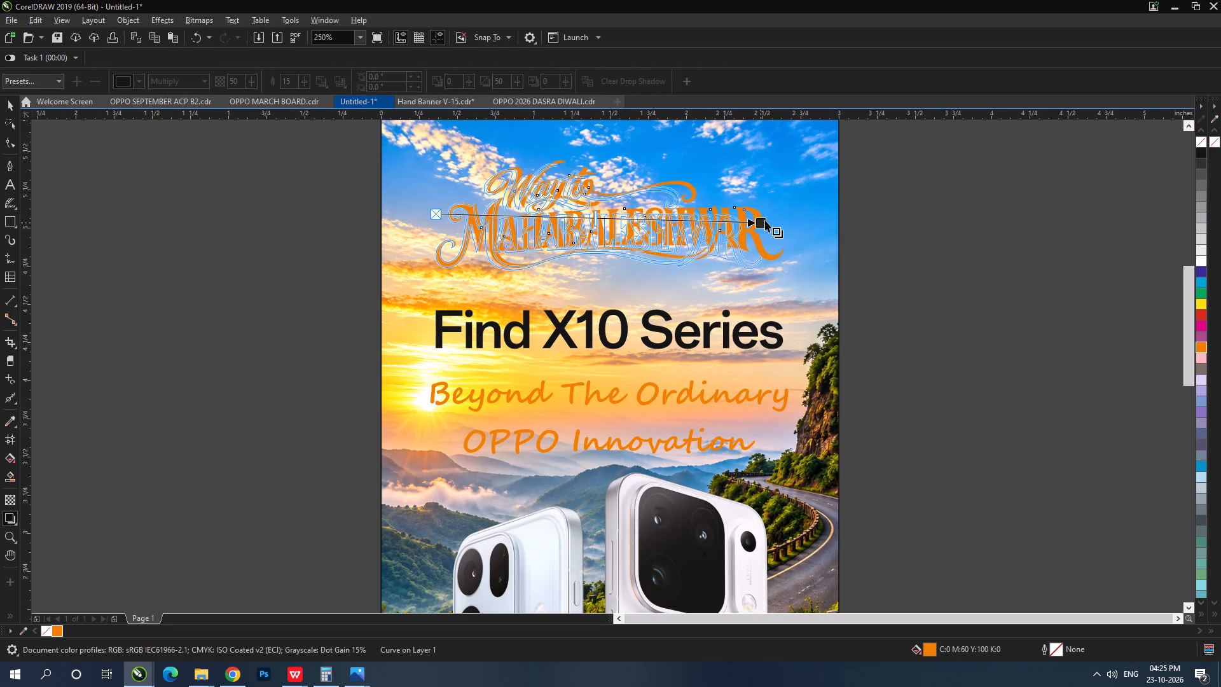
pyautogui.moveTo(765, 220); pyautogui.dragTo(783, 214)
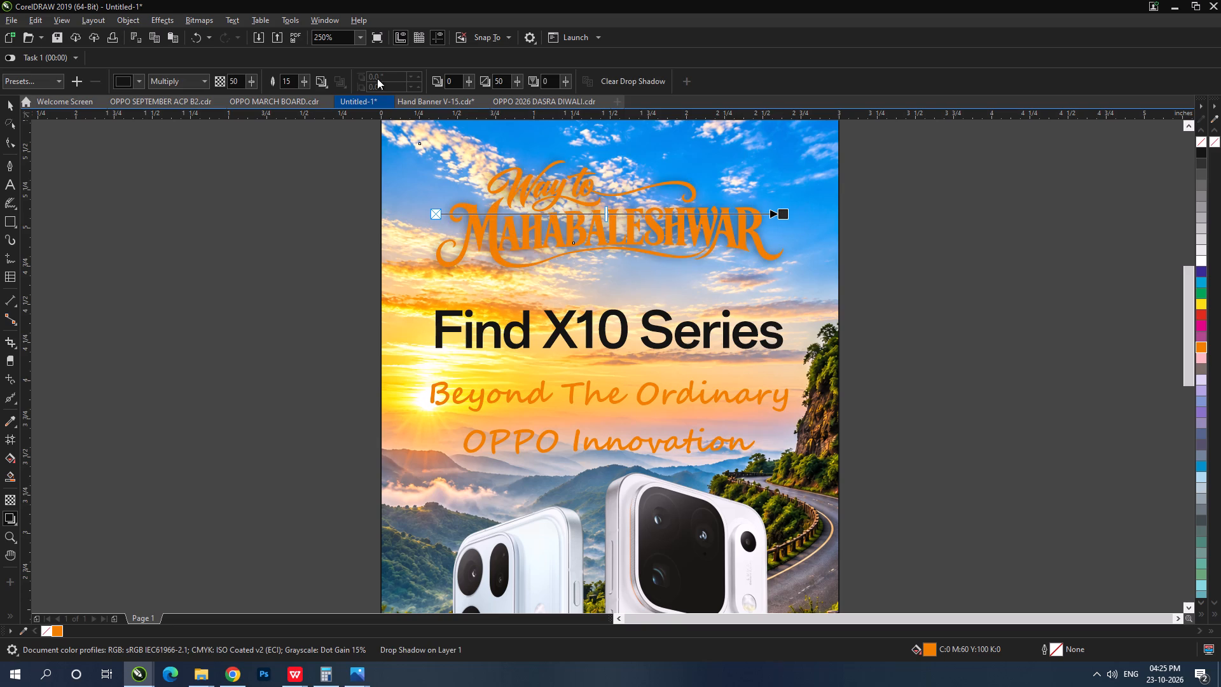
pyautogui.moveTo(253, 81); pyautogui.dragTo(350, 94)
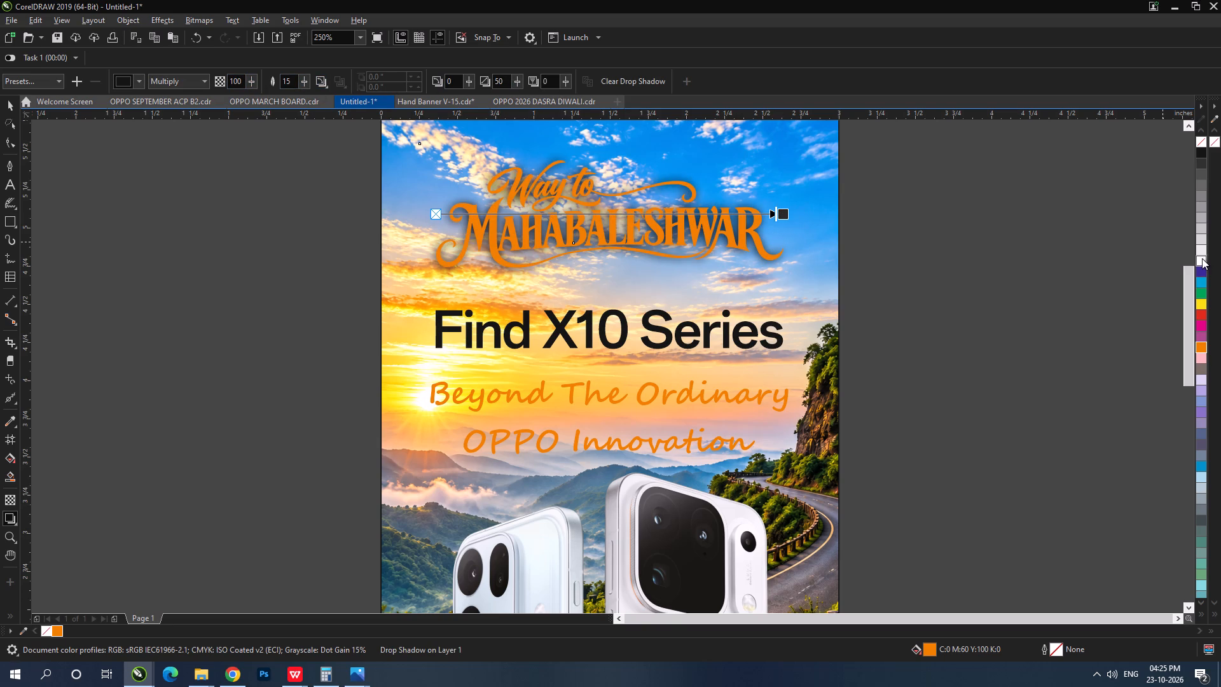
# Change the calligraphy's drop shadow to white with the Screen merge mode.
pyautogui.click(141, 81)
pyautogui.click(160, 158)
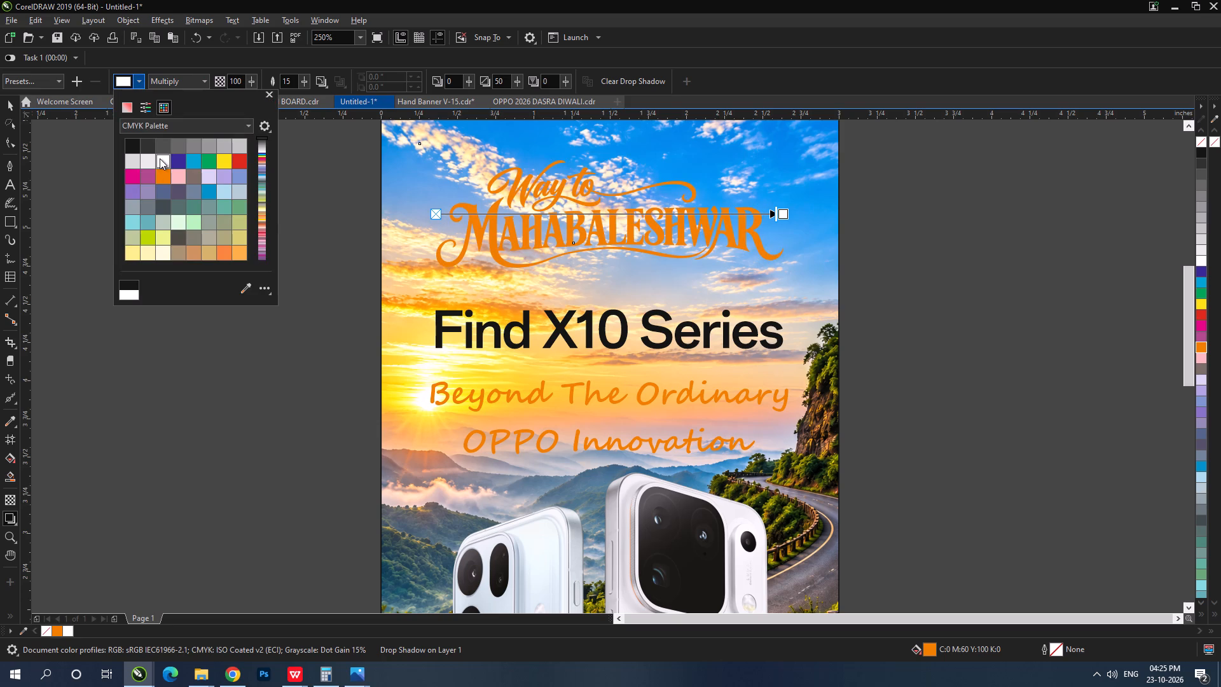
pyautogui.click(173, 75)
pyautogui.click(177, 80)
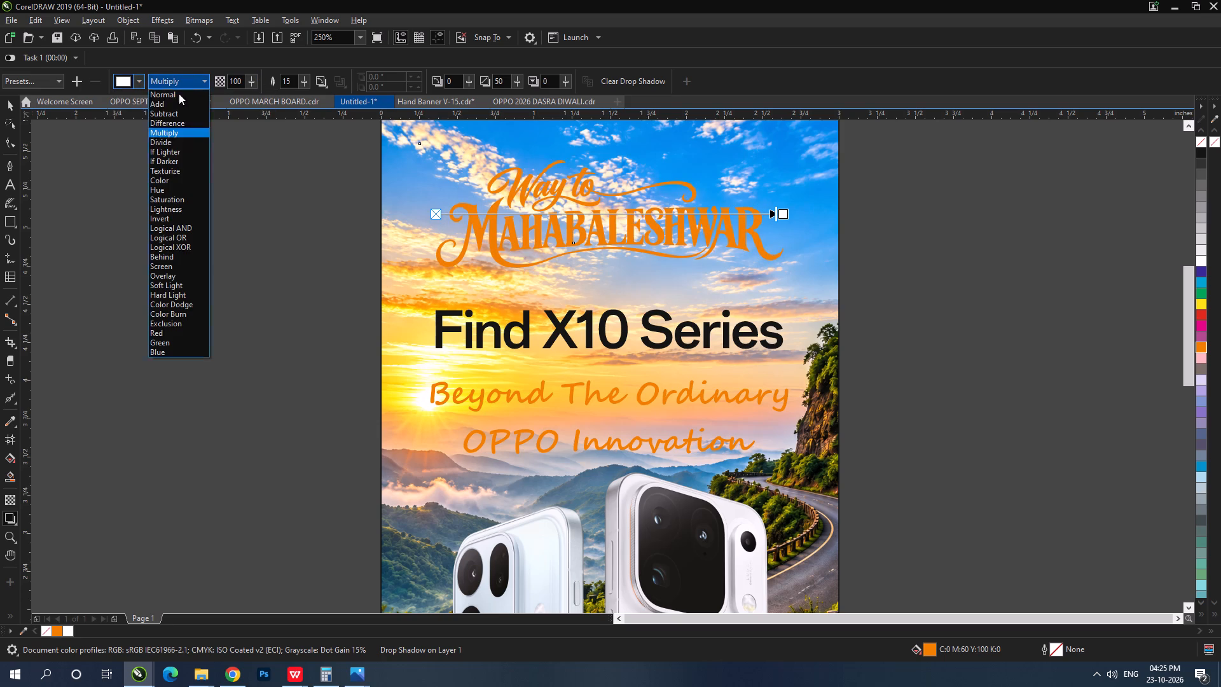
pyautogui.click(172, 265)
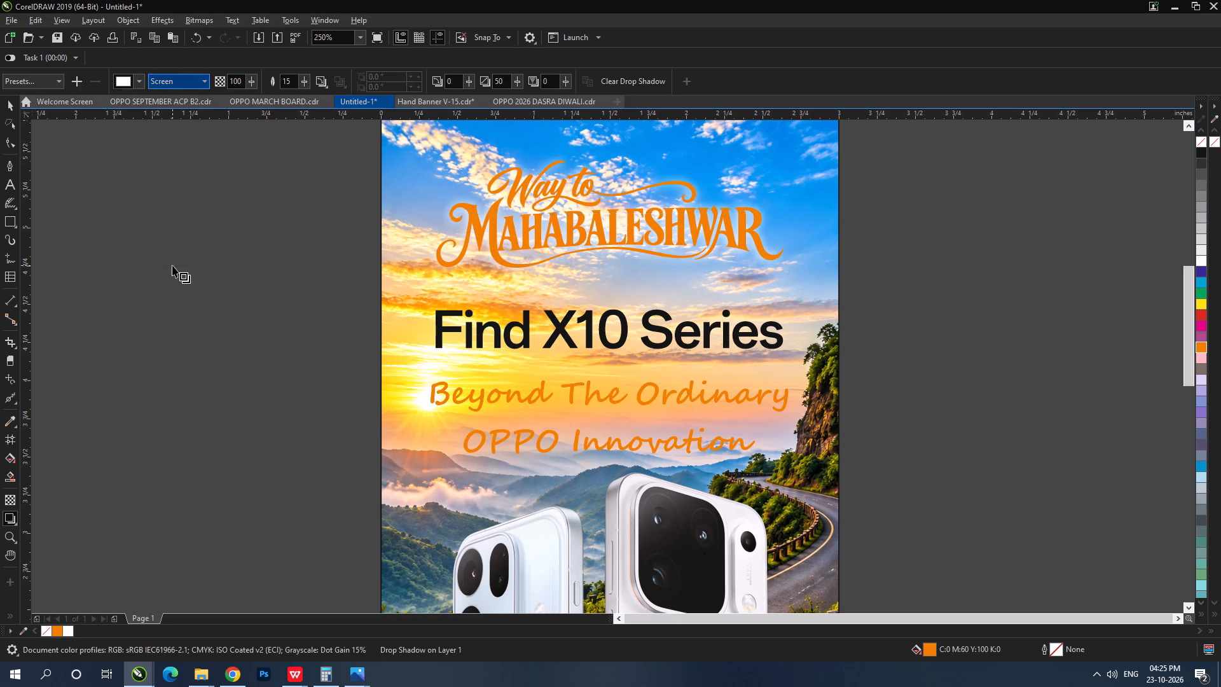
pyautogui.click(11, 104)
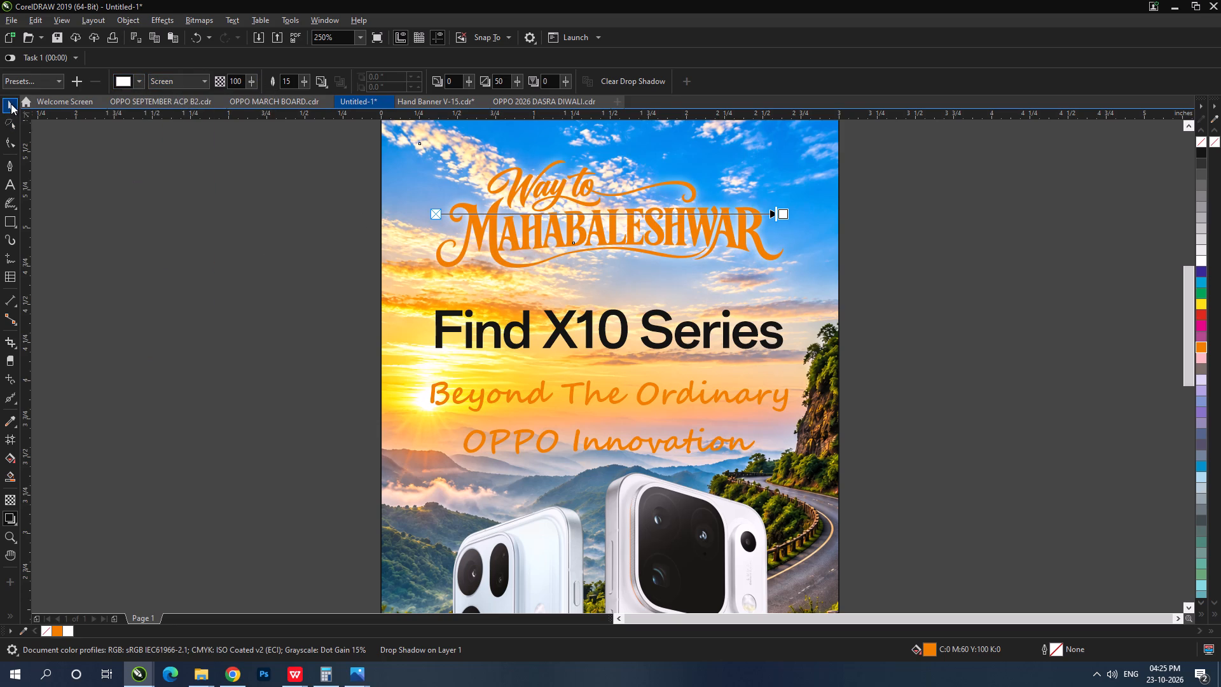
pyautogui.click(154, 242)
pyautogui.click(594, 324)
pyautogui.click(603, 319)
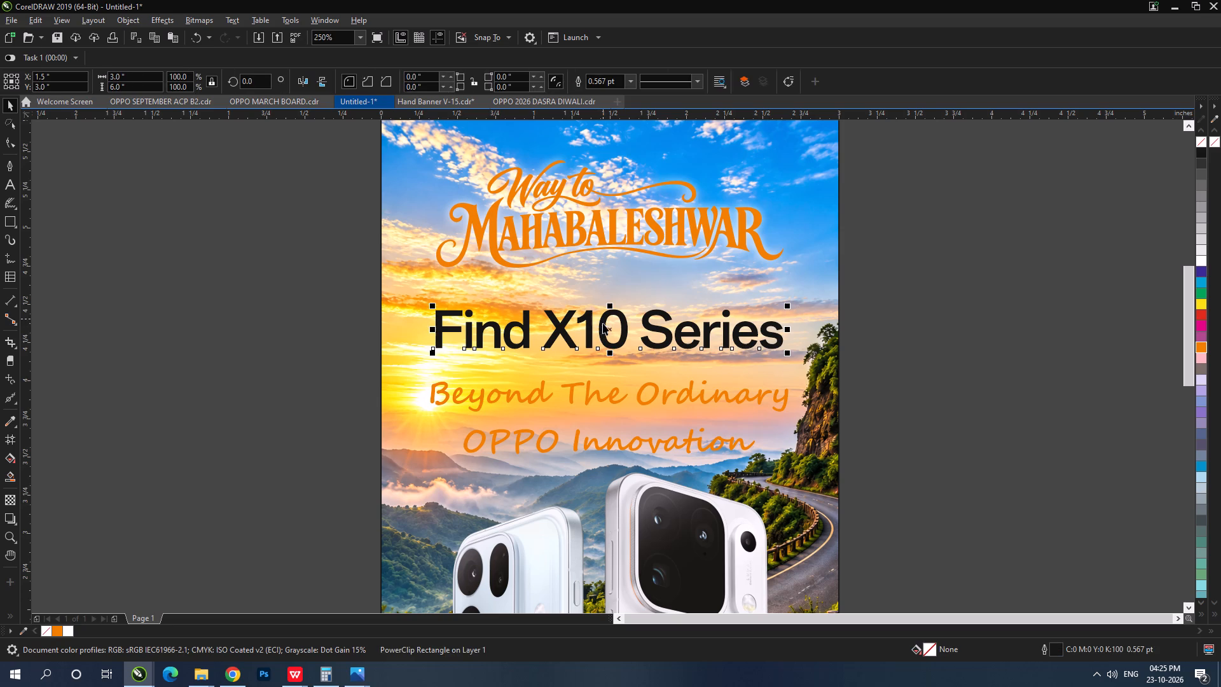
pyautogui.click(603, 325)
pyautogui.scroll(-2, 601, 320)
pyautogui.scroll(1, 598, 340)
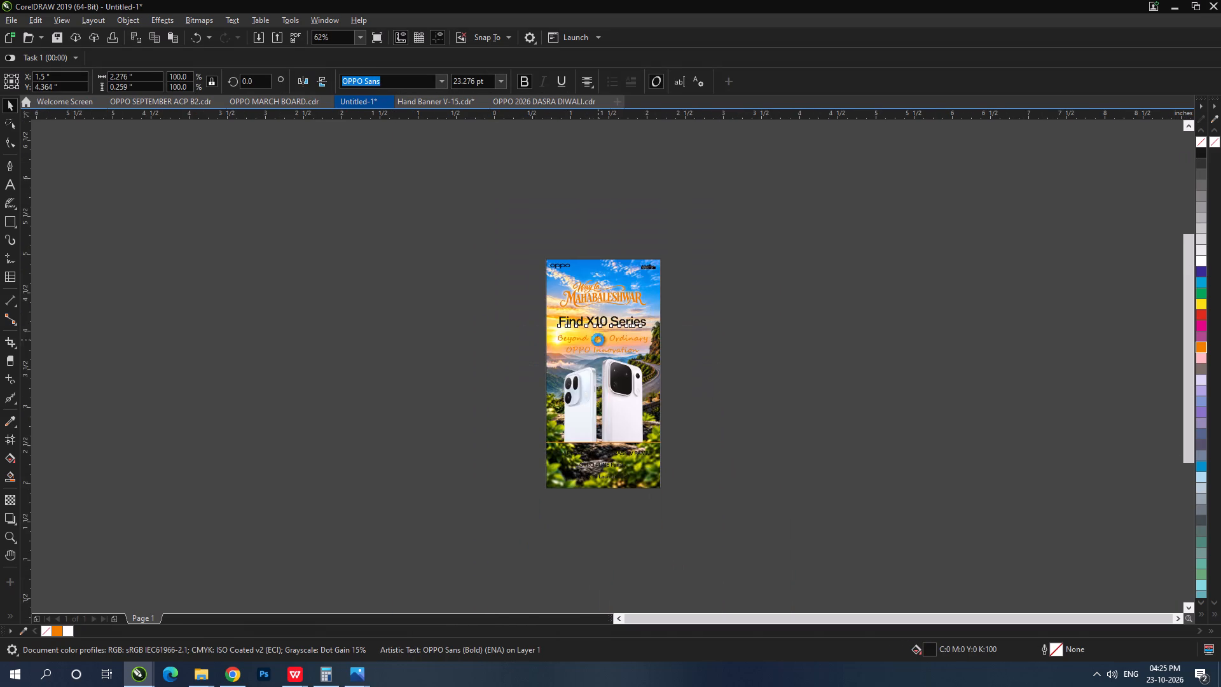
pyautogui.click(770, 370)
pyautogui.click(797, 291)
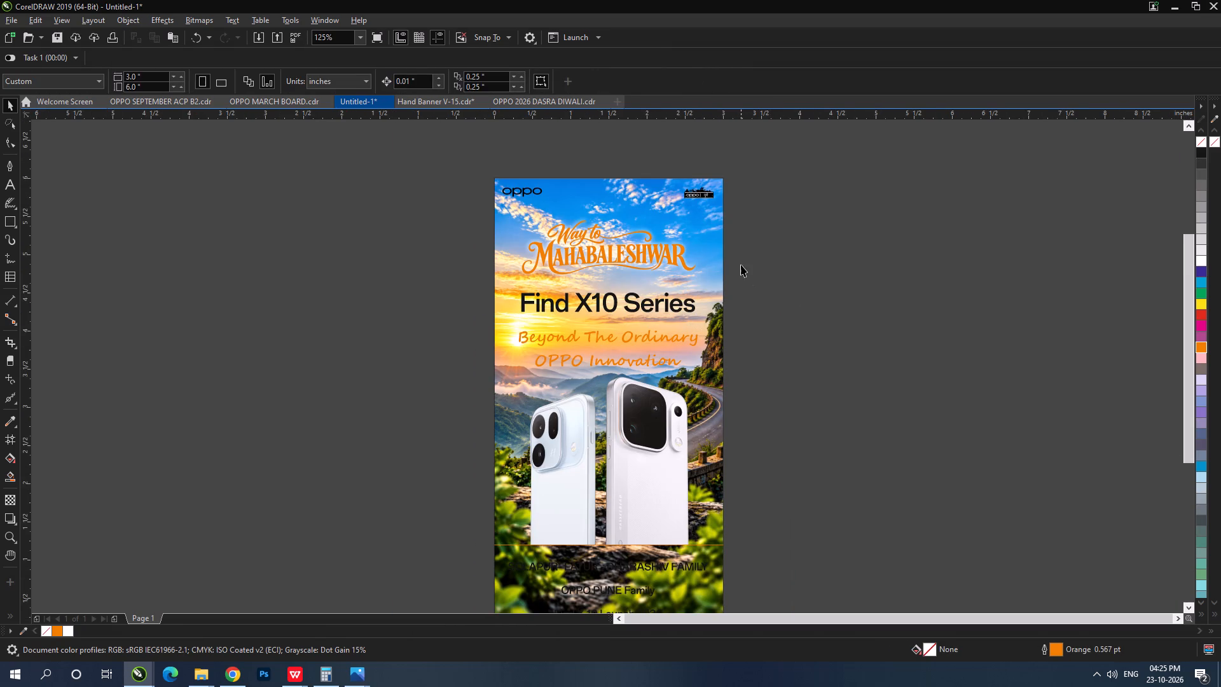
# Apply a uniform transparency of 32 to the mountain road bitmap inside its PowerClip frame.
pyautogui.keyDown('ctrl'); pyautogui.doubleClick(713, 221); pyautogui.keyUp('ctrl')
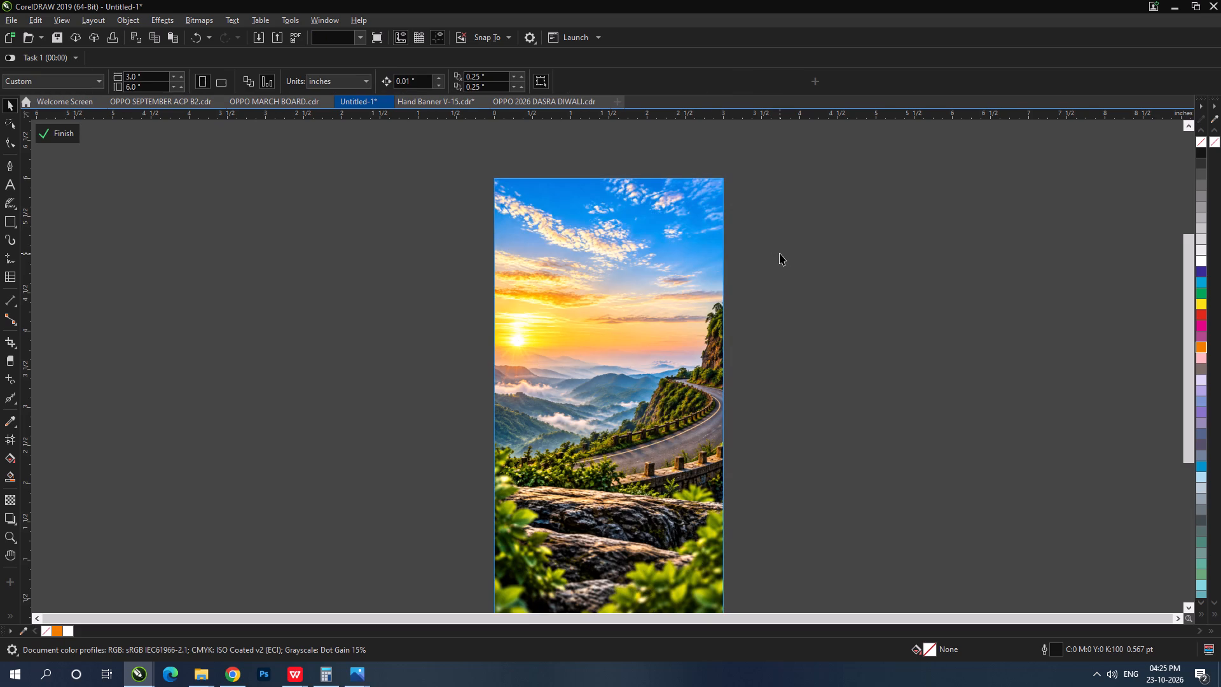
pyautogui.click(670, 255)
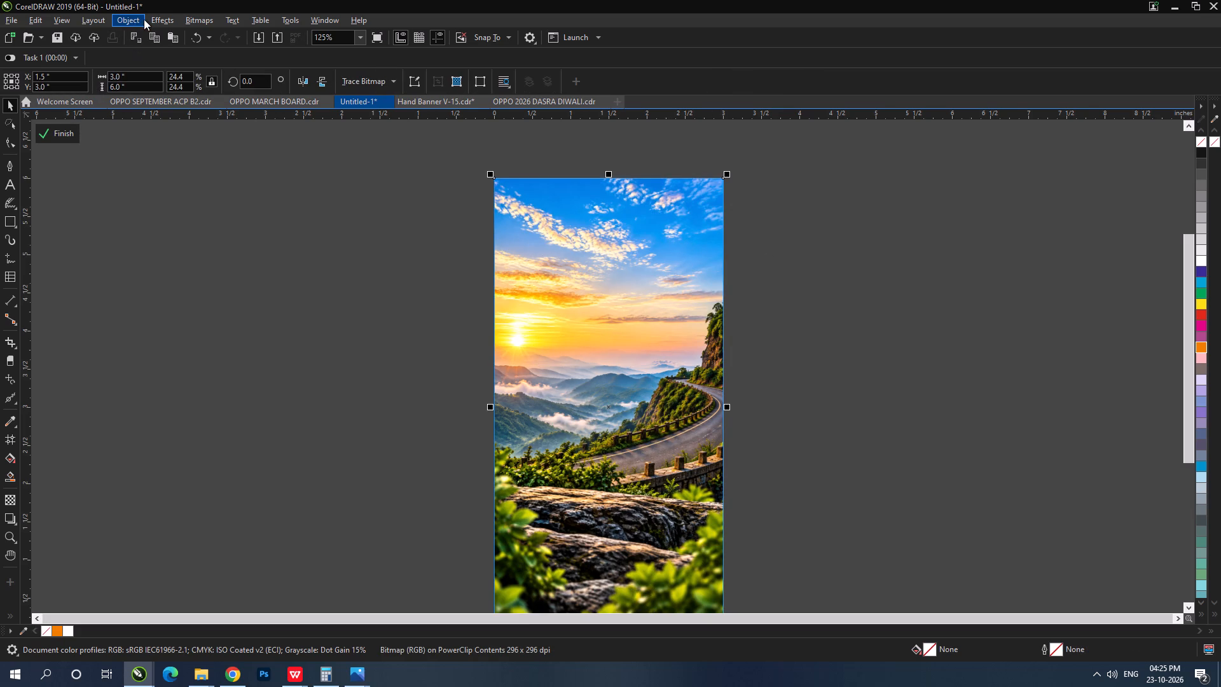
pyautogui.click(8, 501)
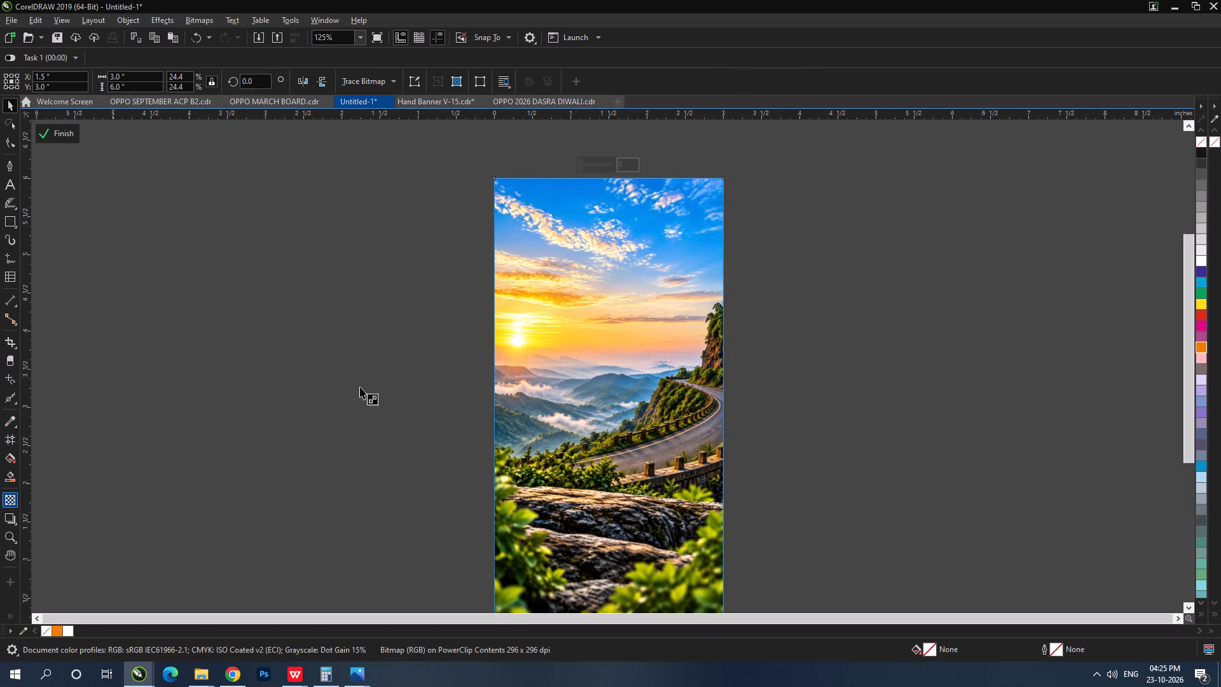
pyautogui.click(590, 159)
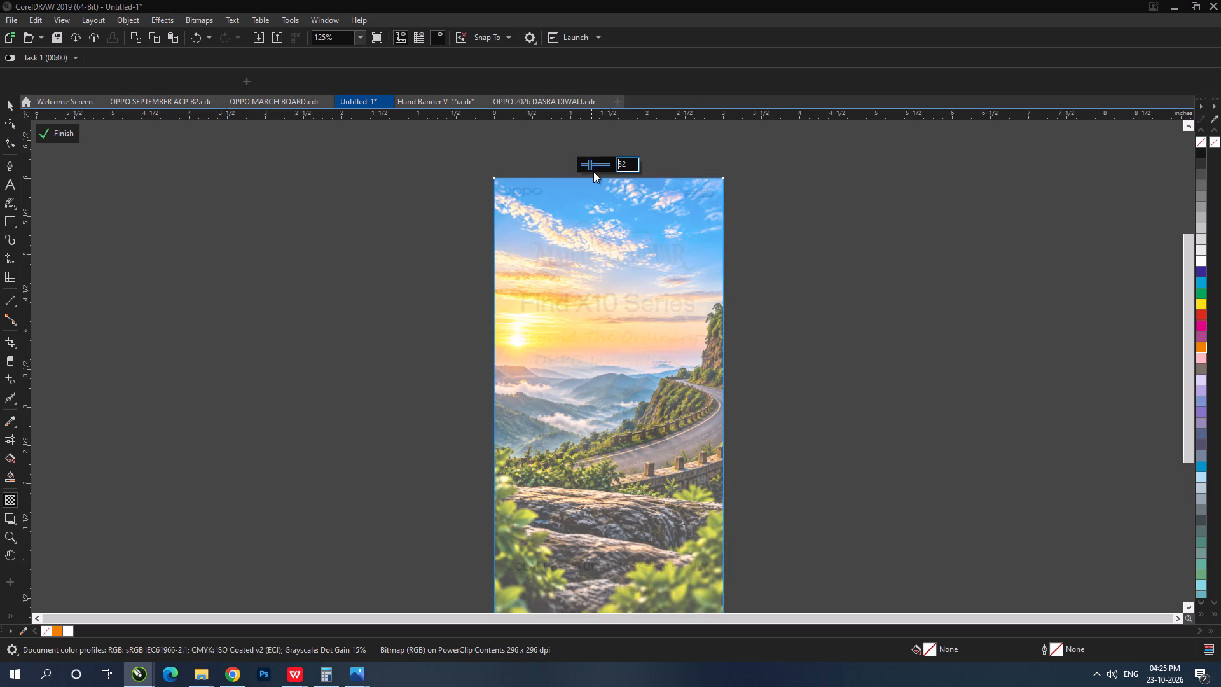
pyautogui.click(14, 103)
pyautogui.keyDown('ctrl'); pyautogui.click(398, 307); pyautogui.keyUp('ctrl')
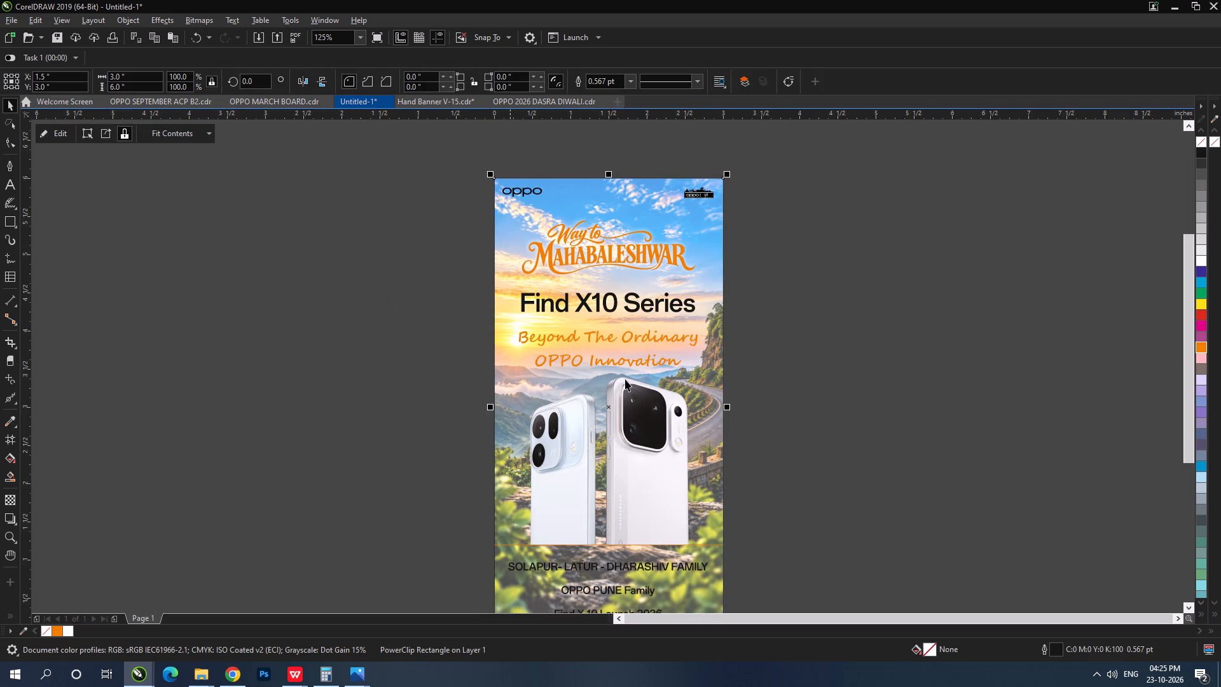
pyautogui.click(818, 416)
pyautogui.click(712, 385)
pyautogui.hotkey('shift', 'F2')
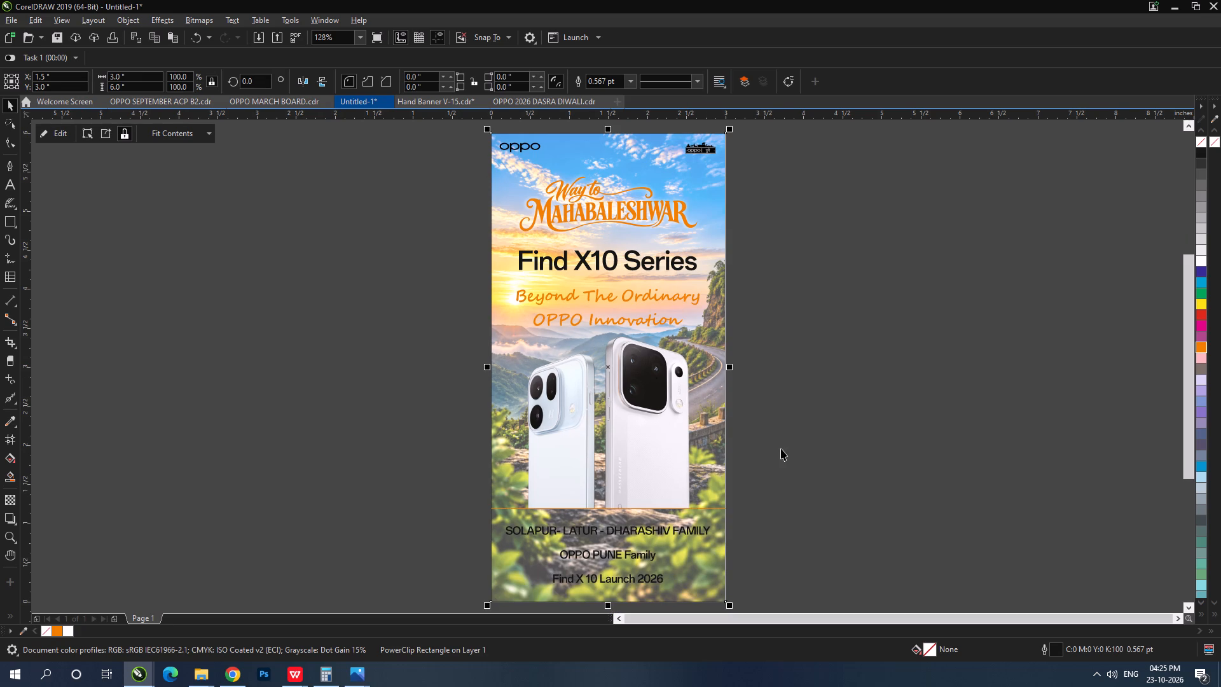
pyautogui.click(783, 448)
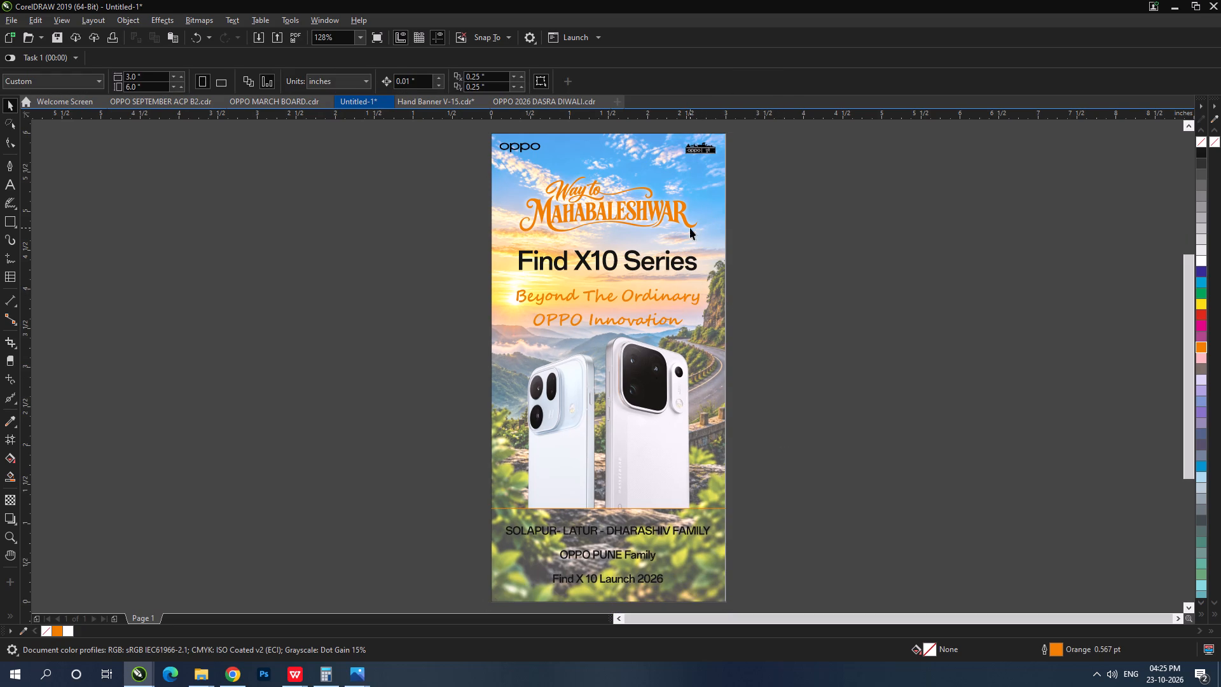
# Take the mountain road bitmap out of its PowerClip frame and place it beside the page, at about X 5.198 inches.
pyautogui.keyDown('alt'); pyautogui.click(707, 176); pyautogui.keyUp('alt')
pyautogui.hotkey('ctrl', 'x')
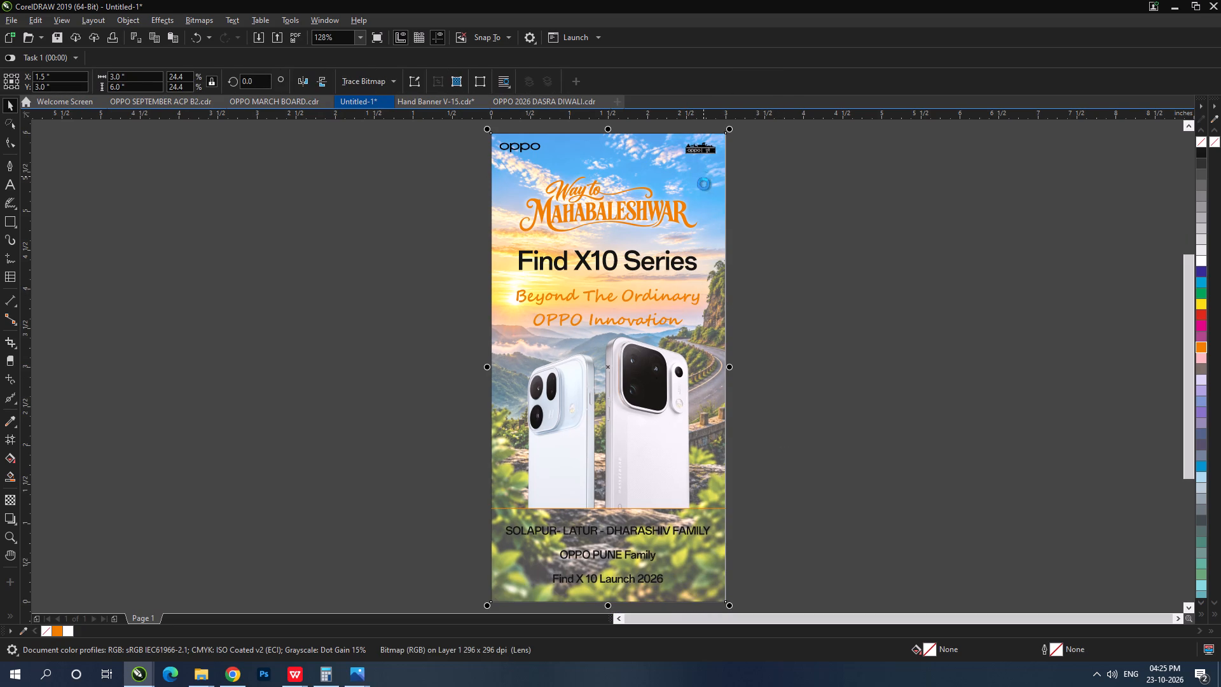
pyautogui.click(799, 293)
pyautogui.hotkey('ctrl', 'v')
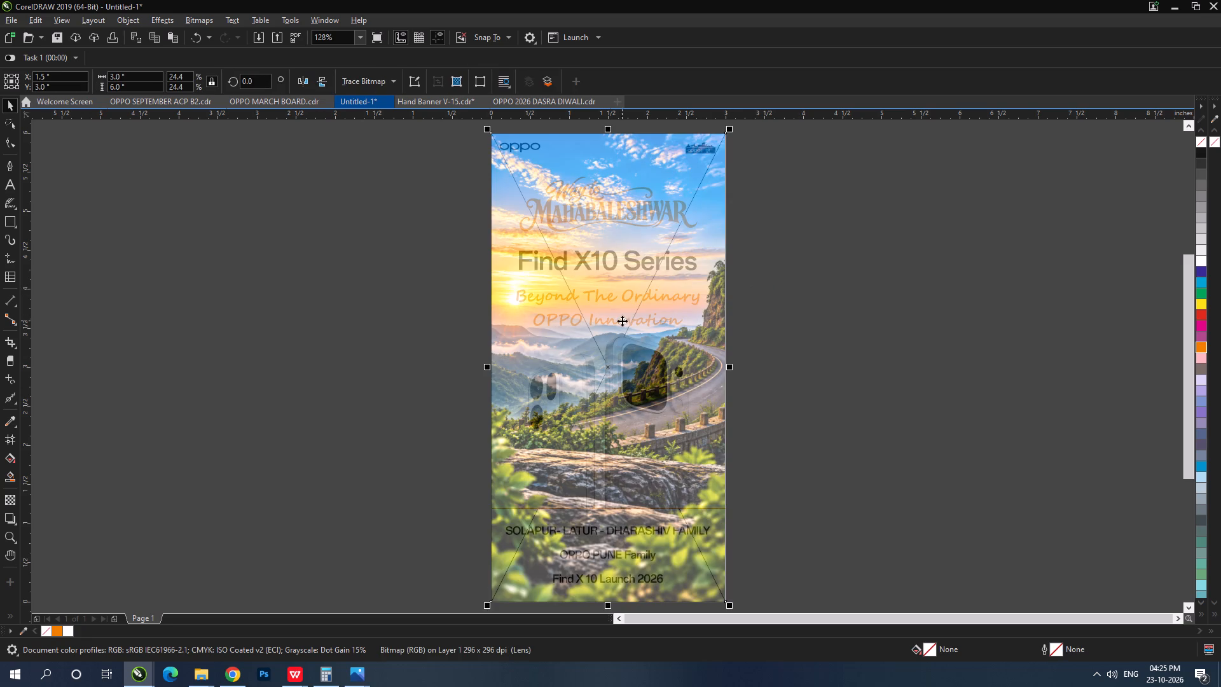
pyautogui.moveTo(622, 321); pyautogui.dragTo(911, 321)
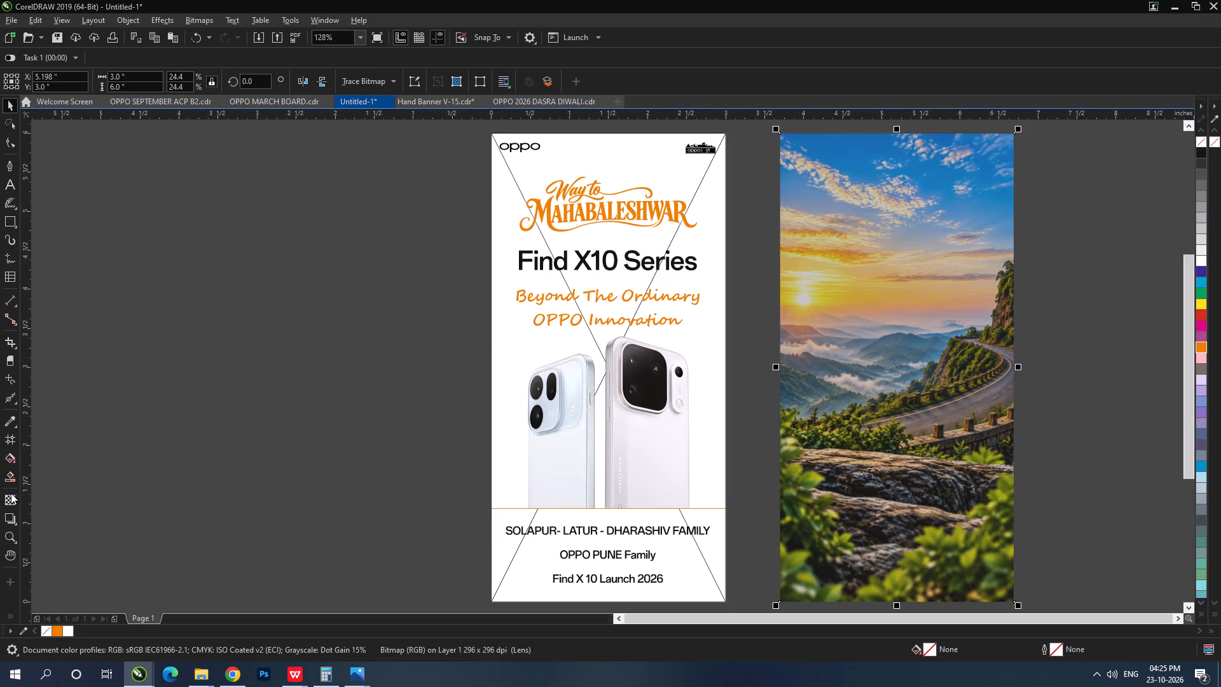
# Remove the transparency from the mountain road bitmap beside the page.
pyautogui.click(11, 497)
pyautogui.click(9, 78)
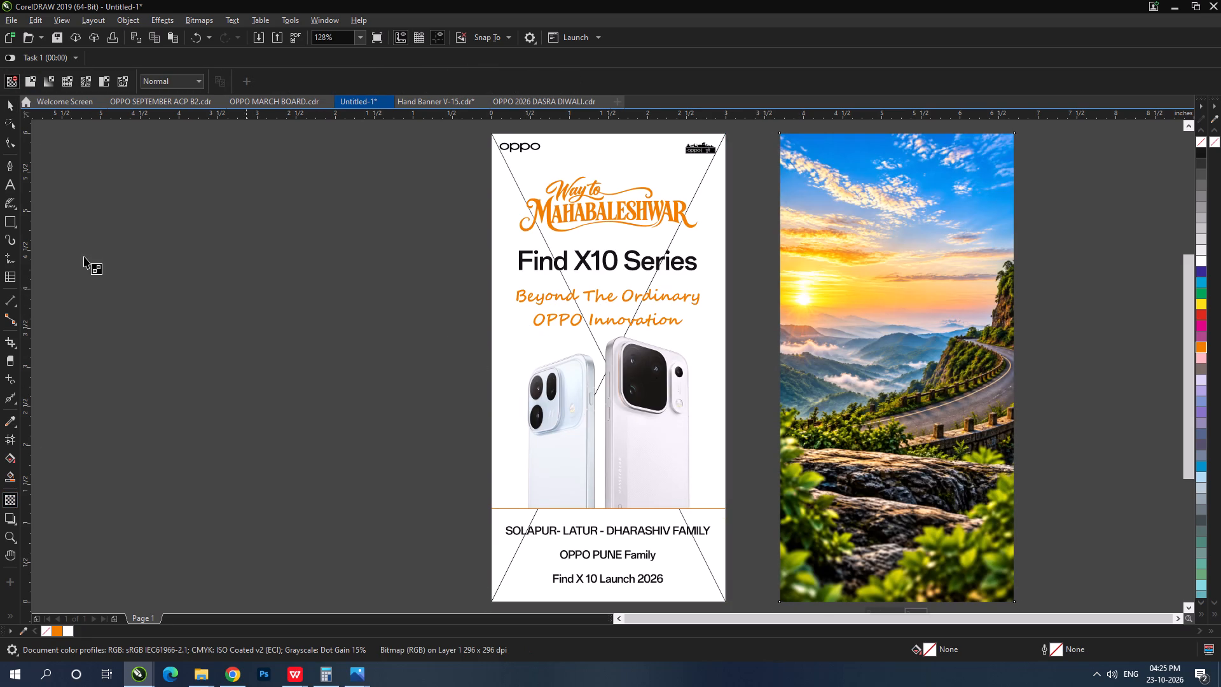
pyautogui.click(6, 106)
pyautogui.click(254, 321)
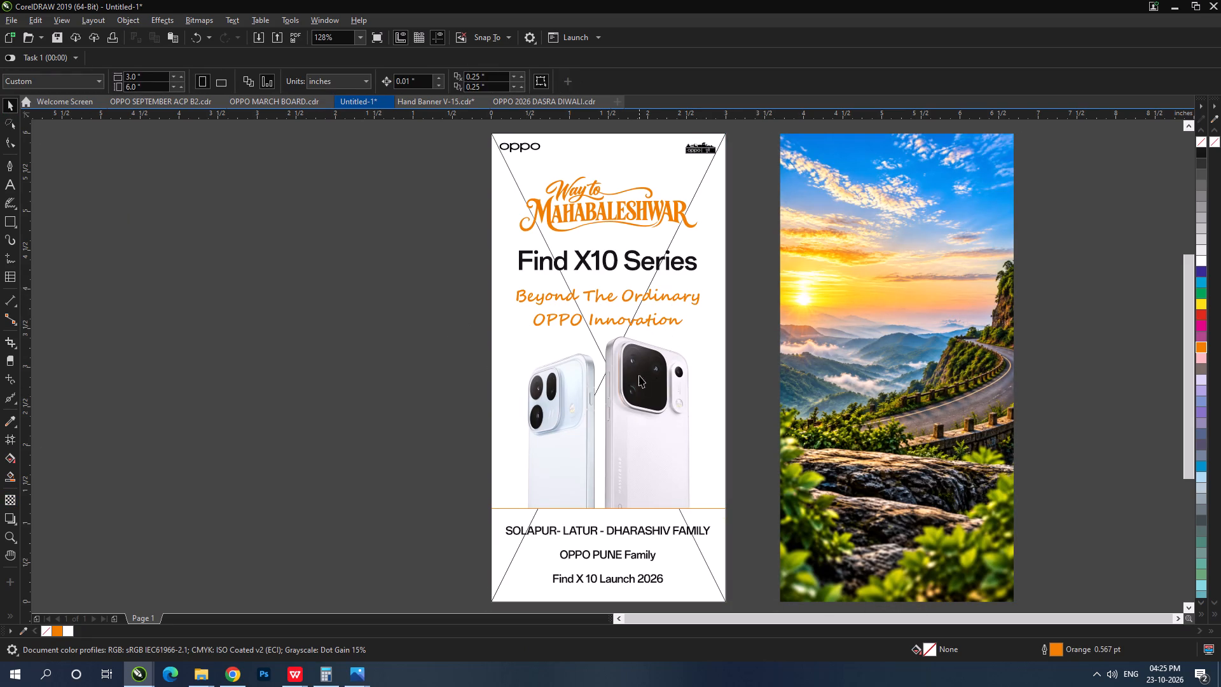
# Crop the phones bitmap slightly by nudging its bottom edge nodes up 0.01 inch.
pyautogui.click(644, 380)
pyautogui.moveTo(748, 517); pyautogui.dragTo(438, 422)
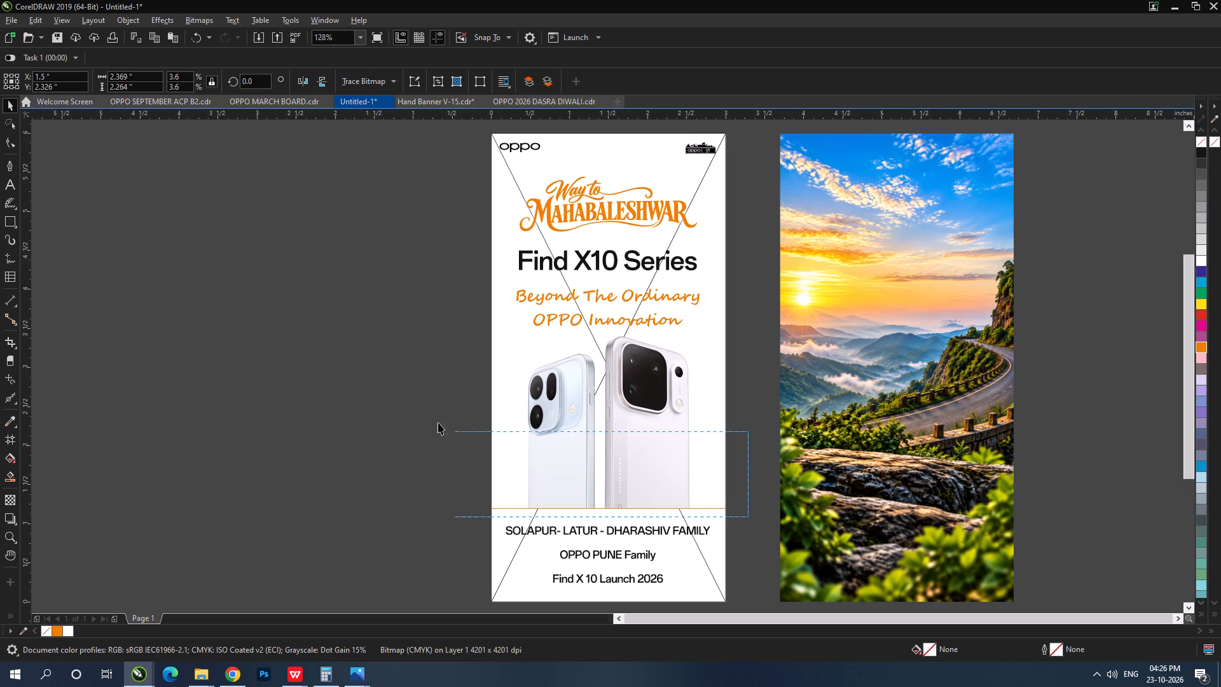
pyautogui.moveTo(438, 422); pyautogui.dragTo(387, 412)
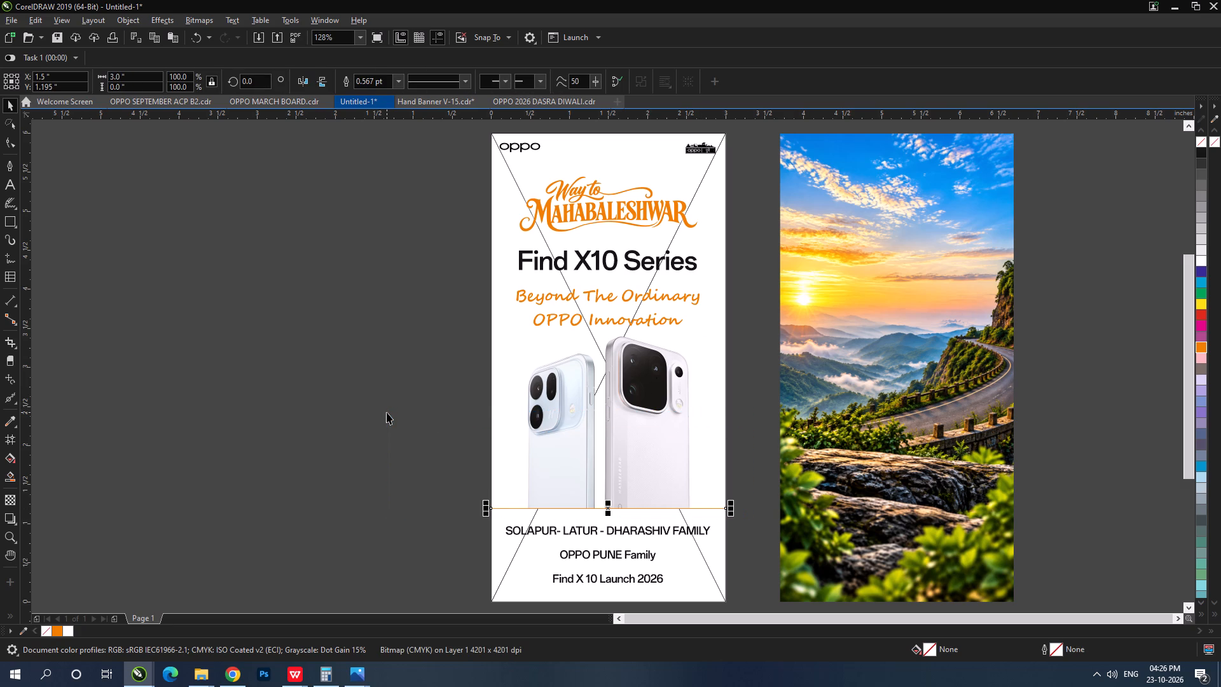
pyautogui.click(640, 391)
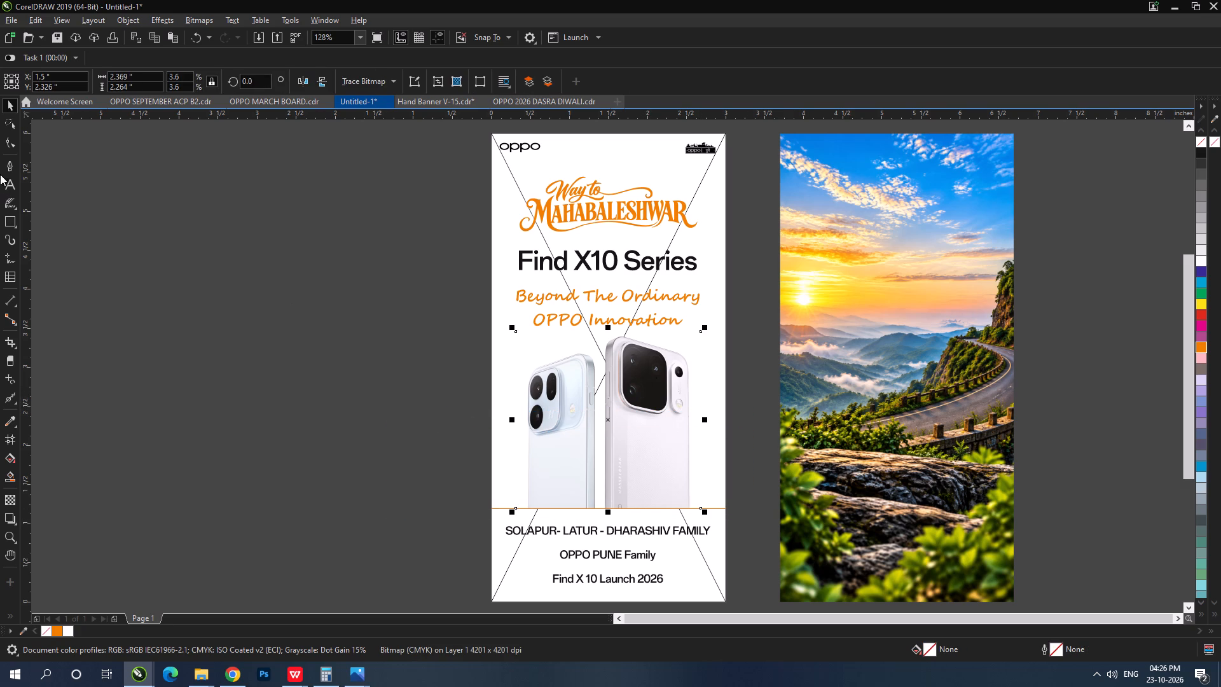
pyautogui.click(11, 146)
pyautogui.moveTo(443, 470); pyautogui.dragTo(776, 511)
pyautogui.scroll(3, 606, 503)
pyautogui.press('Up')
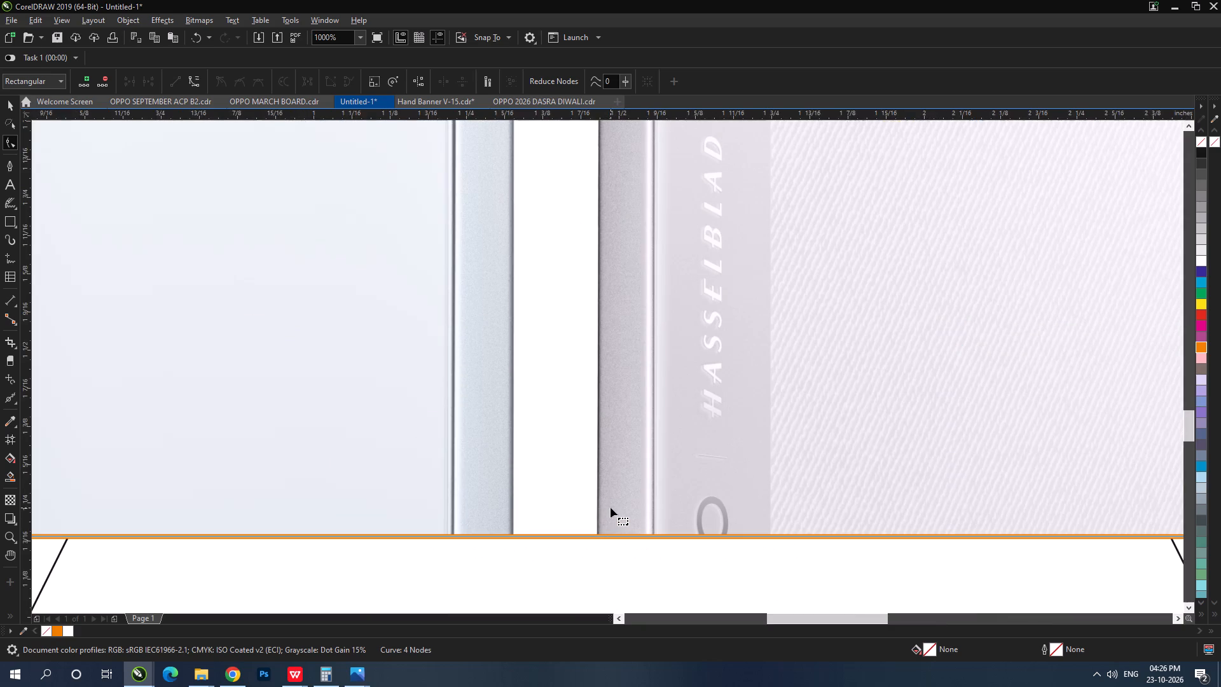
# Align the phones bitmap's bottom edge with the orange divider line.
pyautogui.click(7, 106)
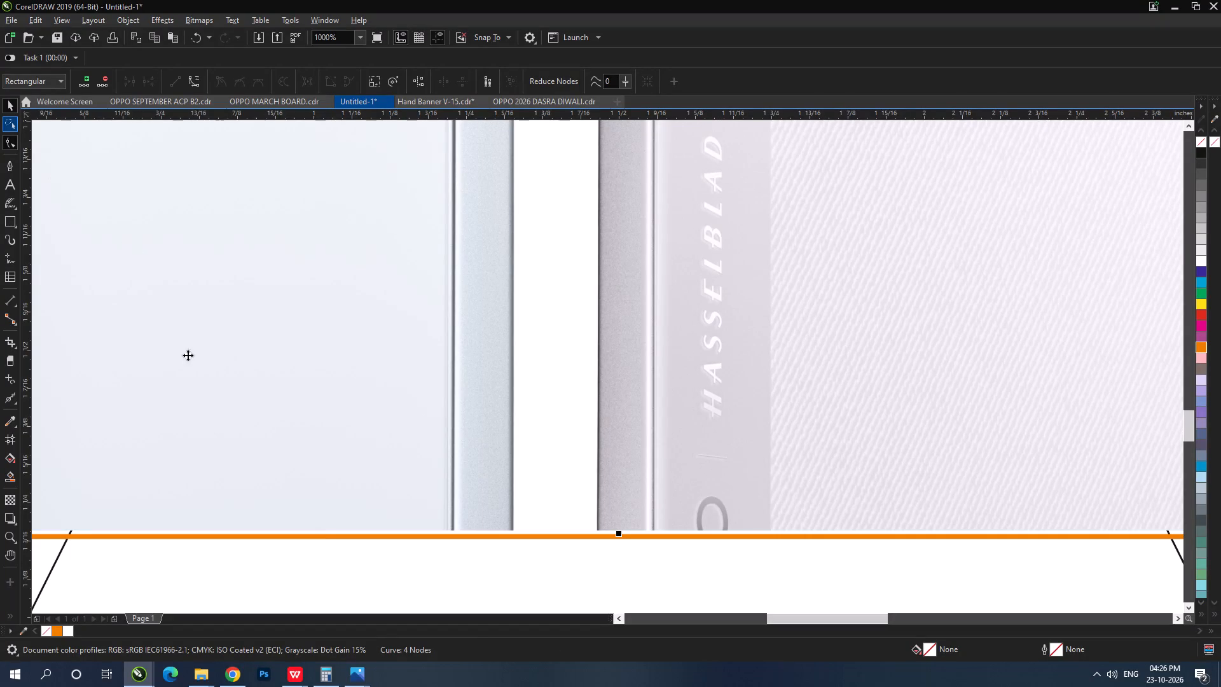
pyautogui.keyDown('shift'); pyautogui.click(326, 538); pyautogui.keyUp('shift')
pyautogui.press('b')
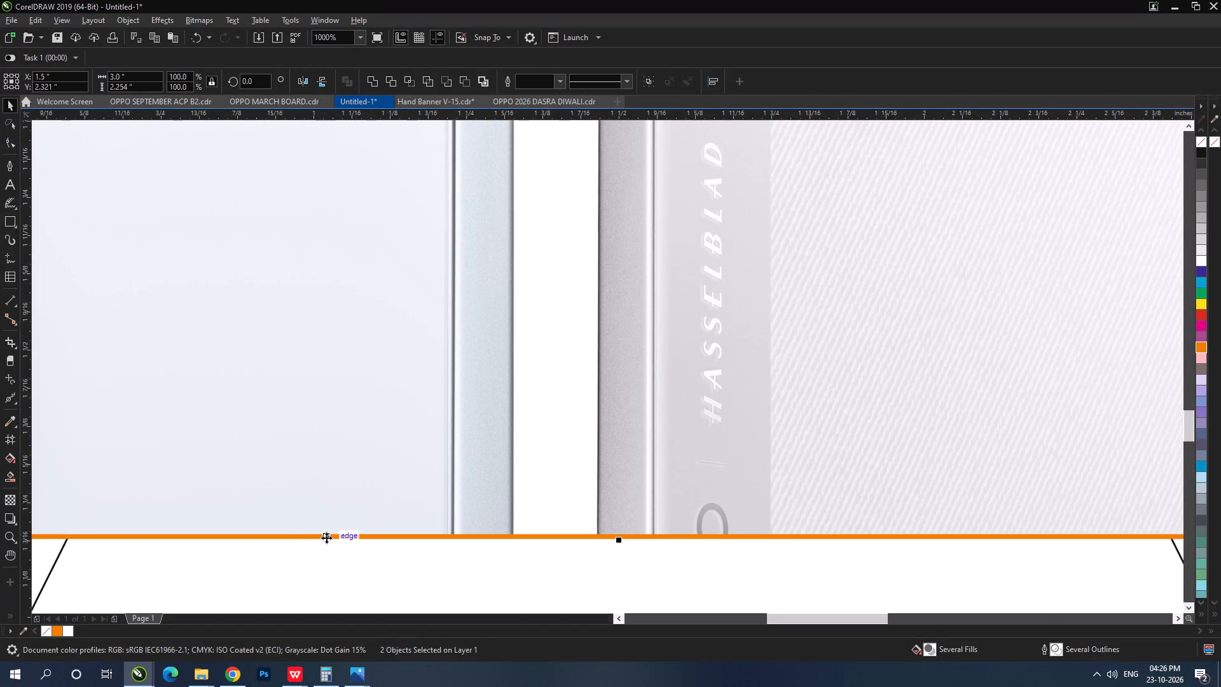
# Delete the empty PowerClip rectangle behind the poster artwork.
pyautogui.scroll(-3, 634, 473)
pyautogui.hotkey('ctrl', 'a')
pyautogui.hotkey('shift', 'F2')
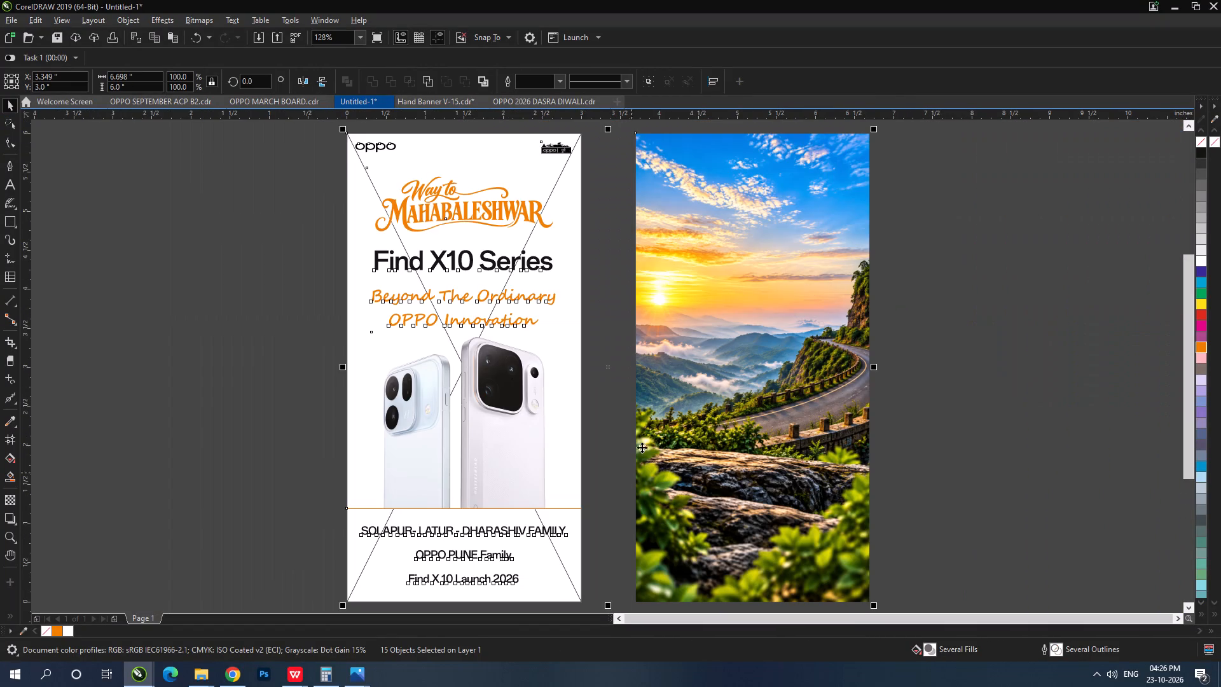
pyautogui.click(612, 323)
pyautogui.click(723, 336)
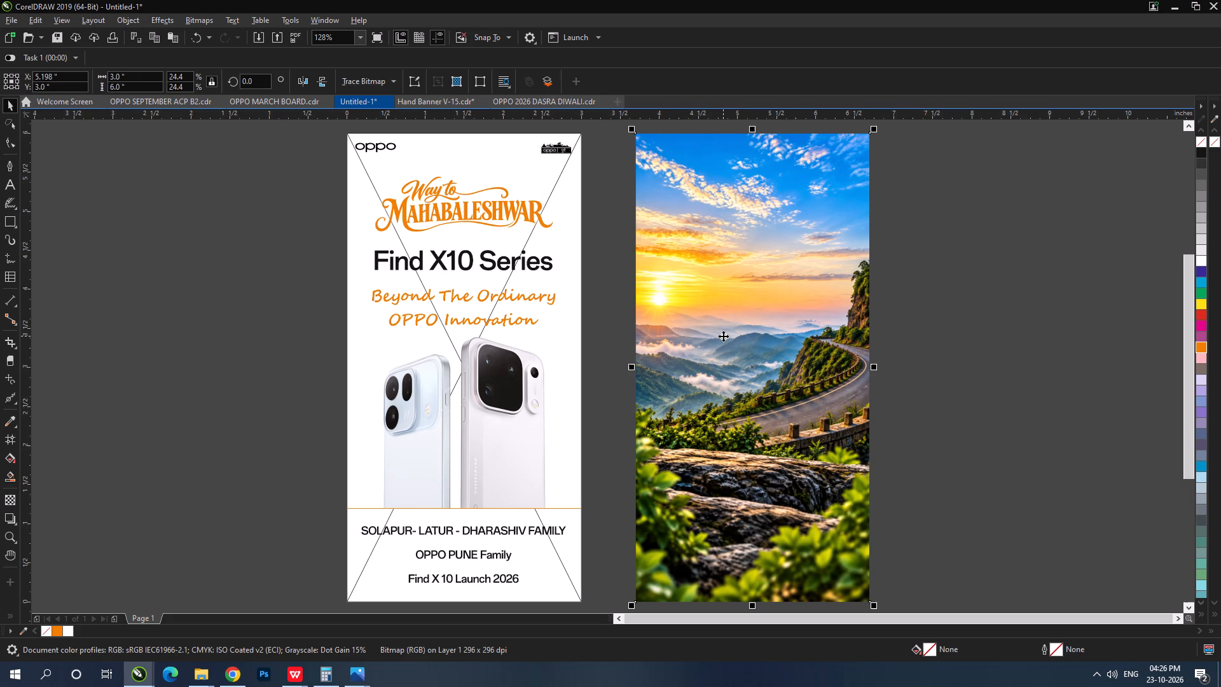
pyautogui.click(590, 224)
pyautogui.click(563, 186)
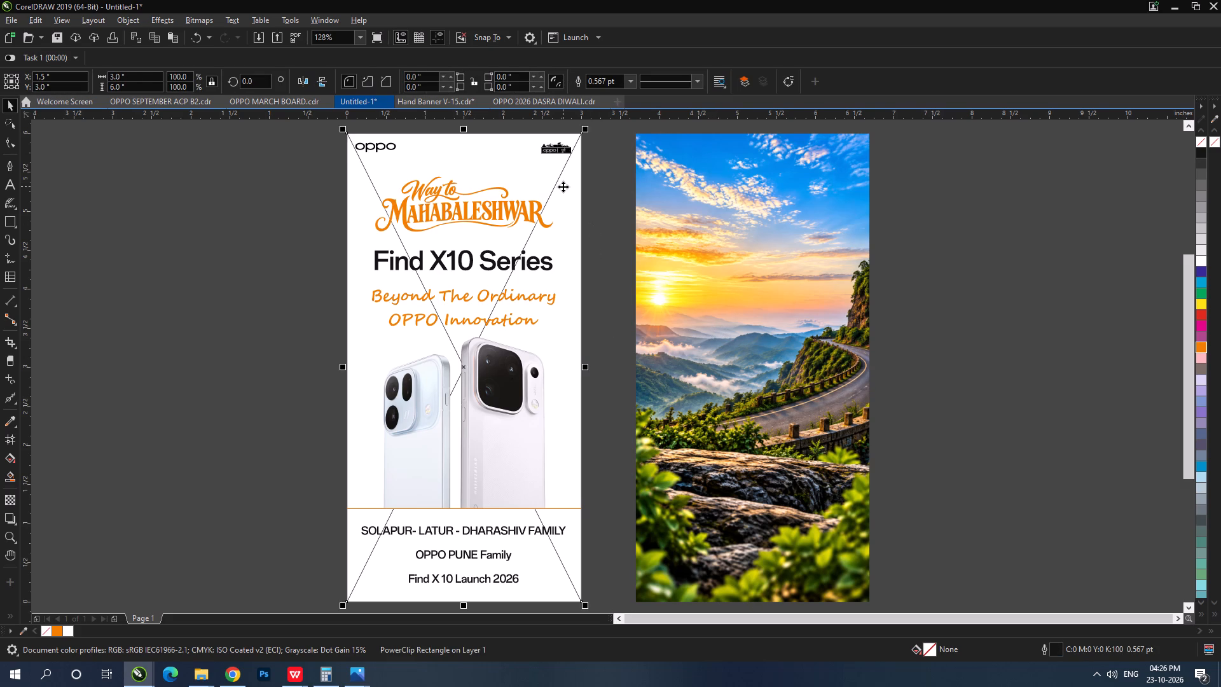
pyautogui.press('Delete')
pyautogui.click(607, 207)
# Create a new page-size rectangle, 3 by 6 inches, as the poster's frame.
pyautogui.doubleClick(3, 219)
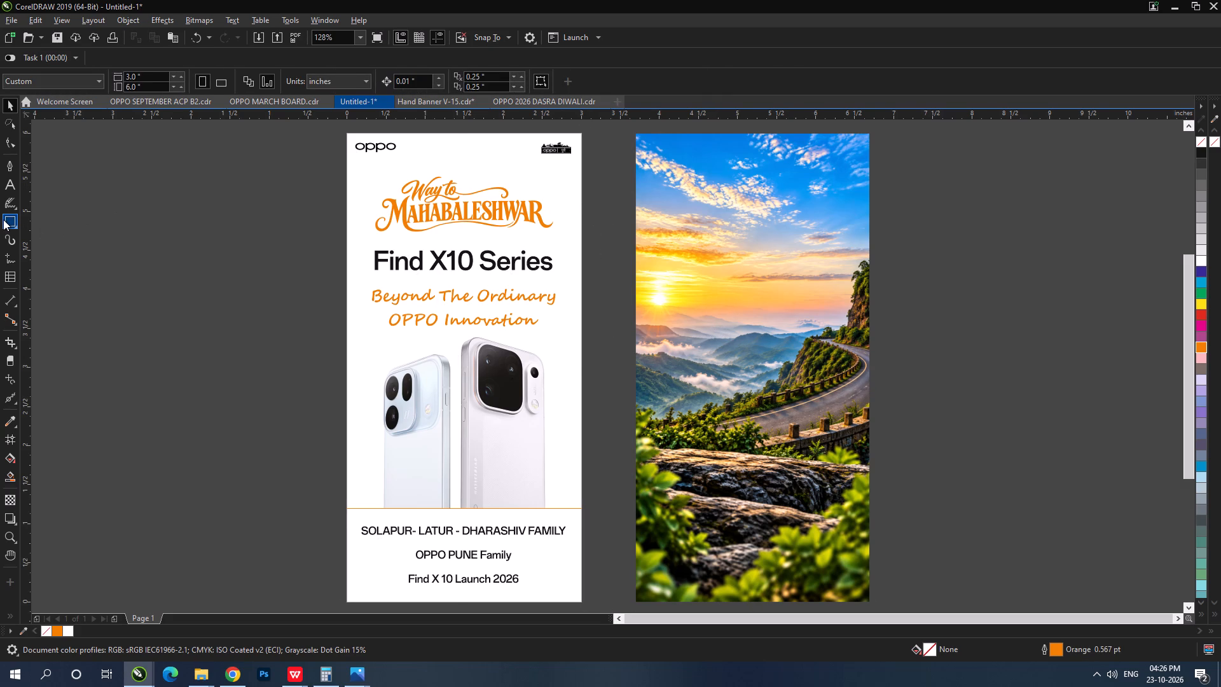
pyautogui.click(7, 102)
pyautogui.click(106, 255)
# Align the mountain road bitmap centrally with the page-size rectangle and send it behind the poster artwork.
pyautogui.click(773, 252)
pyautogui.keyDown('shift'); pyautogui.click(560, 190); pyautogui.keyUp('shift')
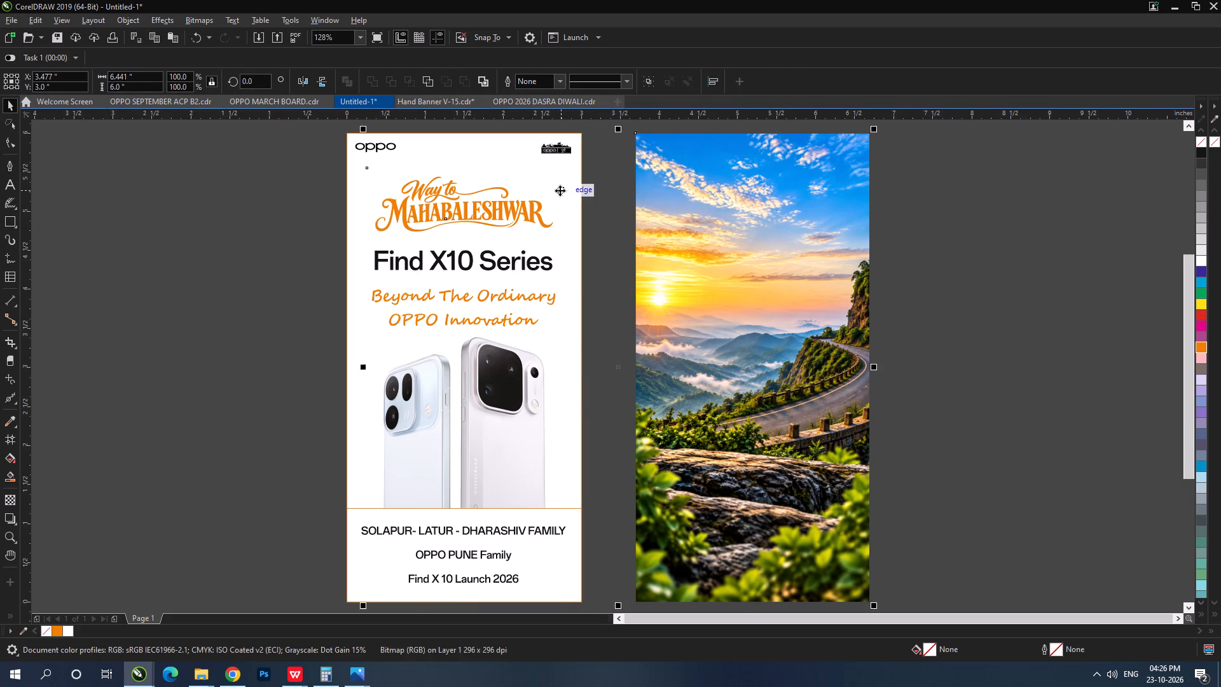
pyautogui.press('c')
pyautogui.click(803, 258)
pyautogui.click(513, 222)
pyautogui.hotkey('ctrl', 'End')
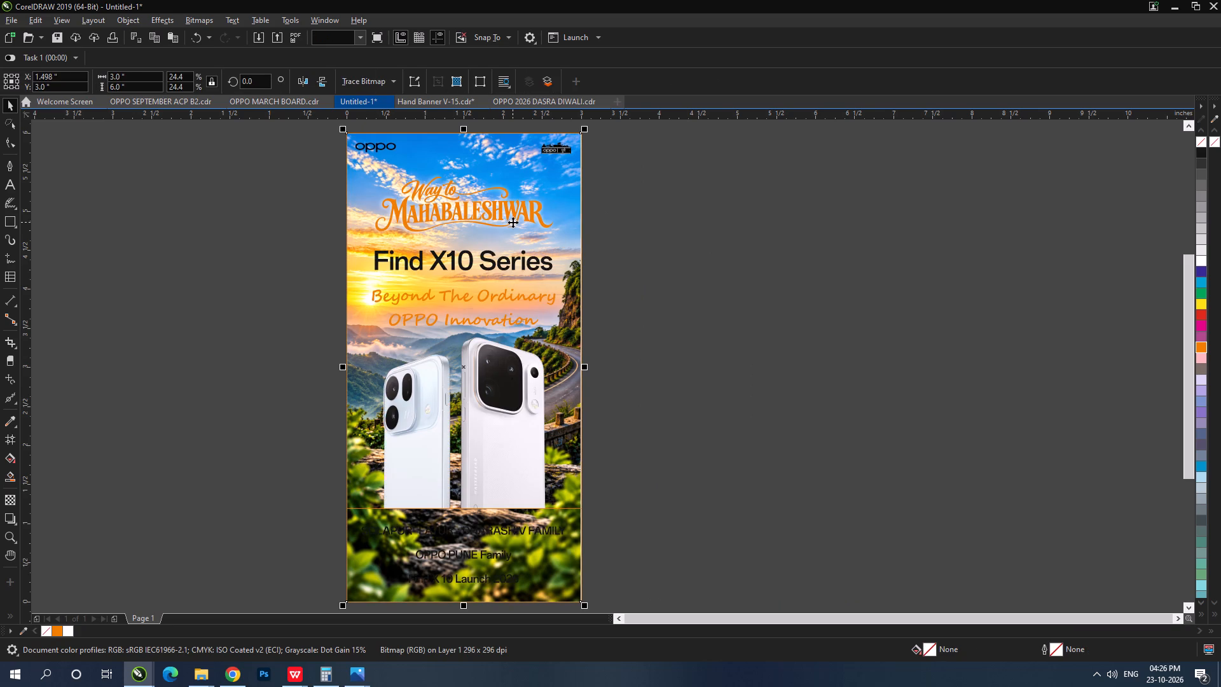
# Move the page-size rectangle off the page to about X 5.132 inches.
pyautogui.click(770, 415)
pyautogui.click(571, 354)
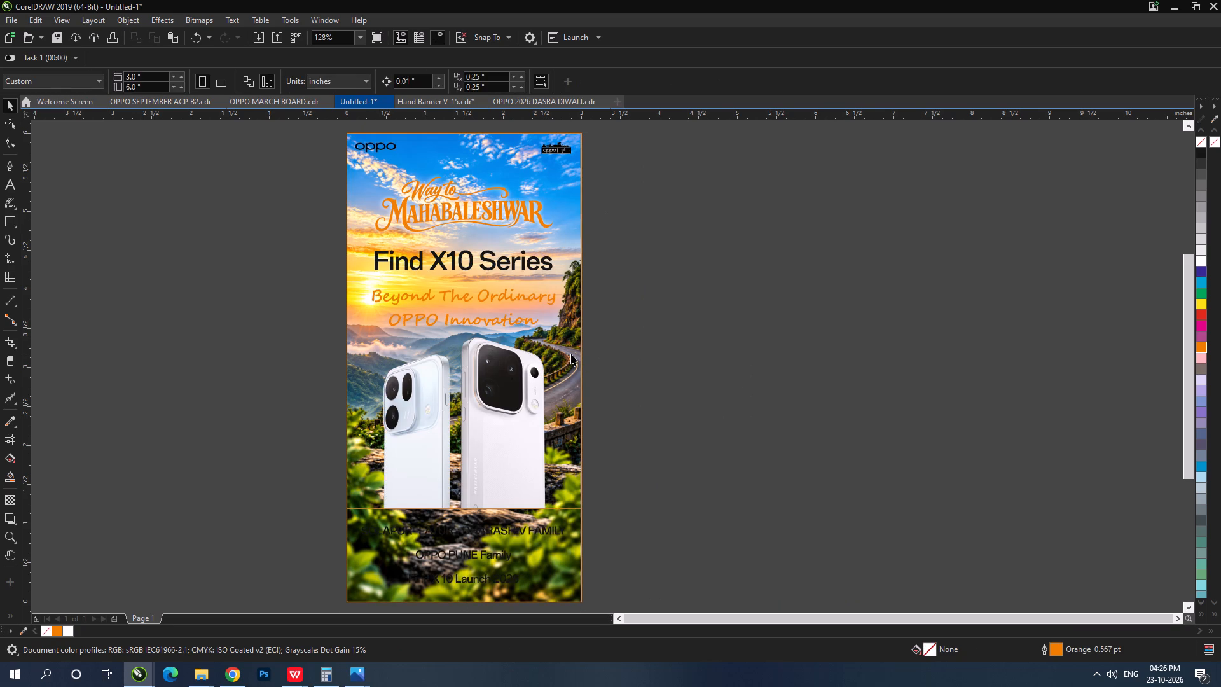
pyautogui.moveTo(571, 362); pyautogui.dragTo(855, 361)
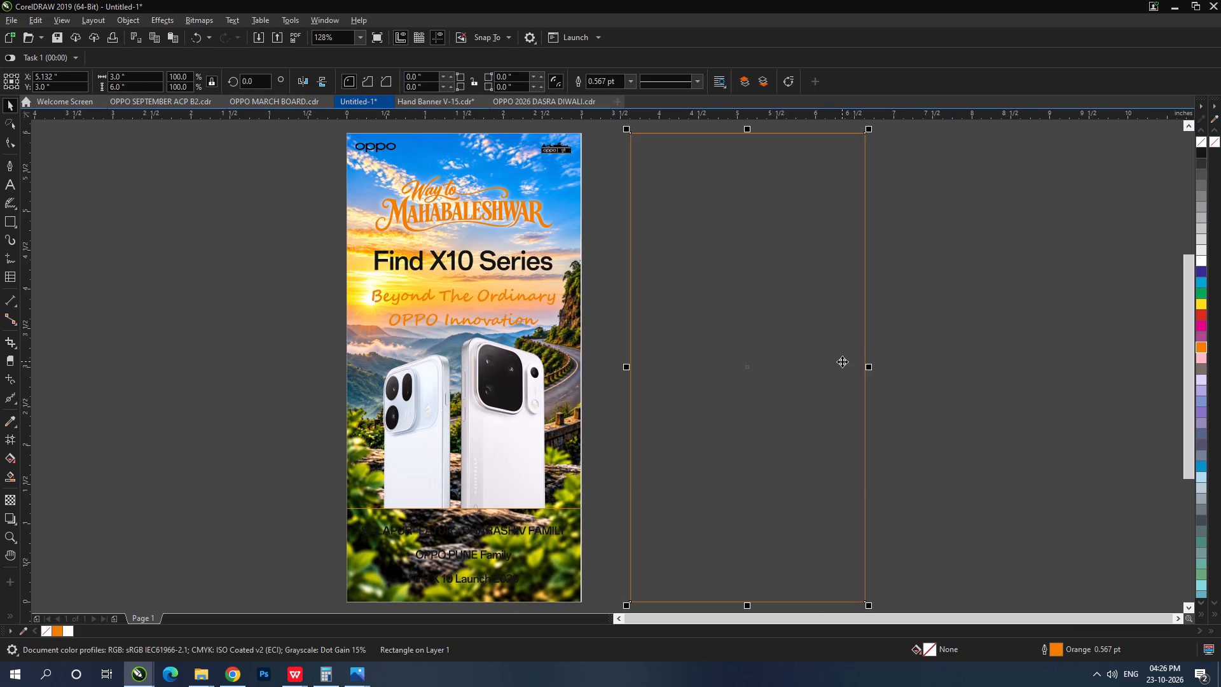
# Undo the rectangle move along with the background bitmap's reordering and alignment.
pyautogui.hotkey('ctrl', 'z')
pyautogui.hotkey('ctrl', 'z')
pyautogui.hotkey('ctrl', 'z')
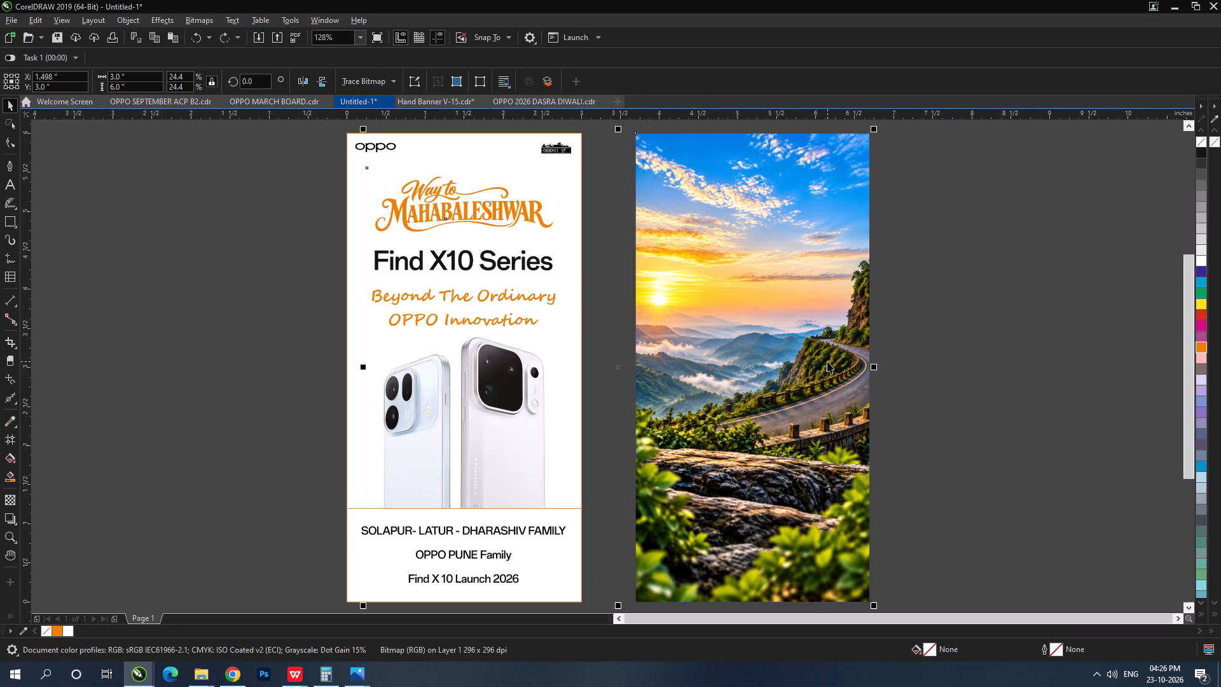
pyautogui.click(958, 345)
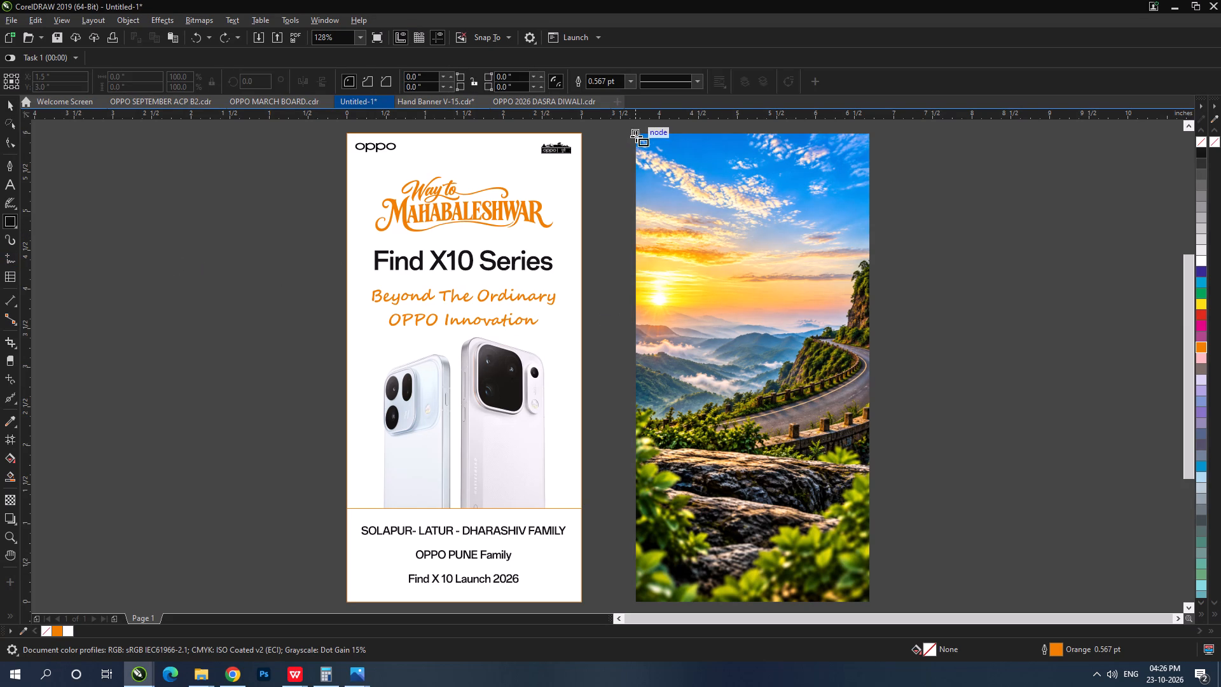
pyautogui.moveTo(633, 135); pyautogui.dragTo(874, 448)
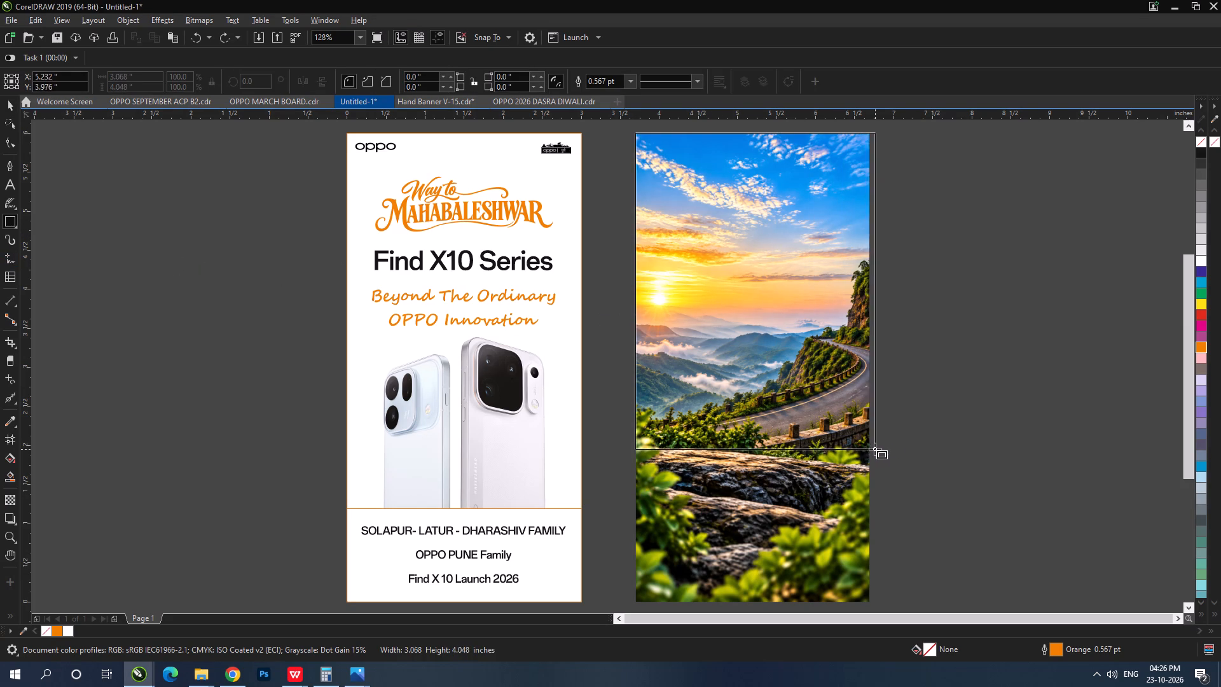
pyautogui.moveTo(874, 448); pyautogui.dragTo(869, 446)
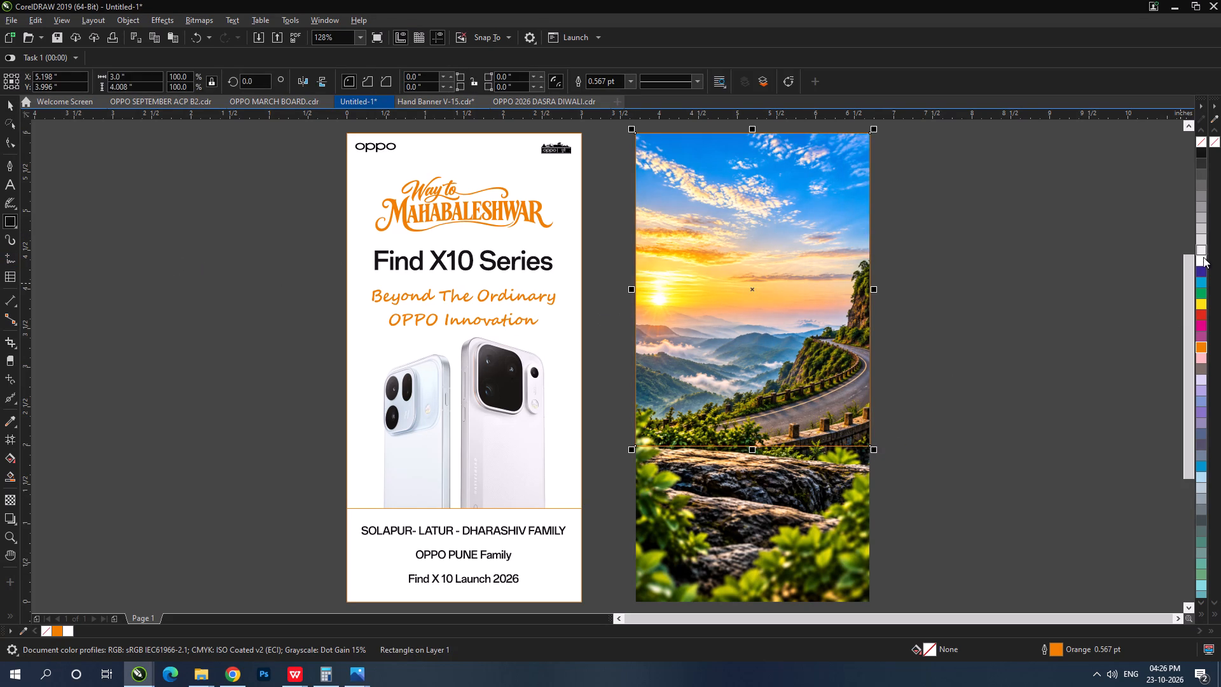
pyautogui.click(1202, 260)
# Apply a uniform transparency of 40 to the white rectangle over the mountain background.
pyautogui.click(8, 102)
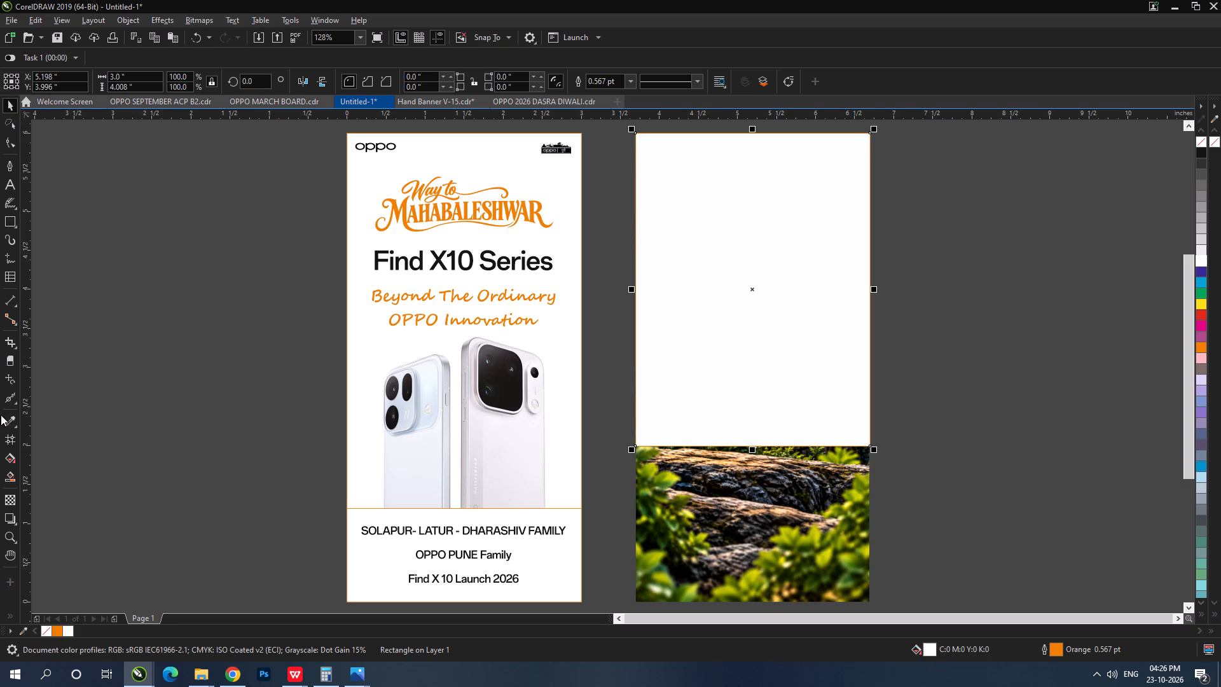
pyautogui.click(12, 498)
pyautogui.click(732, 462)
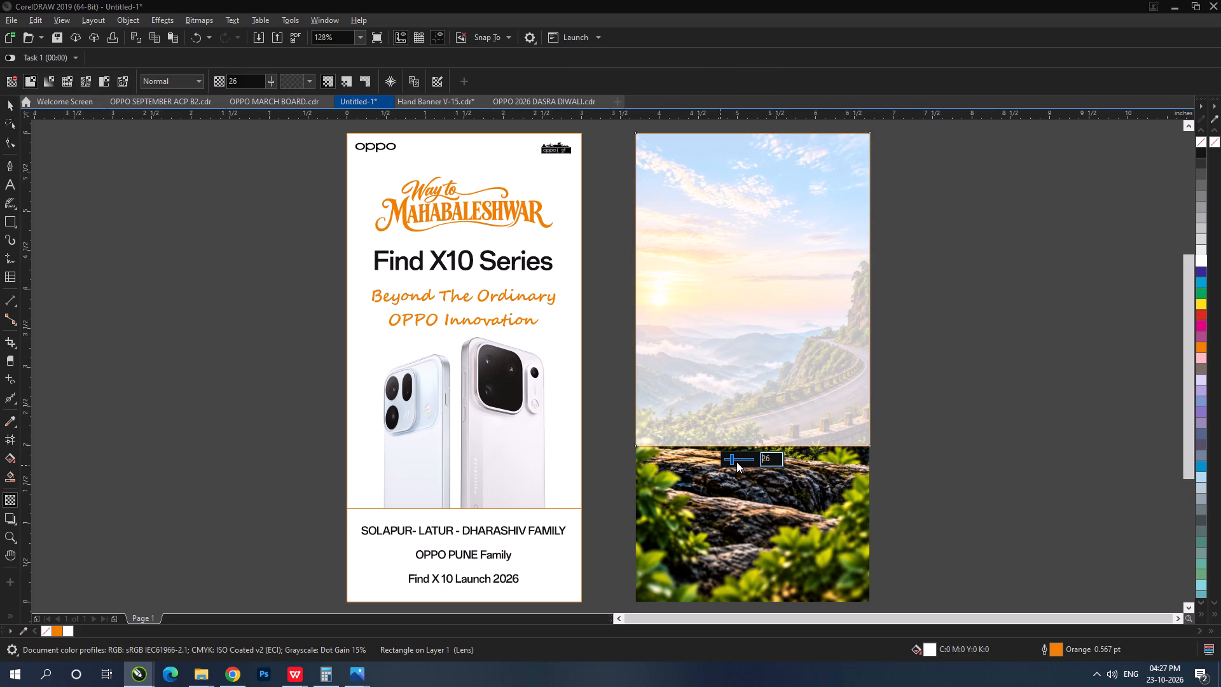
pyautogui.click(736, 462)
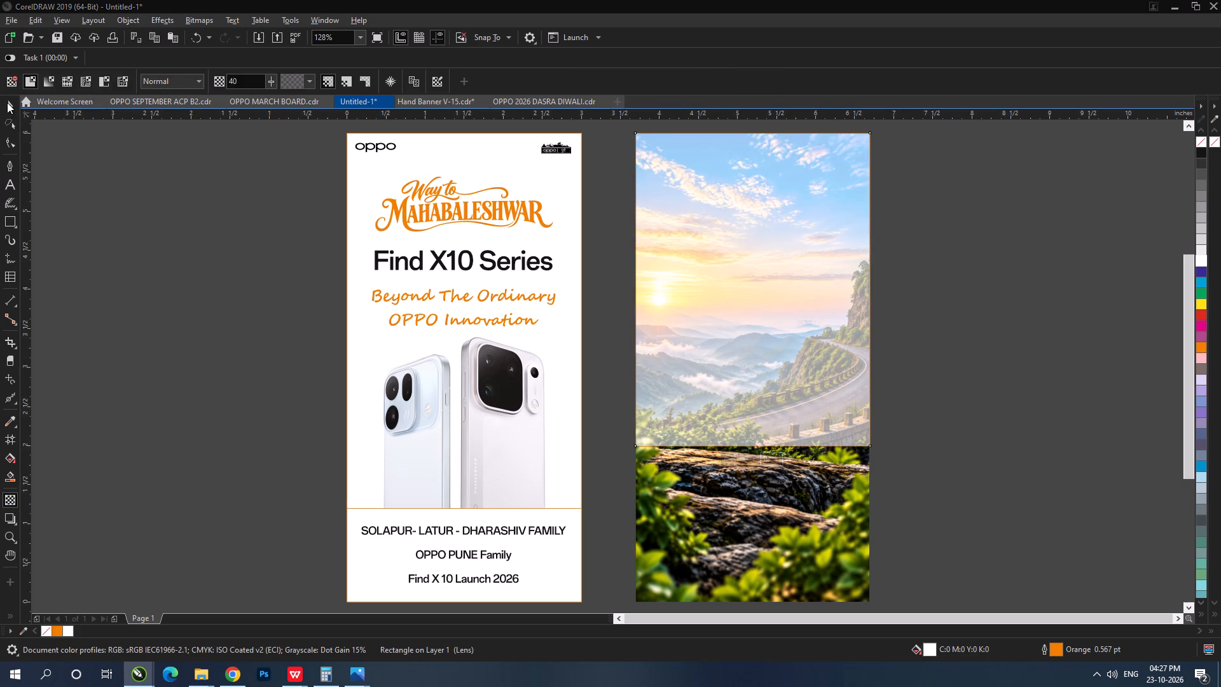
pyautogui.click(6, 103)
# Convert the translucent white overlay to a bitmap and fade out its lower part with a vertical linear transparency.
pyautogui.click(202, 18)
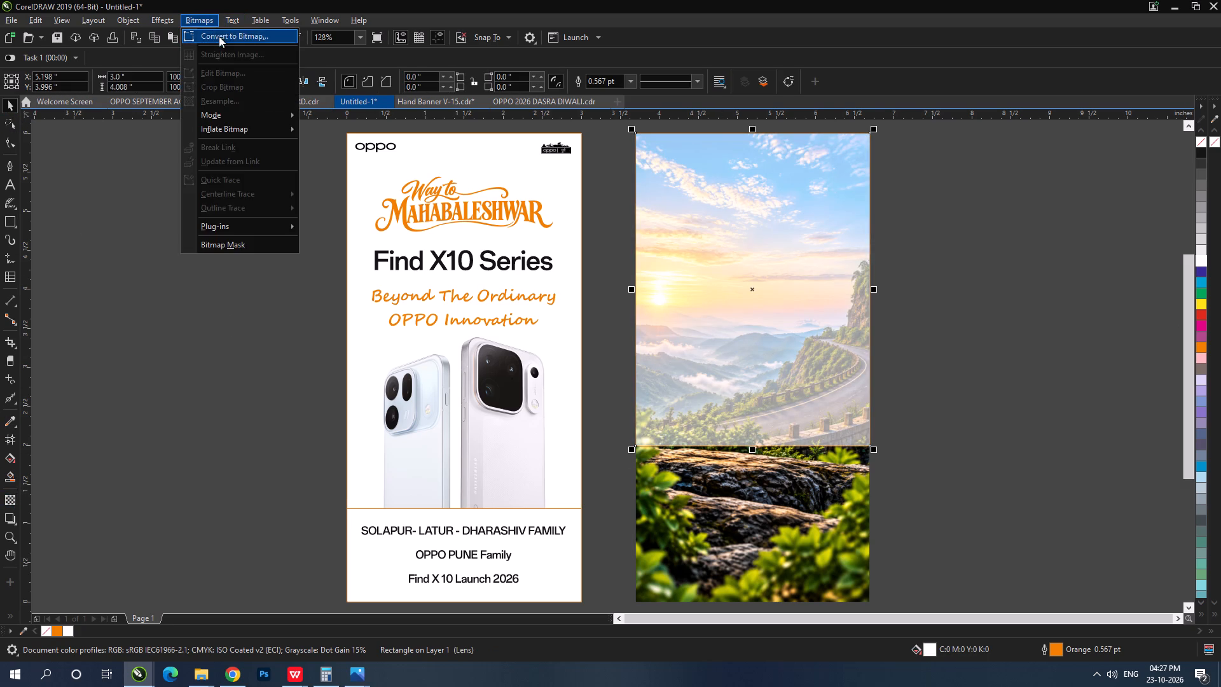
pyautogui.click(219, 36)
pyautogui.click(636, 405)
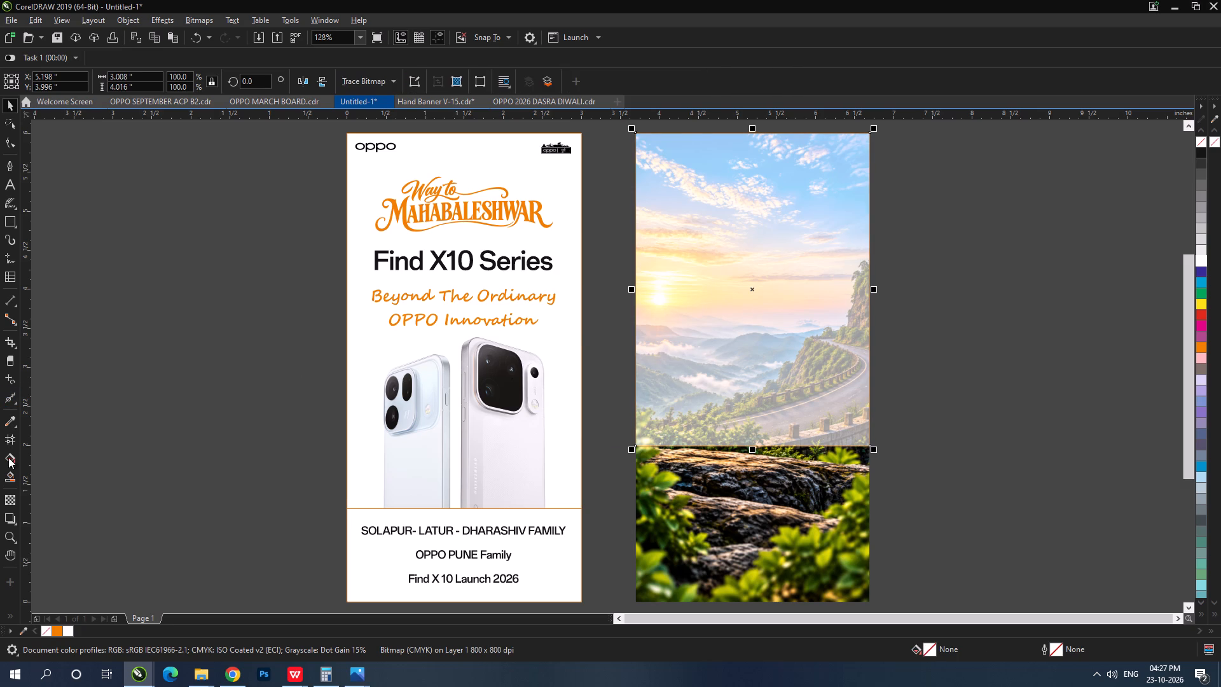
pyautogui.click(7, 501)
pyautogui.moveTo(750, 311); pyautogui.dragTo(747, 440)
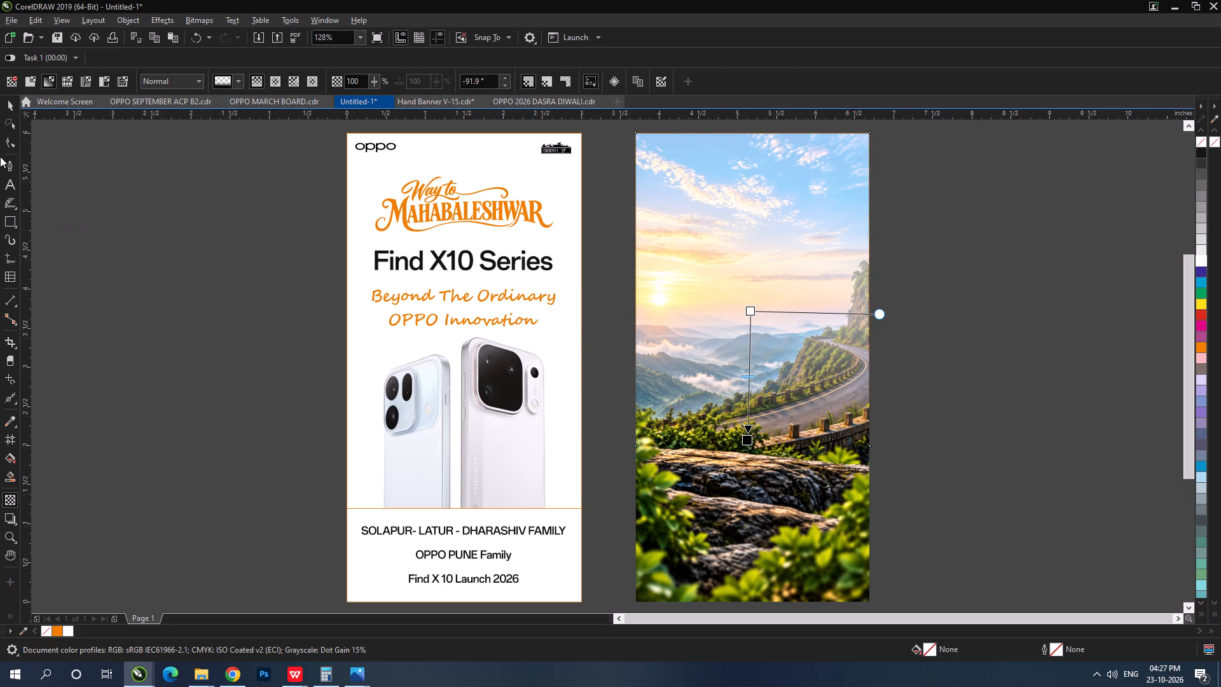
pyautogui.click(10, 102)
# Group the faded white overlay with the mountain road bitmap.
pyautogui.keyDown('shift'); pyautogui.click(761, 522); pyautogui.keyUp('shift')
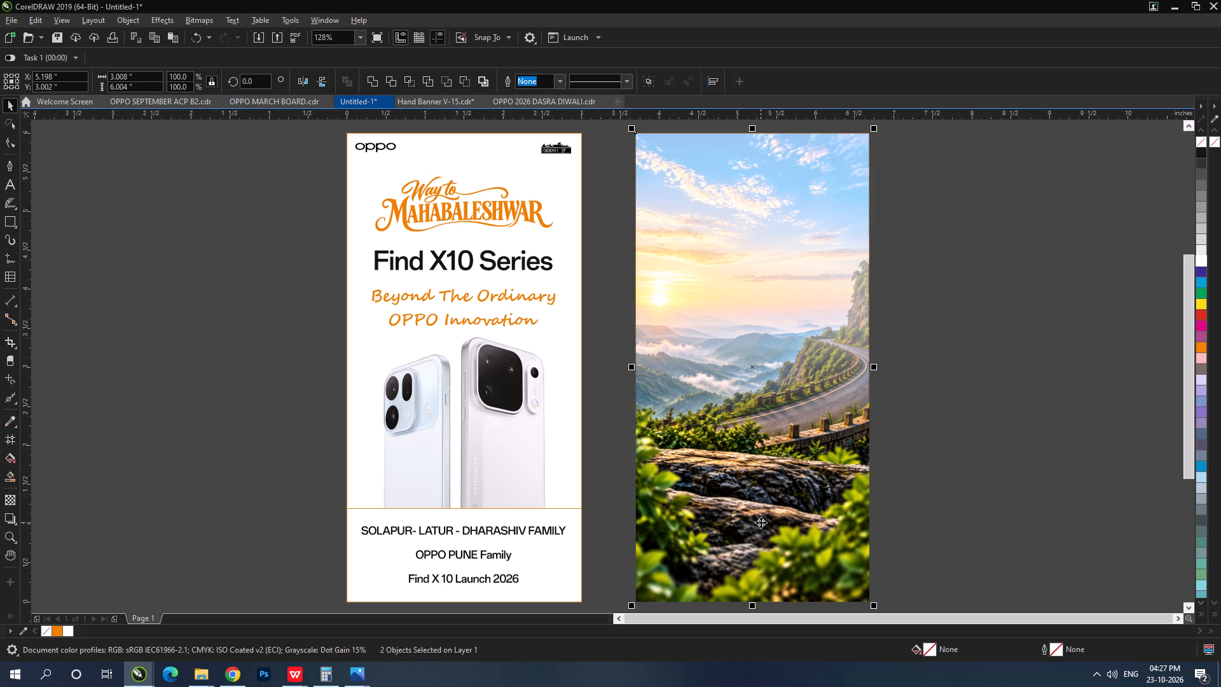
pyautogui.hotkey('ctrl', 'g')
# Centre the background group horizontally on the page-size rectangle and send it behind all the poster artwork.
pyautogui.keyDown('shift'); pyautogui.click(573, 464); pyautogui.keyUp('shift')
pyautogui.press('c')
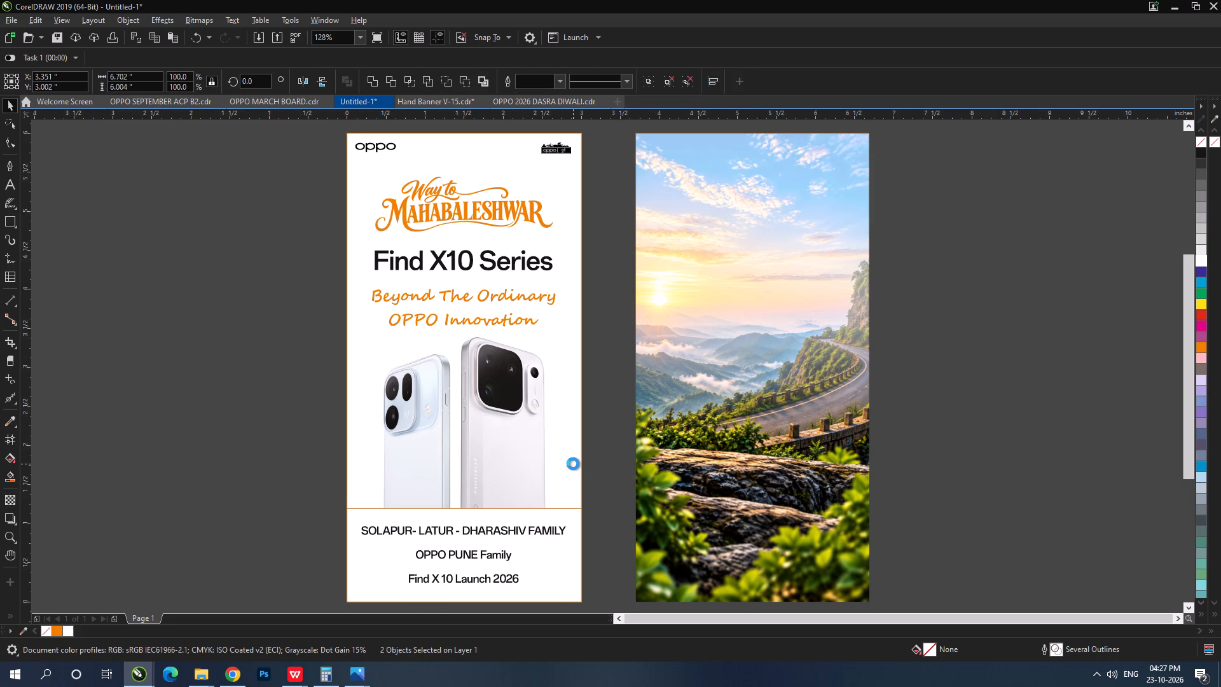
pyautogui.click(710, 464)
pyautogui.click(514, 464)
pyautogui.hotkey('ctrl', 'End')
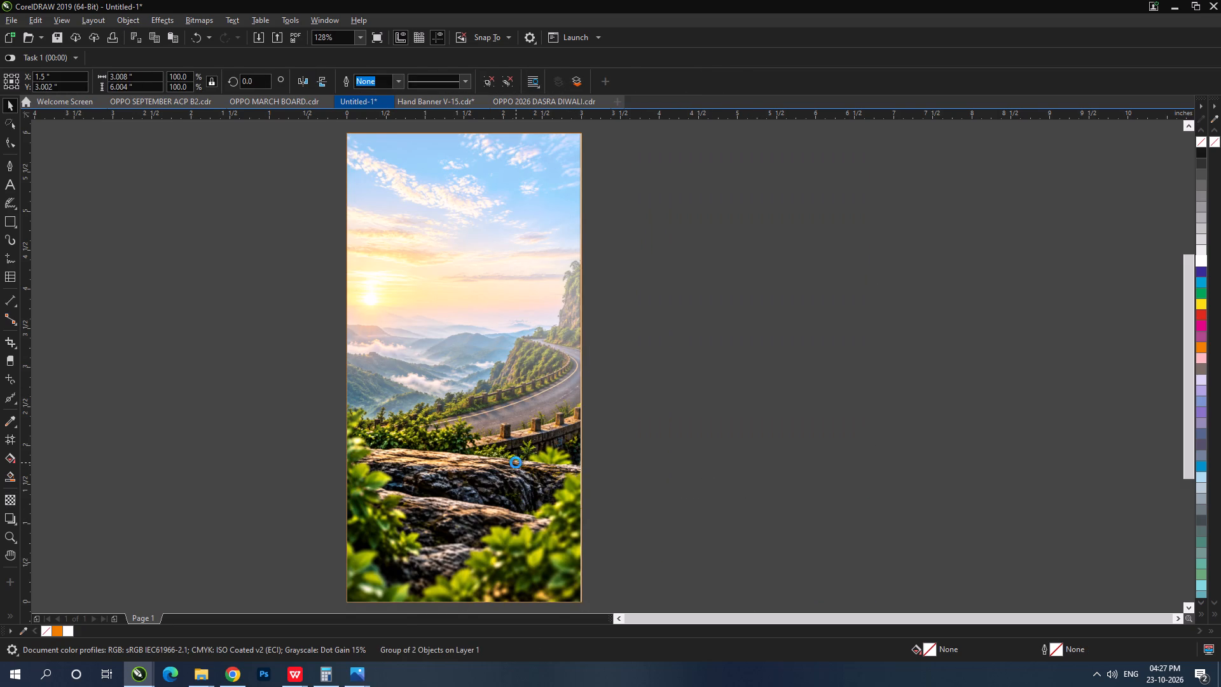
pyautogui.click(682, 475)
# Draw a rectangle about 2.83 by 0.95 inches around the three footer text lines and fill it white.
pyautogui.scroll(-1, 682, 419)
pyautogui.scroll(1, 572, 512)
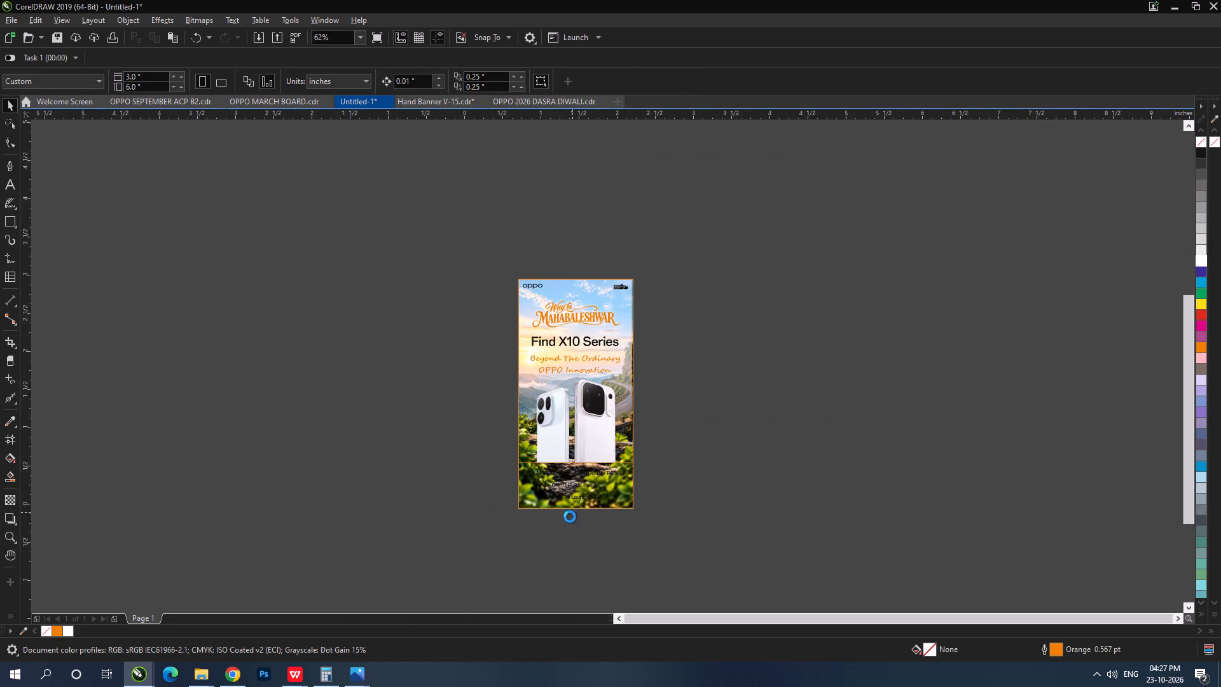
pyautogui.scroll(1, 607, 463)
pyautogui.click(855, 451)
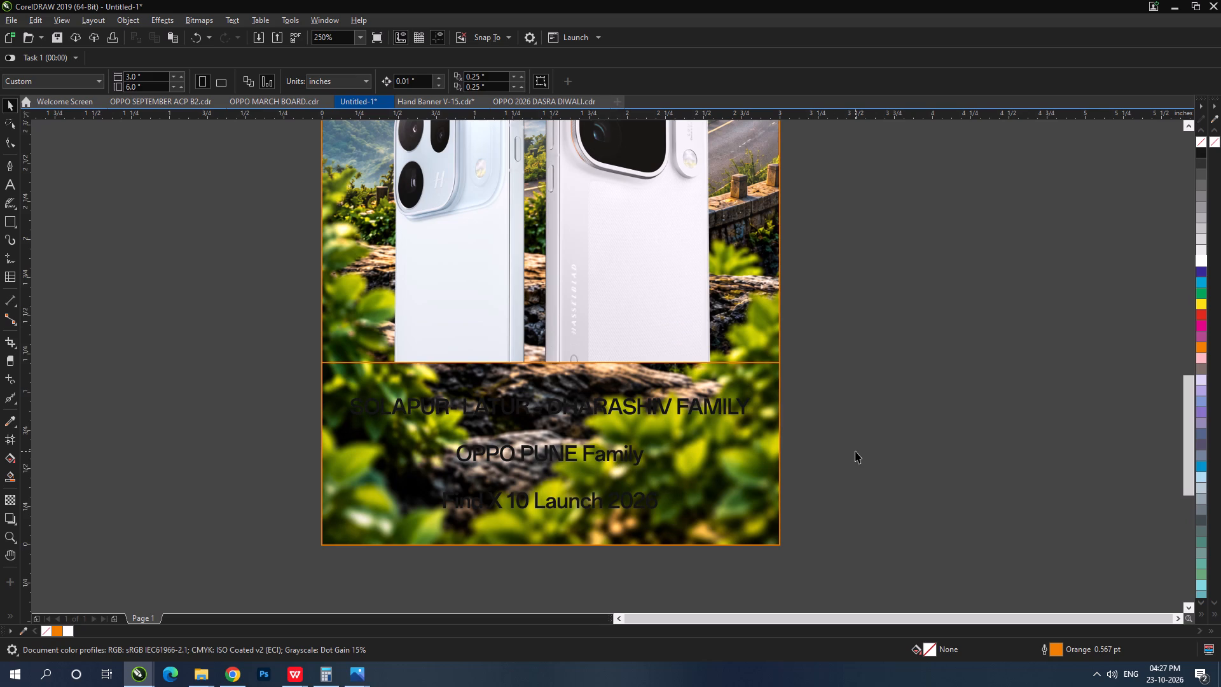
pyautogui.click(13, 219)
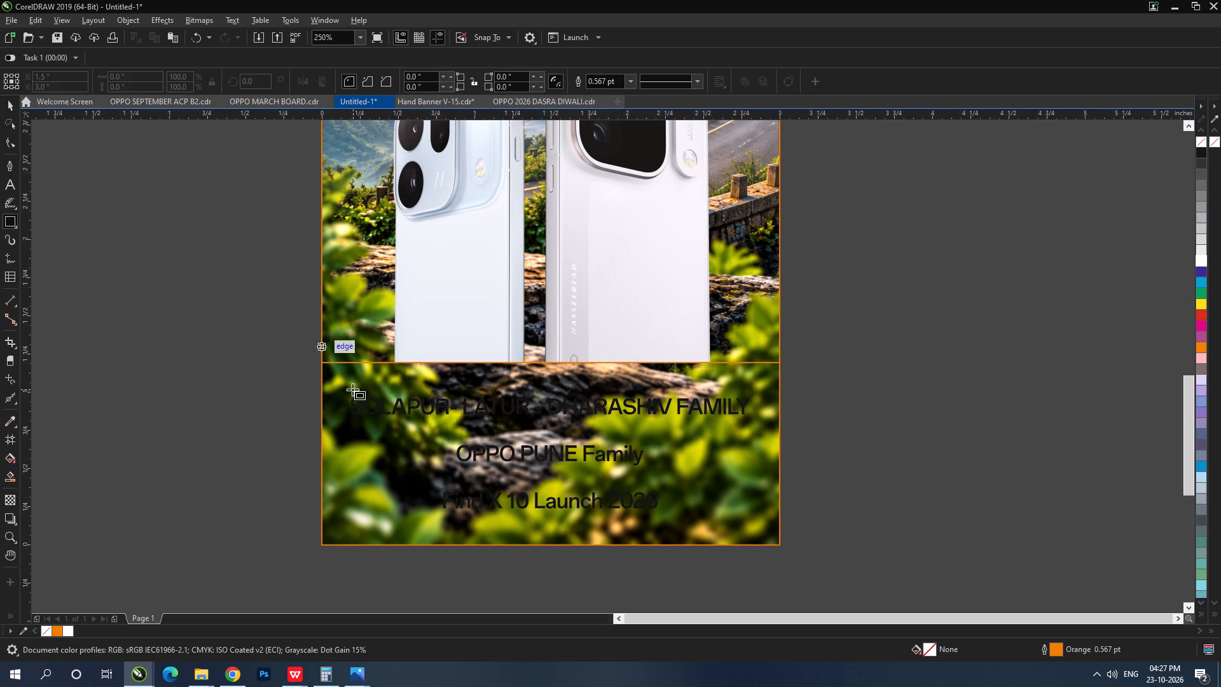
pyautogui.moveTo(336, 382); pyautogui.dragTo(767, 527)
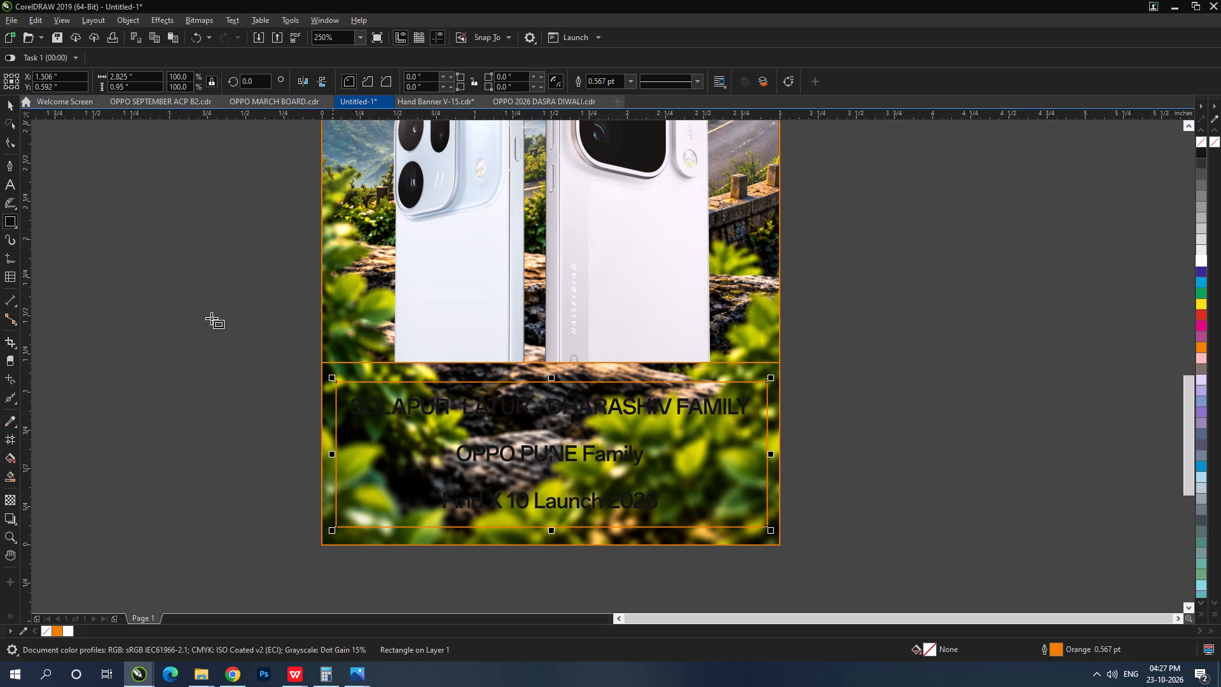
pyautogui.click(16, 97)
pyautogui.click(14, 104)
pyautogui.click(1038, 472)
pyautogui.click(748, 445)
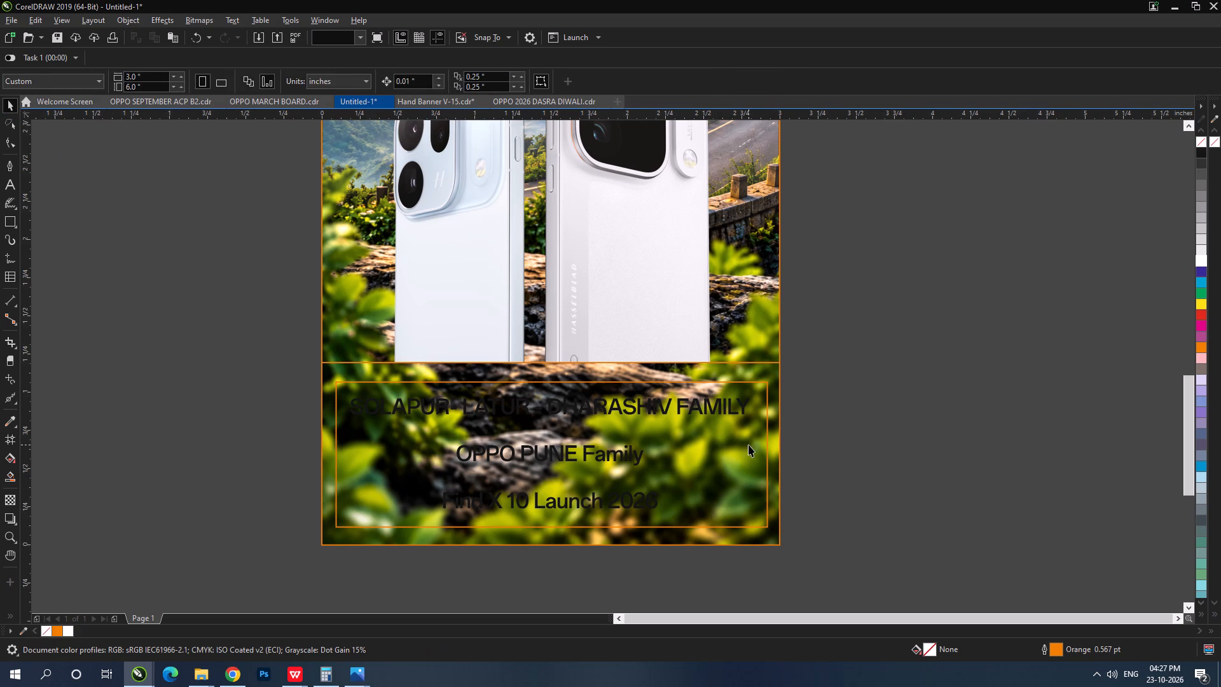
pyautogui.click(1197, 257)
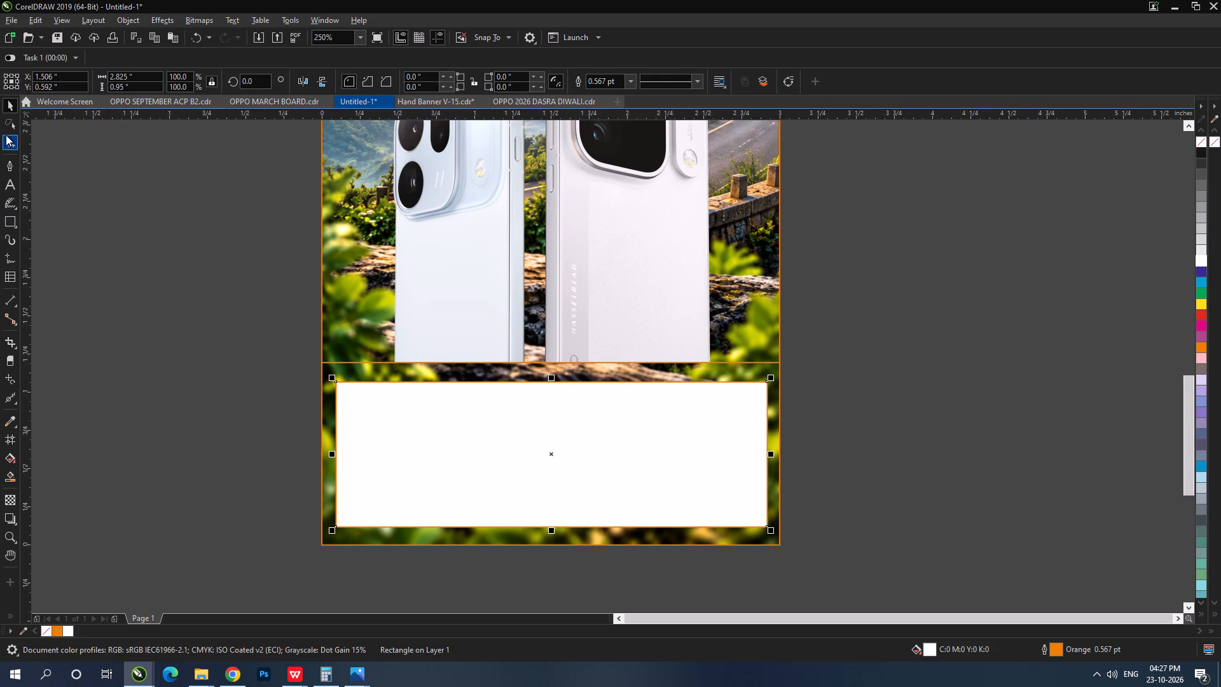
# Round all corners of the white footer panel to a radius of about 0.217 inches.
pyautogui.click(6, 135)
pyautogui.moveTo(339, 384); pyautogui.dragTo(369, 407)
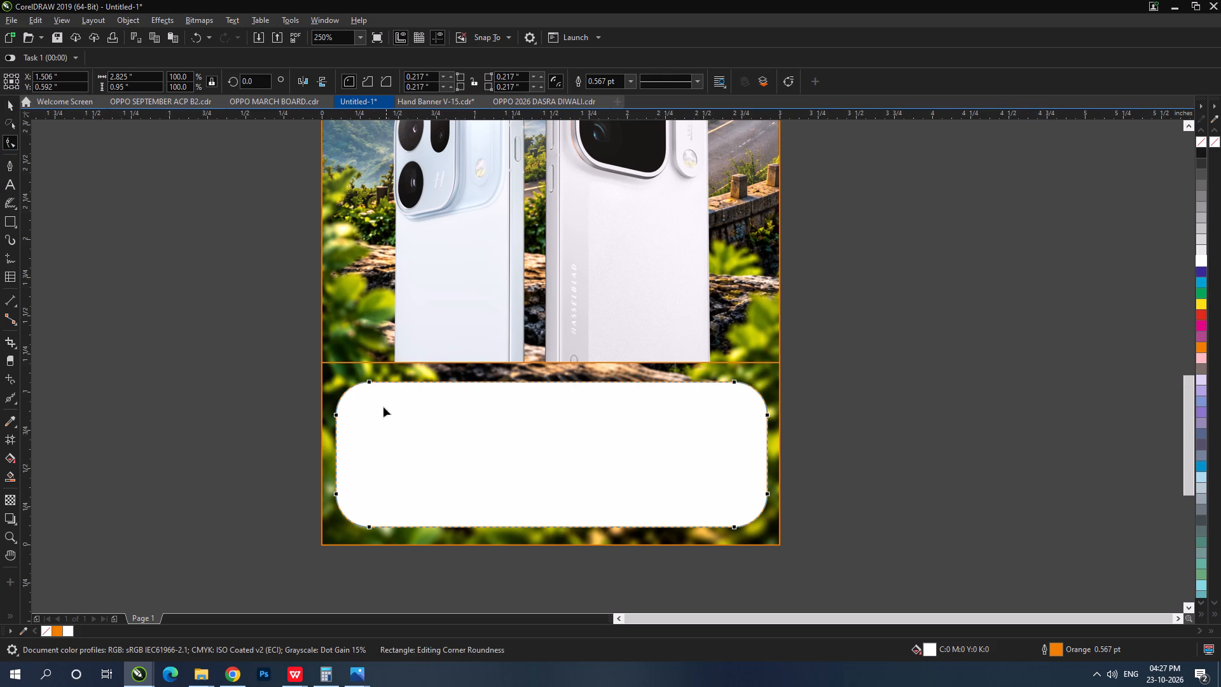
pyautogui.click(6, 108)
pyautogui.click(208, 353)
# Bring the three-line footer text in front of the white rounded panel.
pyautogui.moveTo(226, 363); pyautogui.dragTo(785, 590)
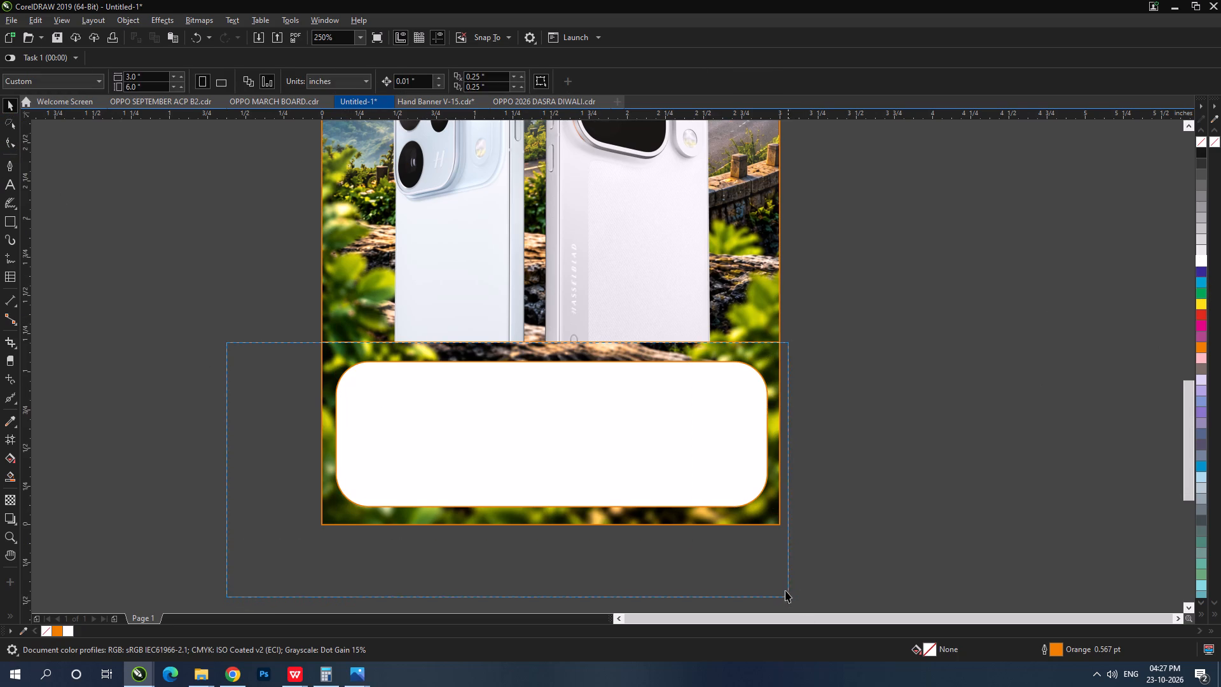
pyautogui.moveTo(785, 590); pyautogui.dragTo(764, 567)
pyautogui.hotkey('ctrl', 'Home')
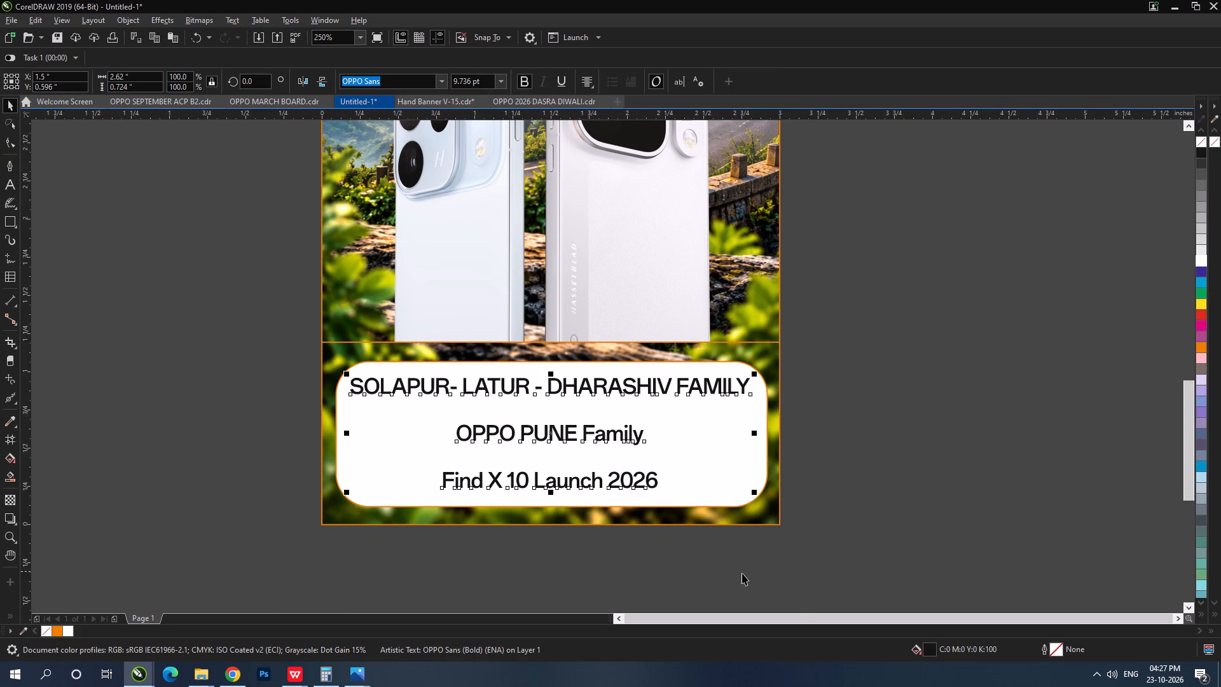
# Remove the orange outline from the white rounded footer panel.
pyautogui.click(821, 440)
pyautogui.click(739, 445)
pyautogui.rightClick(1197, 137)
pyautogui.click(1027, 272)
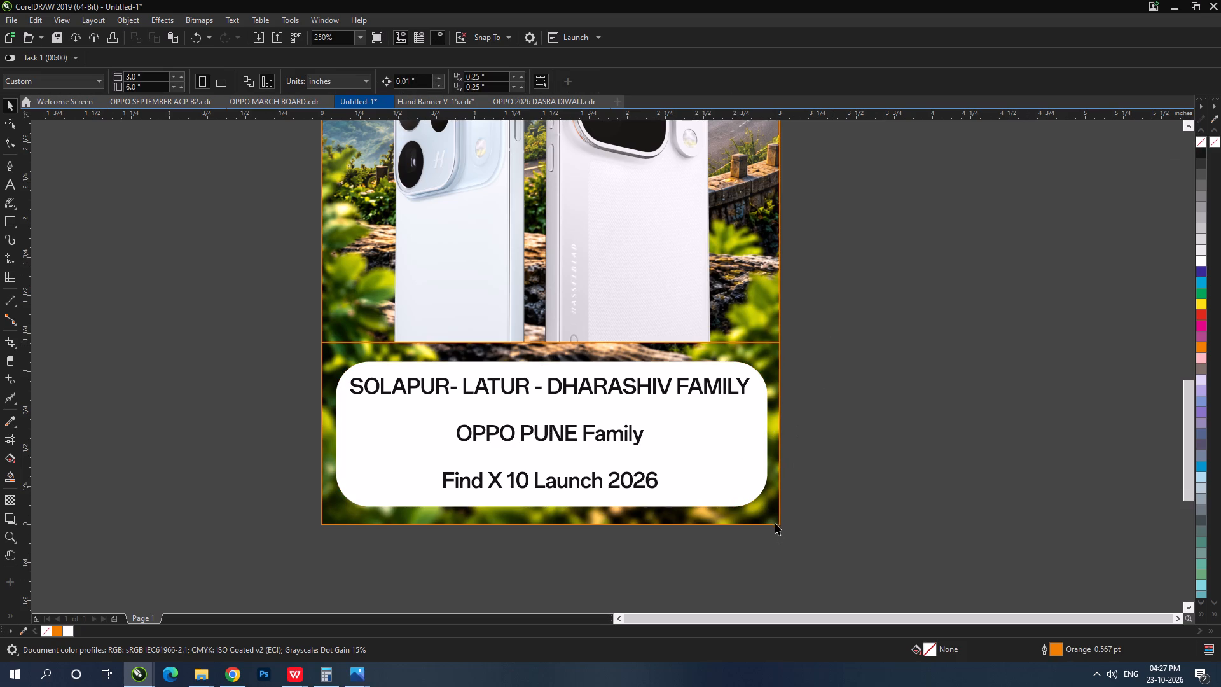
# Remove the orange outline from the page-size rectangle framing the poster.
pyautogui.moveTo(775, 522); pyautogui.dragTo(801, 539)
pyautogui.hotkey('ctrl', 'z')
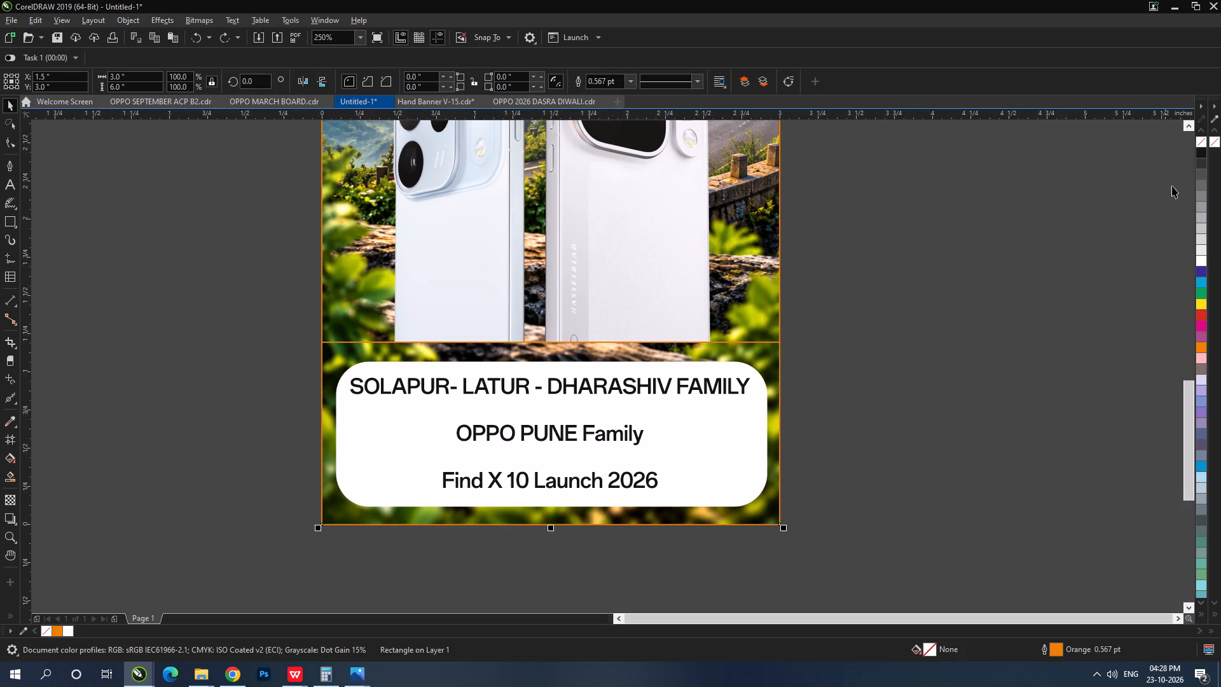
pyautogui.rightClick(1198, 143)
pyautogui.click(978, 336)
# Delete the orange horizontal divider line between the phones and the footer panel.
pyautogui.hotkey('ctrl', 'a')
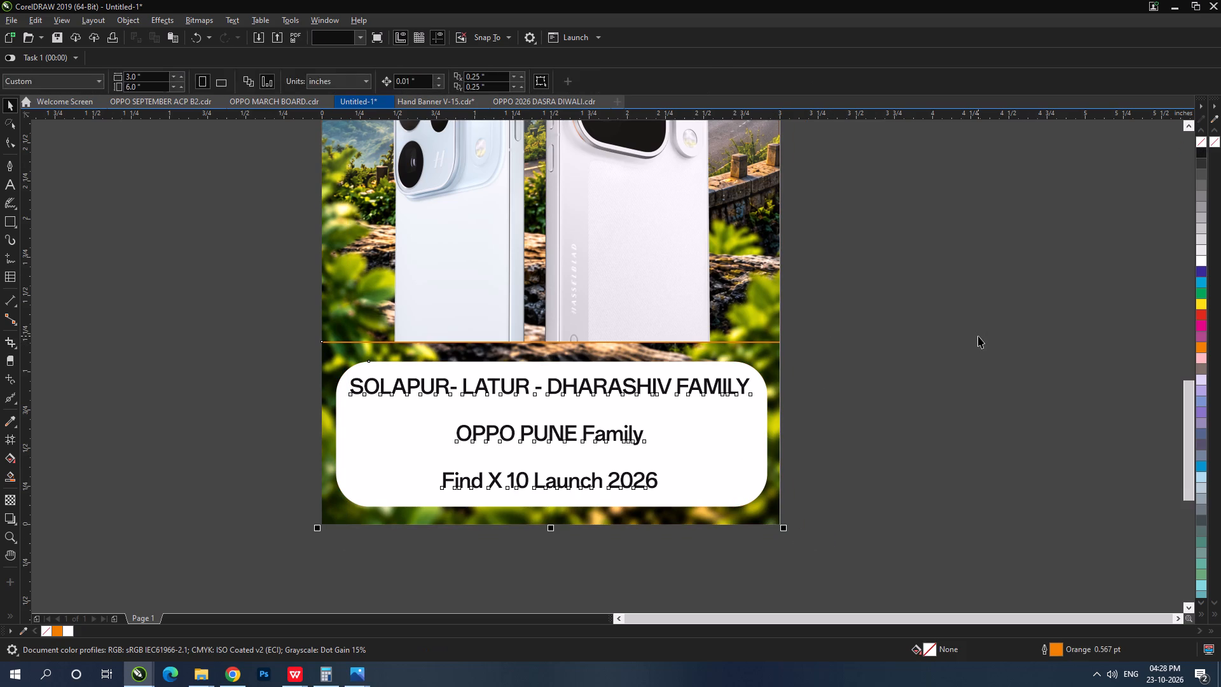
pyautogui.hotkey('shift', 'F2')
pyautogui.click(908, 422)
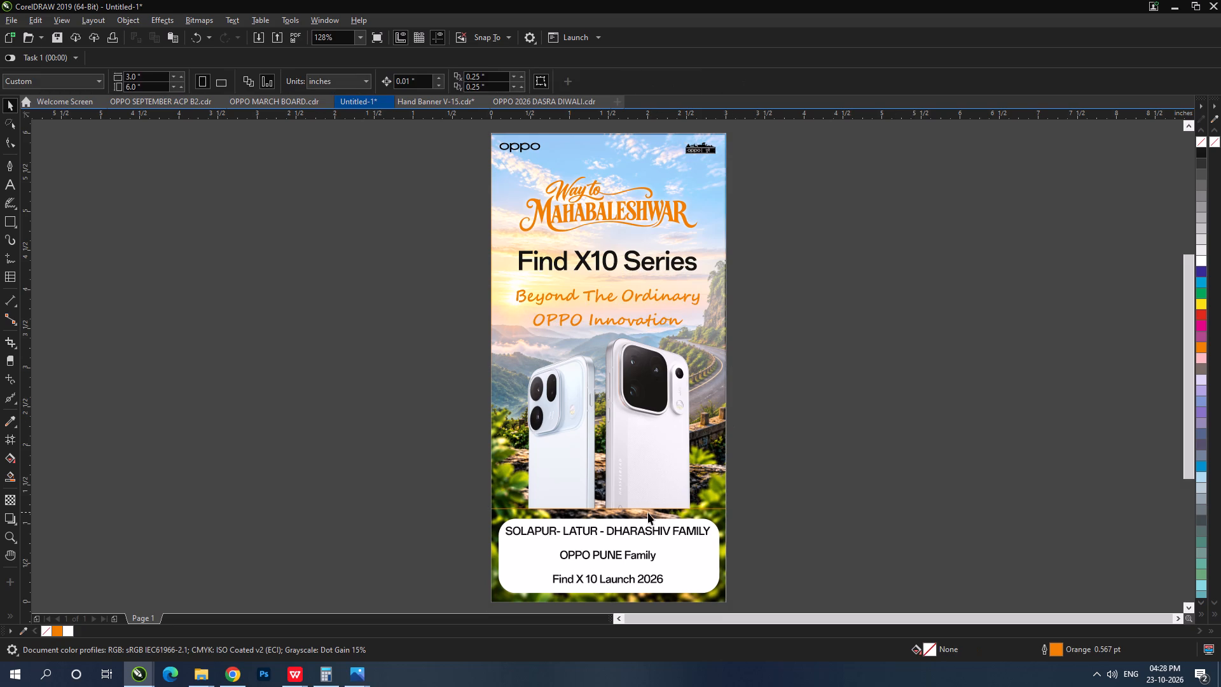
pyautogui.moveTo(782, 521); pyautogui.dragTo(417, 486)
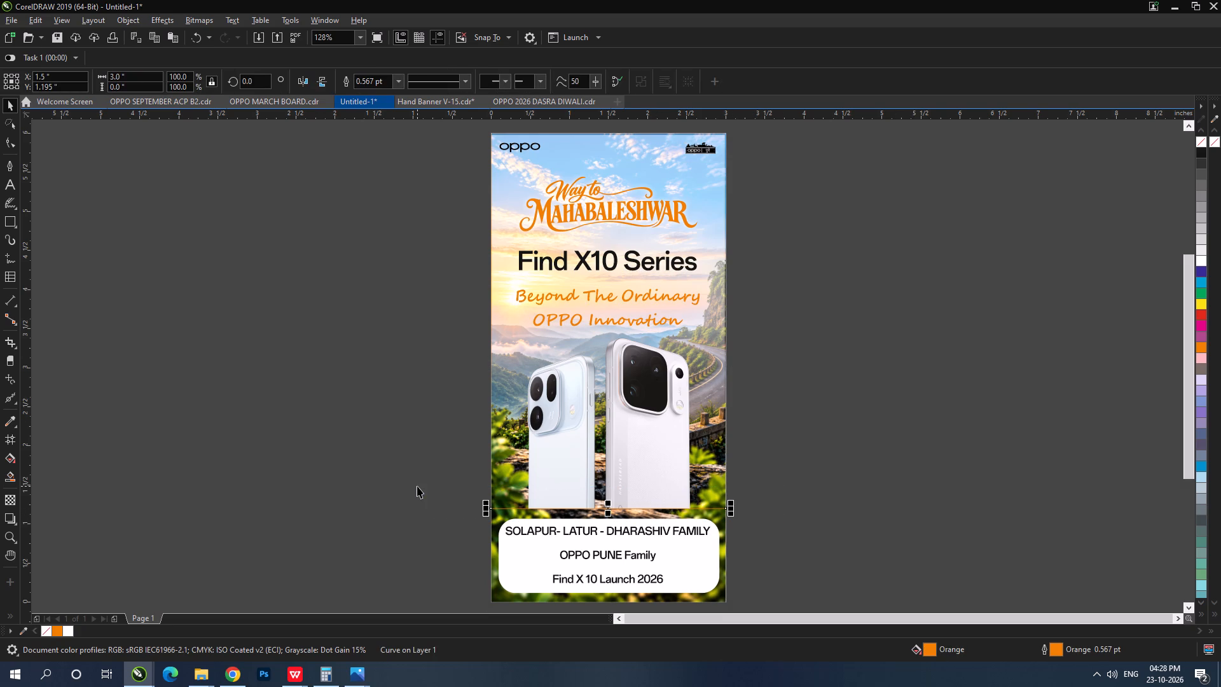
pyautogui.press('Delete')
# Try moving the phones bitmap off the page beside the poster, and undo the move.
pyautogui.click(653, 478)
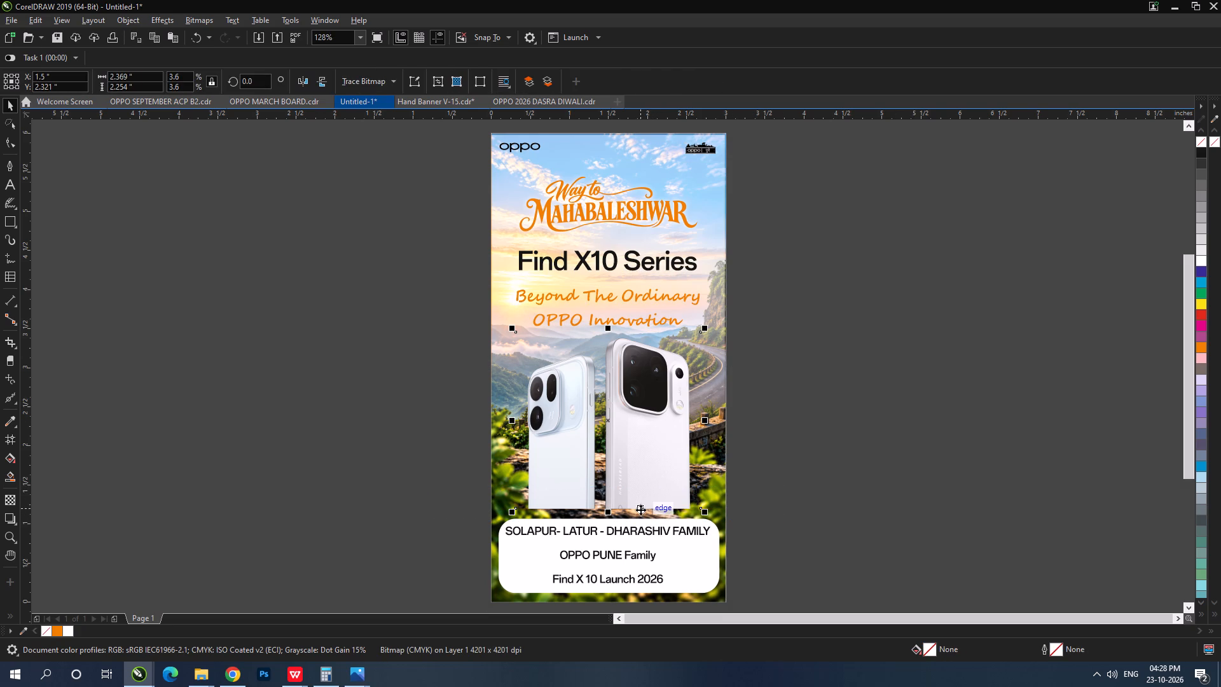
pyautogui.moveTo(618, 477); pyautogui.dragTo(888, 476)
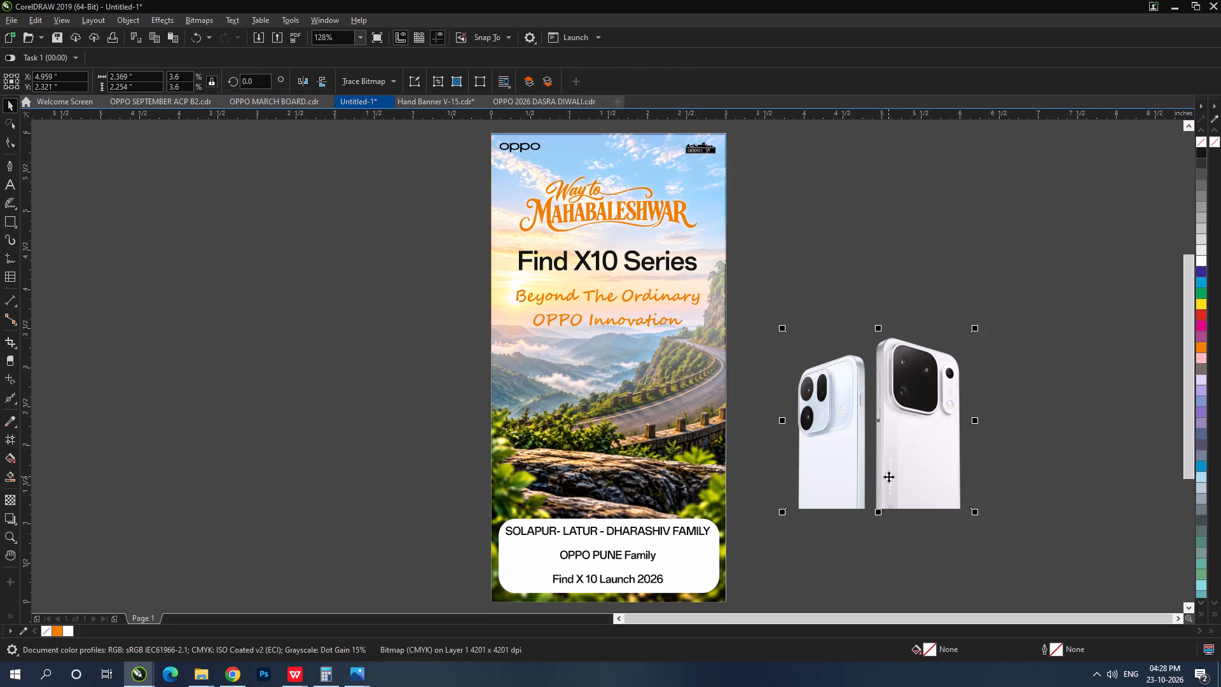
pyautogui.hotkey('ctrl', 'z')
# Place a duplicate of the phones bitmap beside the poster at about X 4.208 inches.
pyautogui.scroll(1, 641, 513)
pyautogui.moveTo(592, 427); pyautogui.dragTo(1005, 422)
pyautogui.keyDown('shift'); pyautogui.rightClick(1005, 422); pyautogui.keyUp('shift')
# Add two nodes to the bottom edge of the phones bitmap on the poster and pull them up, cropping the phone bottoms at an angle.
pyautogui.click(581, 436)
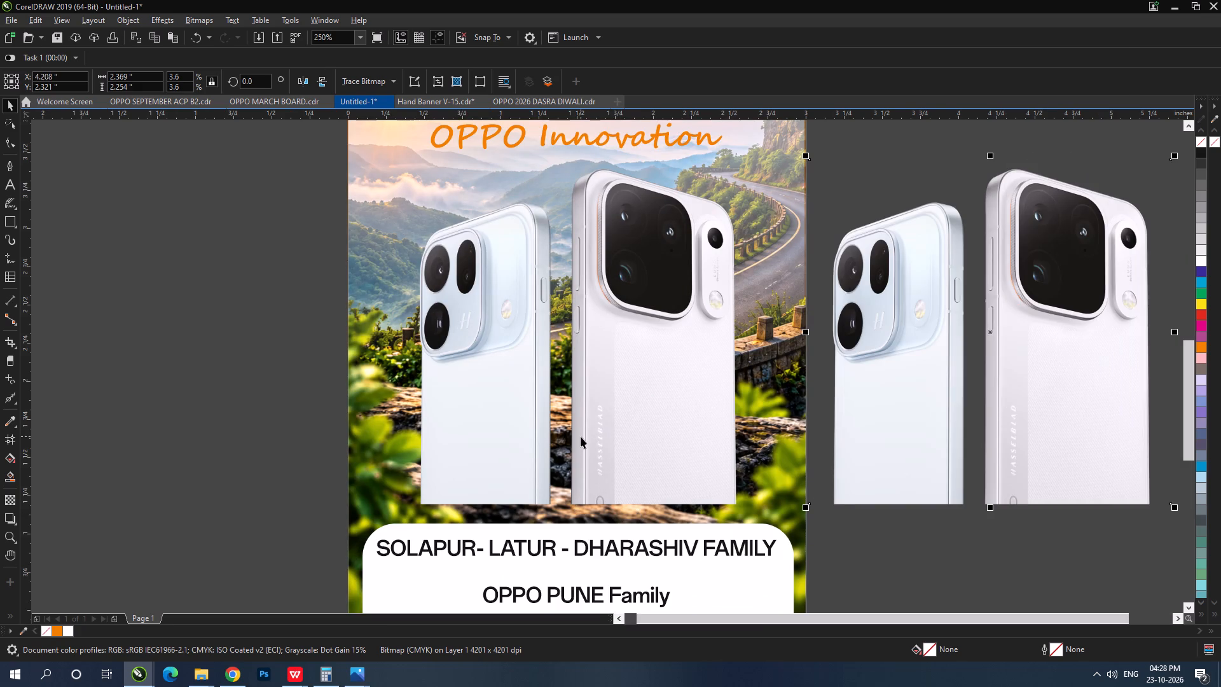
pyautogui.click(608, 445)
pyautogui.click(6, 140)
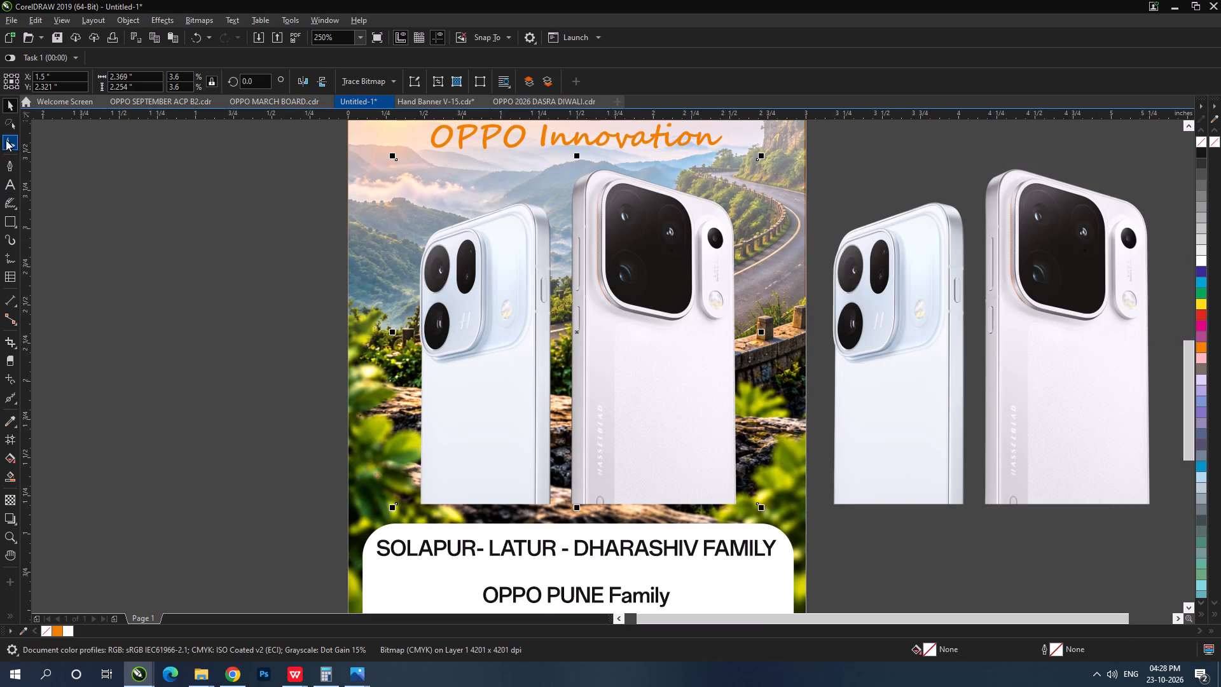
pyautogui.scroll(1, 527, 500)
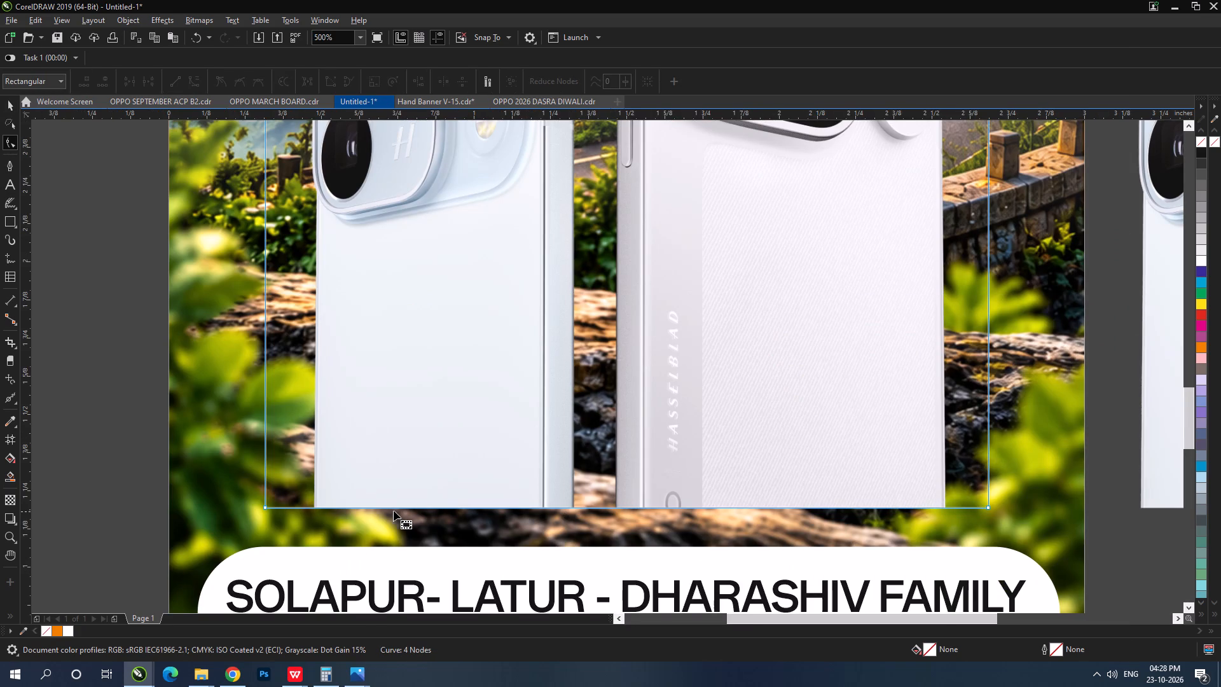
pyautogui.doubleClick(394, 510)
pyautogui.doubleClick(397, 508)
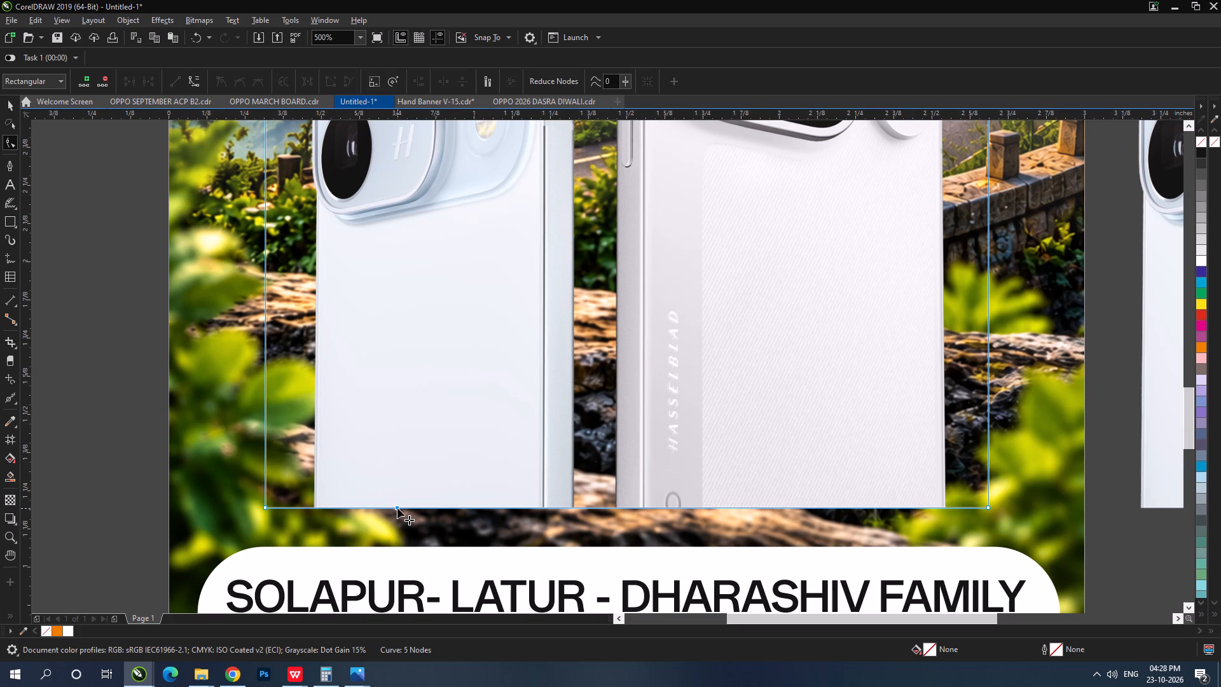
pyautogui.moveTo(397, 508); pyautogui.dragTo(553, 466)
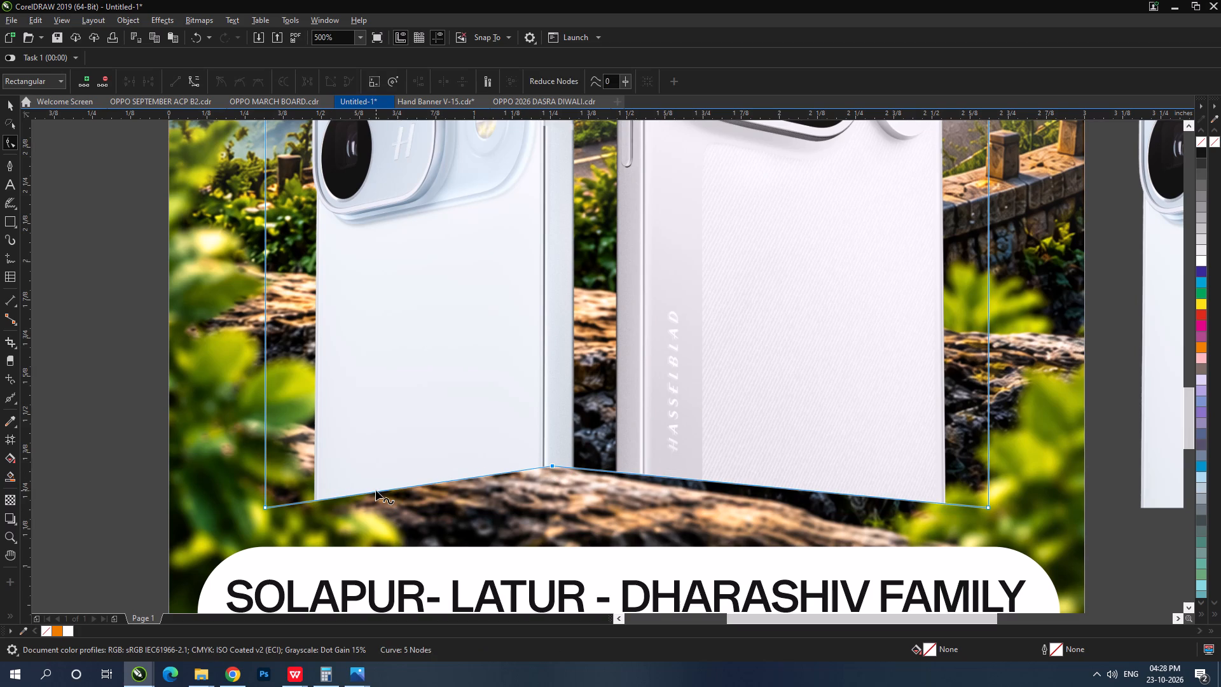
pyautogui.doubleClick(618, 473)
pyautogui.moveTo(619, 473); pyautogui.dragTo(621, 478)
pyautogui.scroll(4, 621, 478)
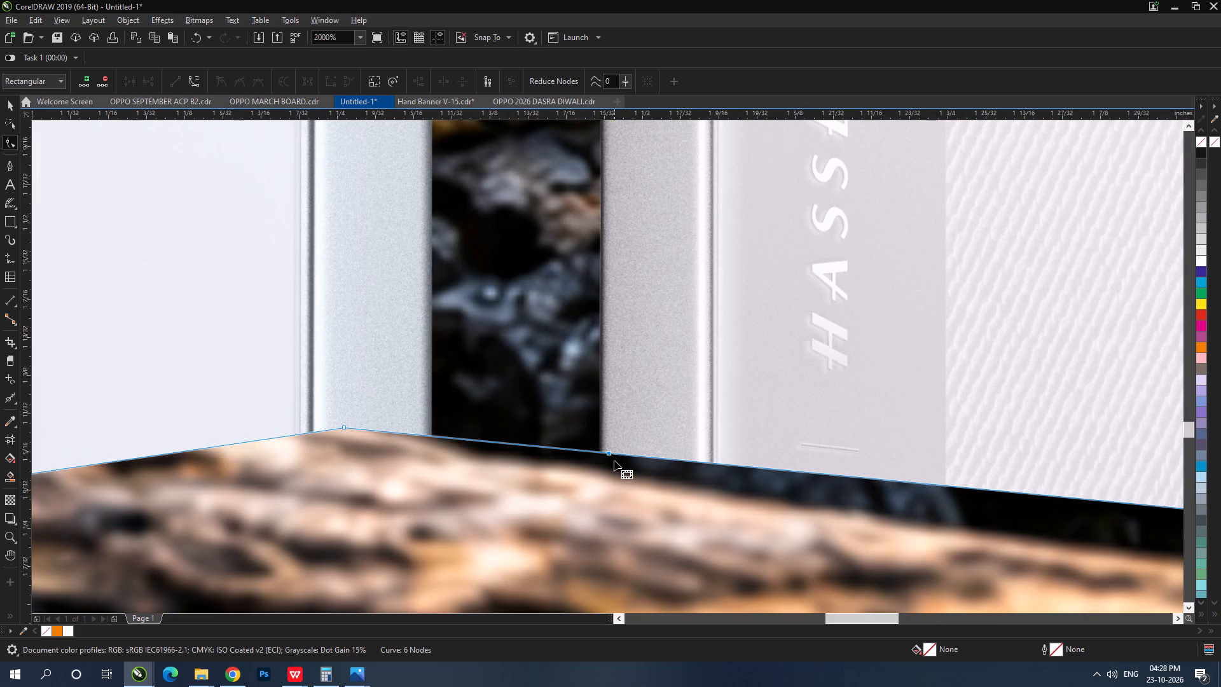
pyautogui.scroll(-3, 597, 428)
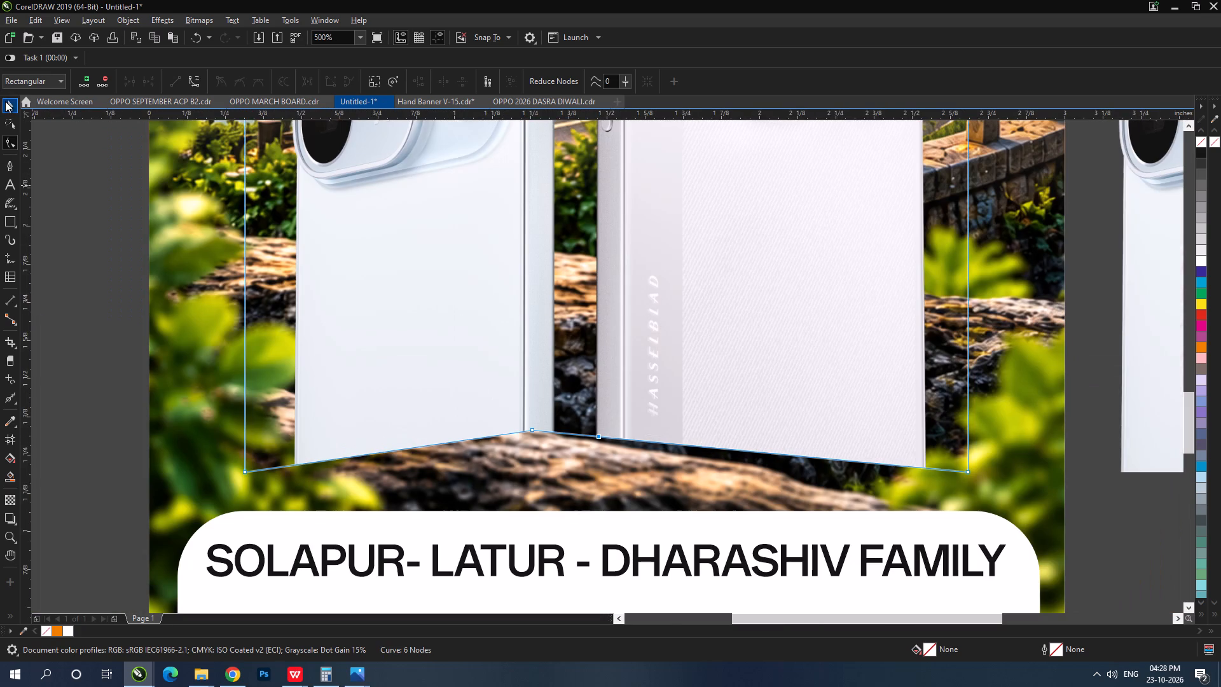
# Move the reshaped phones bitmap off the poster to about X -1.867 inches.
pyautogui.click(5, 101)
pyautogui.scroll(-3, 570, 365)
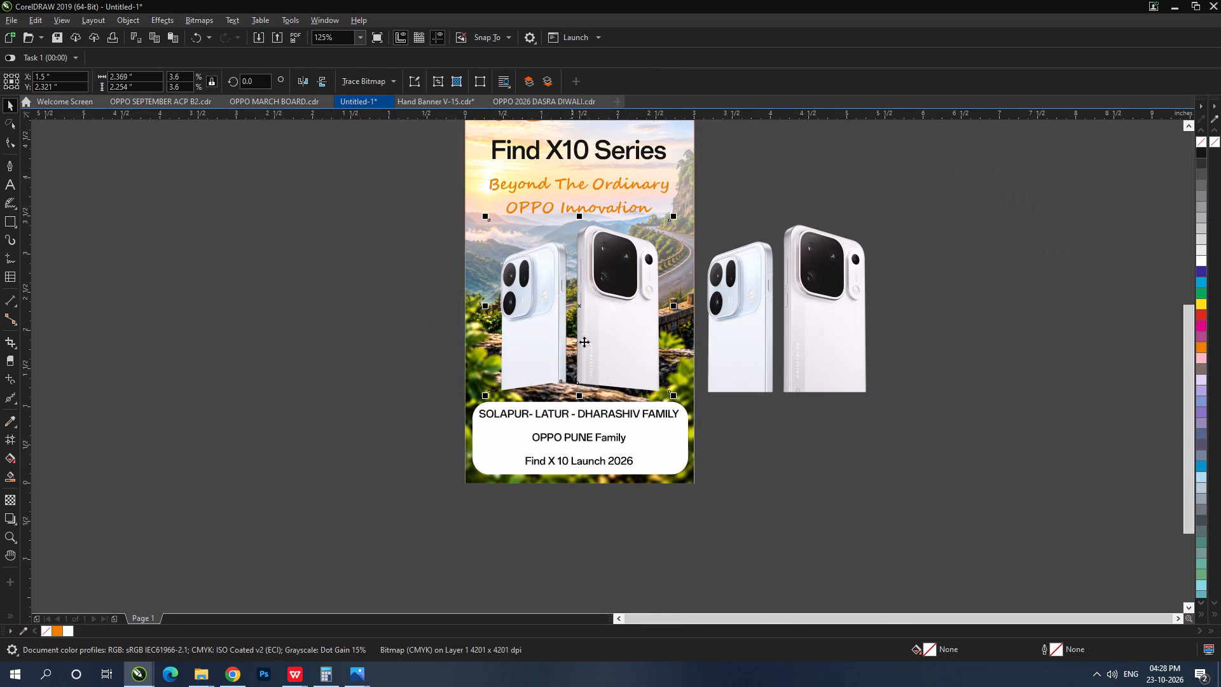
pyautogui.moveTo(608, 309); pyautogui.dragTo(351, 309)
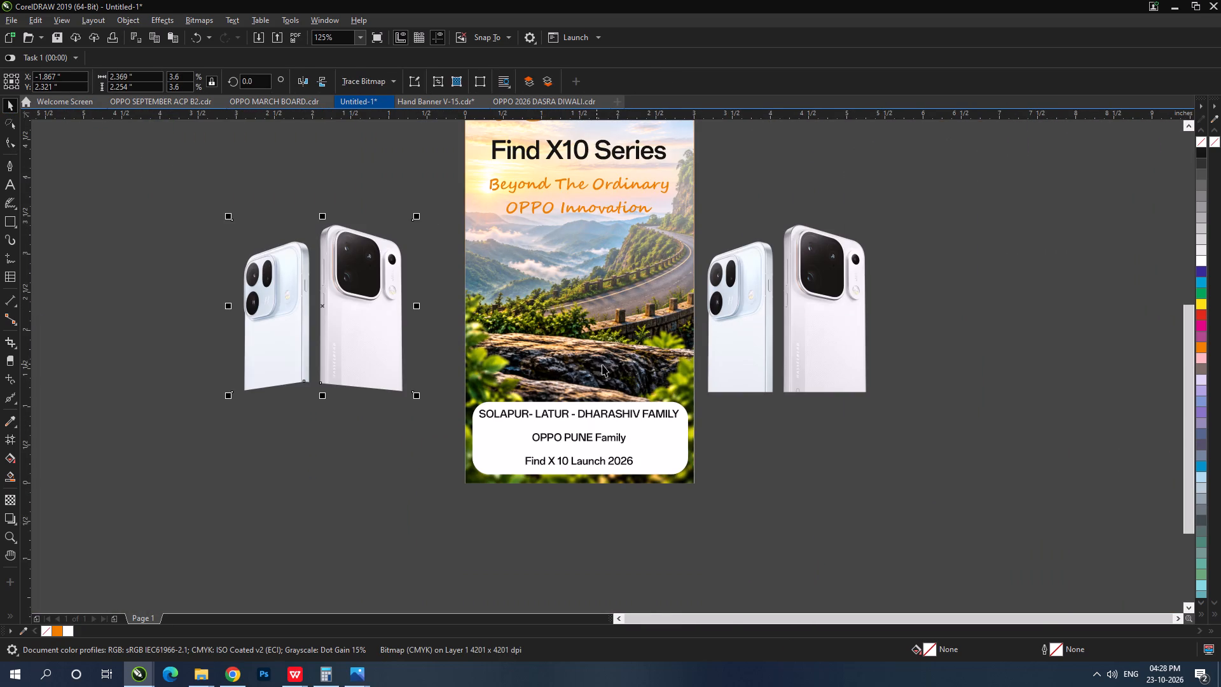
# Start a Pen tool outline along the lower rock's upper edge, from the leaves beside it to about 0.485 inches across.
pyautogui.scroll(1, 615, 368)
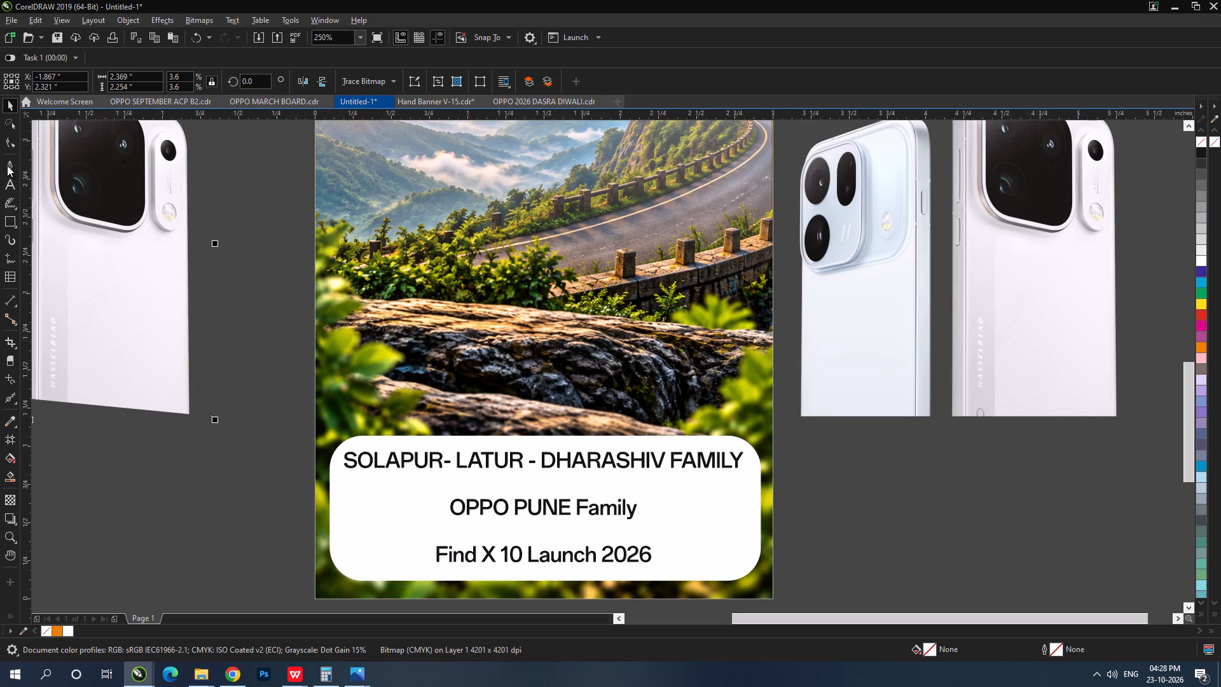
pyautogui.click(7, 165)
pyautogui.scroll(1, 414, 385)
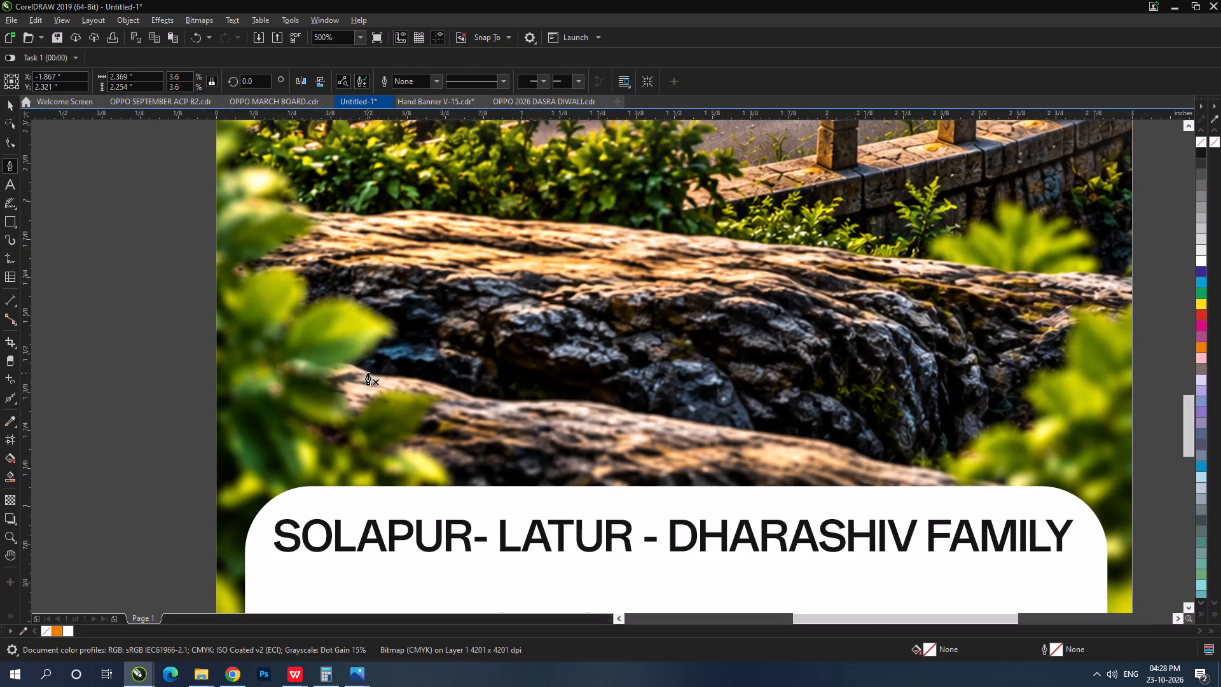
pyautogui.click(368, 373)
pyautogui.click(383, 377)
pyautogui.scroll(2, 404, 380)
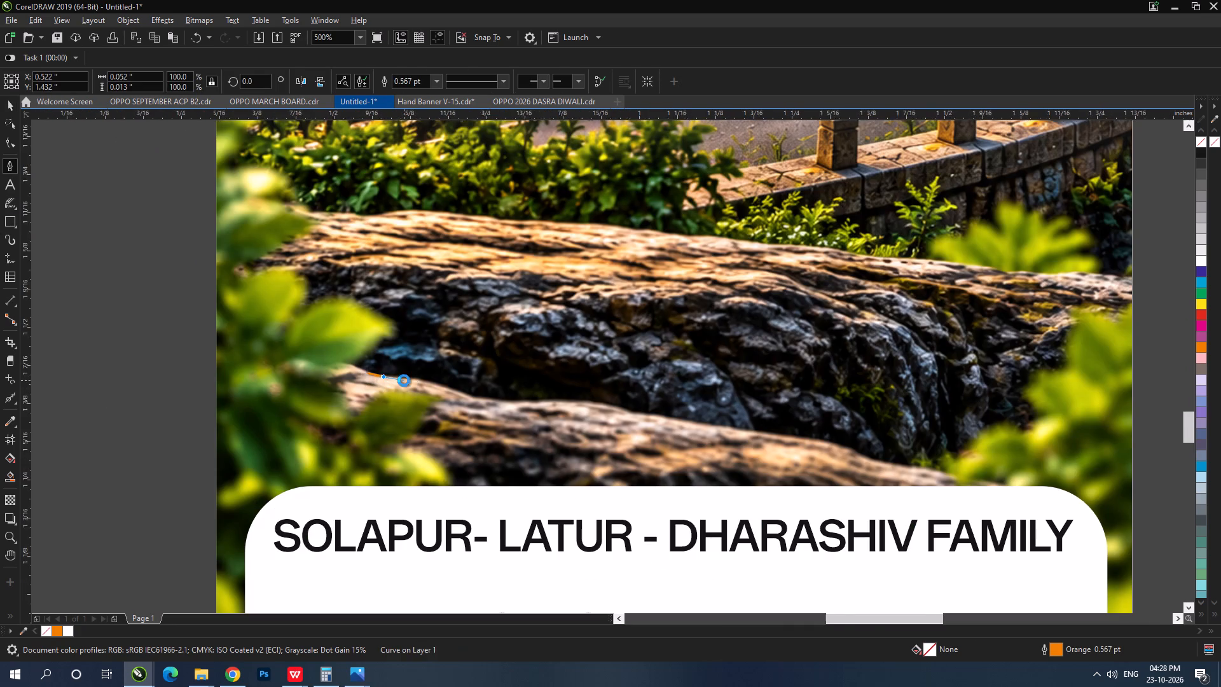
pyautogui.scroll(1, 404, 380)
pyautogui.moveTo(432, 372); pyautogui.dragTo(455, 377)
pyautogui.click(567, 405)
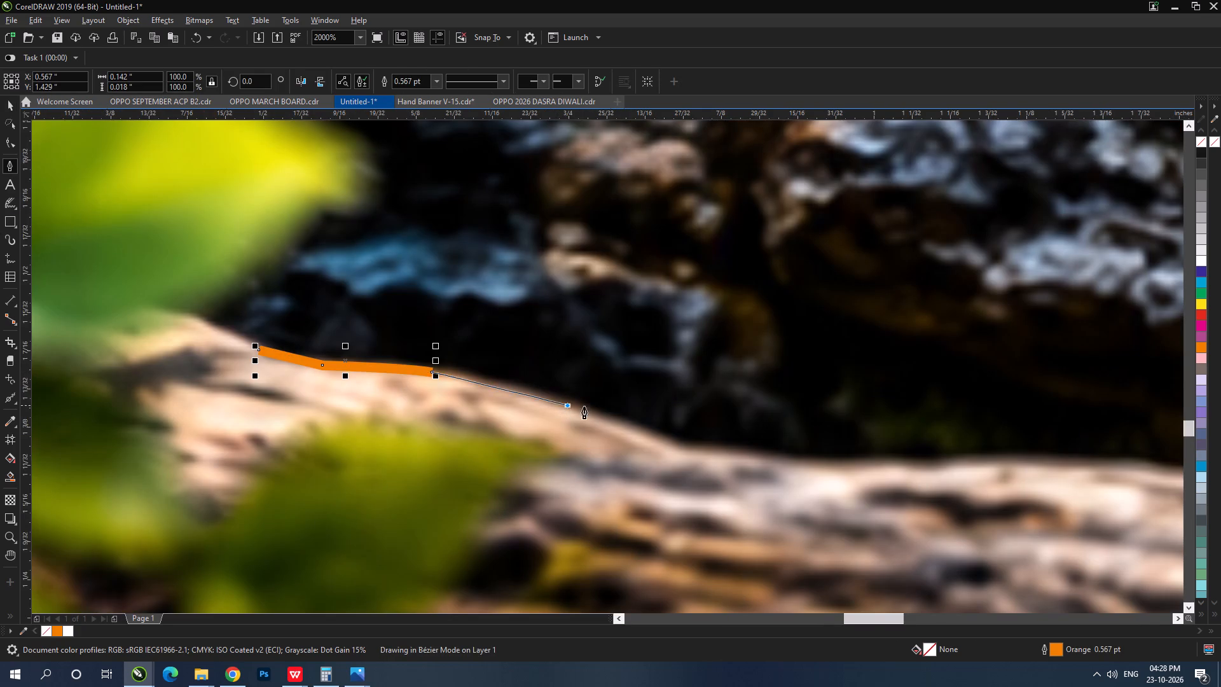
pyautogui.click(695, 447)
pyautogui.click(851, 464)
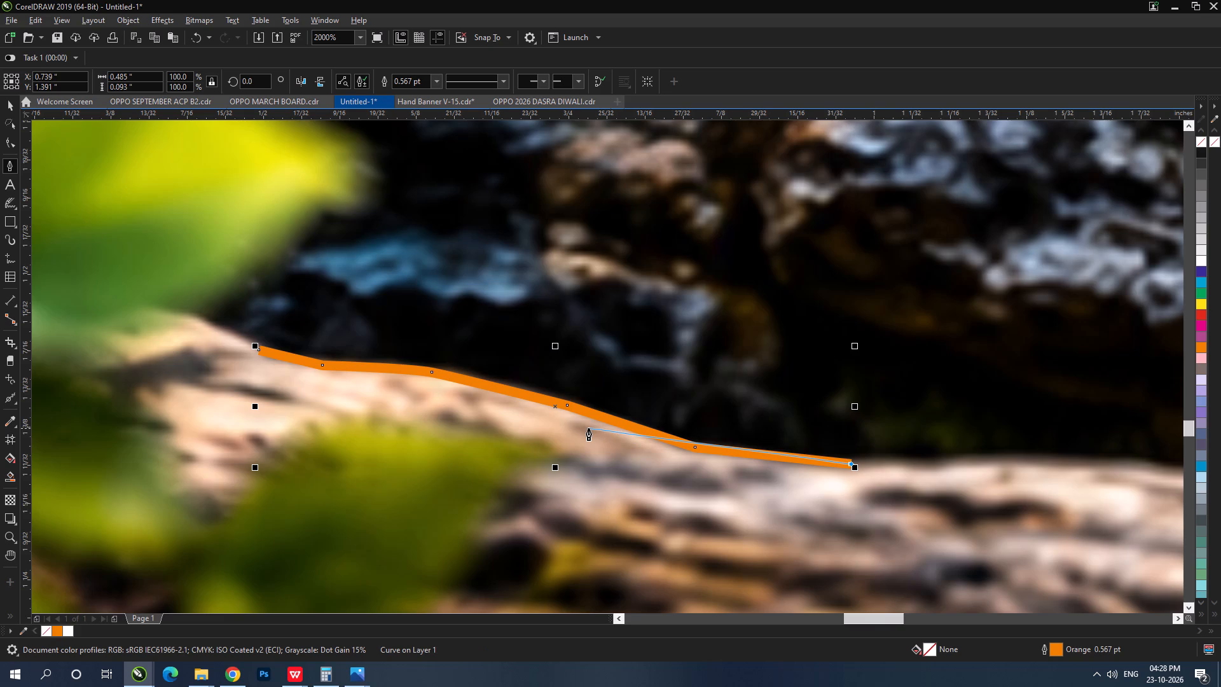
# Continue the outline along the middle of the lower rock's upper edge to a width of about 1.136 inches.
pyautogui.scroll(-1, 511, 333)
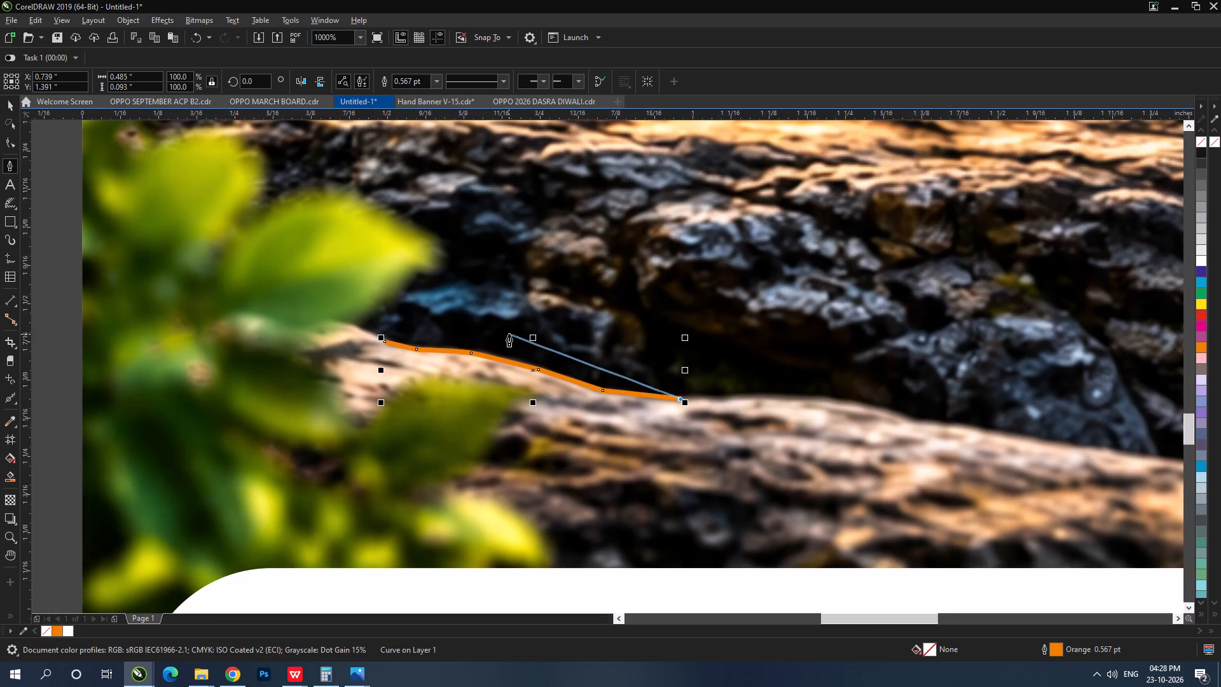
pyautogui.scroll(1, 728, 392)
pyautogui.click(730, 399)
pyautogui.click(878, 402)
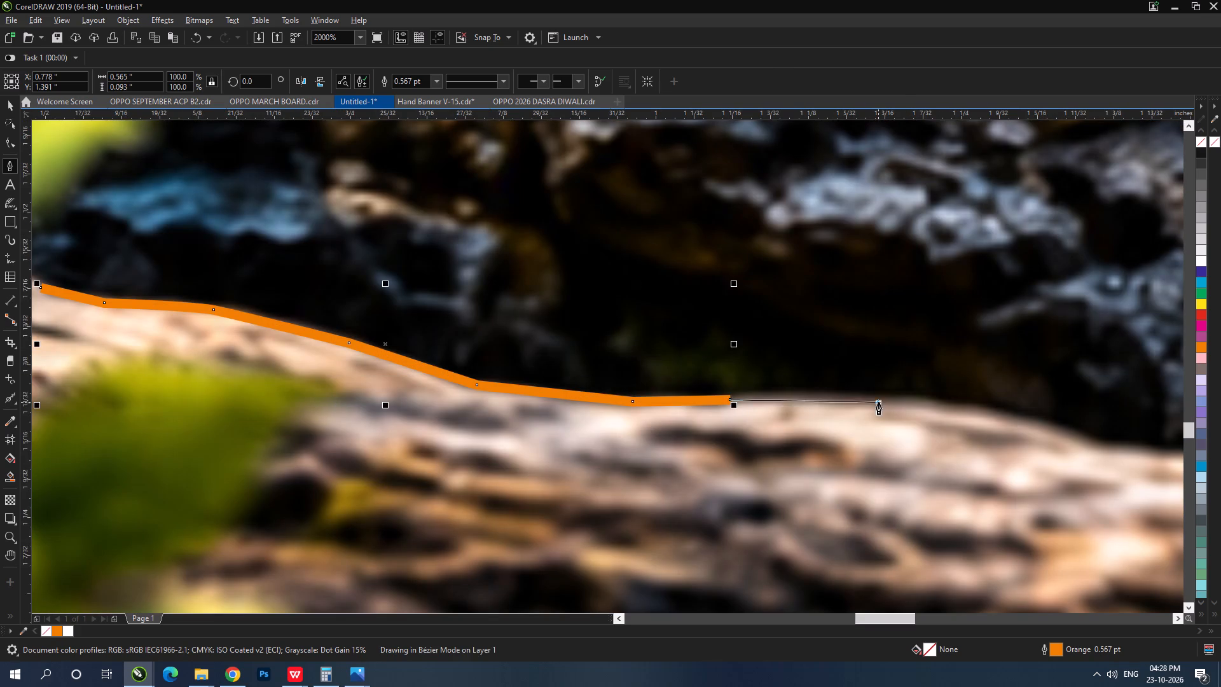
pyautogui.click(1024, 417)
pyautogui.scroll(-2, 628, 365)
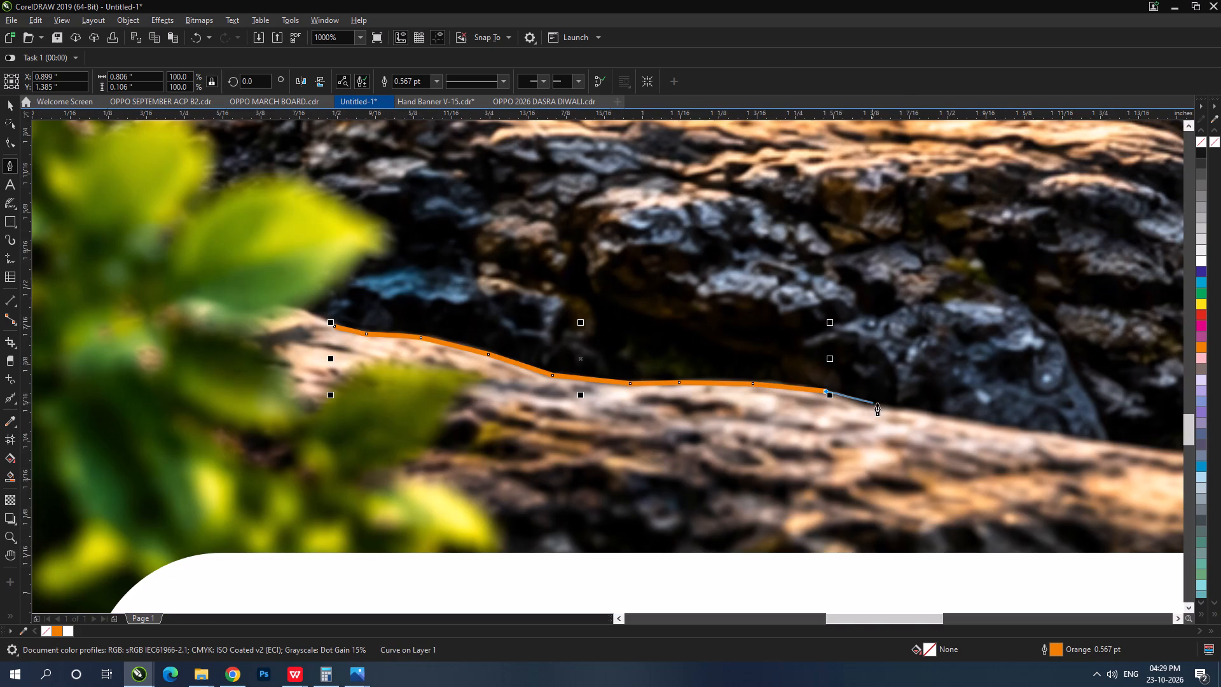
pyautogui.click(865, 403)
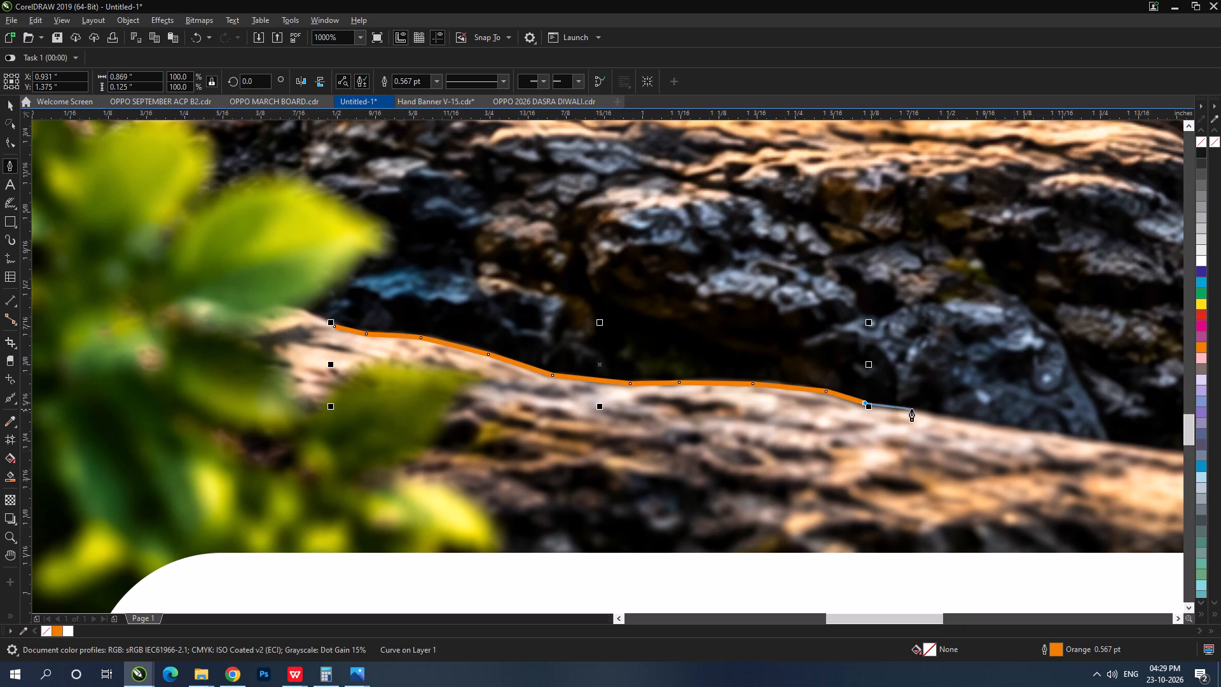
pyautogui.click(913, 409)
pyautogui.click(1028, 431)
# Trace the rest of the lower rock's upper edge down to the bright foliage above the footer panel, about 1.897 inches wide overall.
pyautogui.scroll(-2, 418, 324)
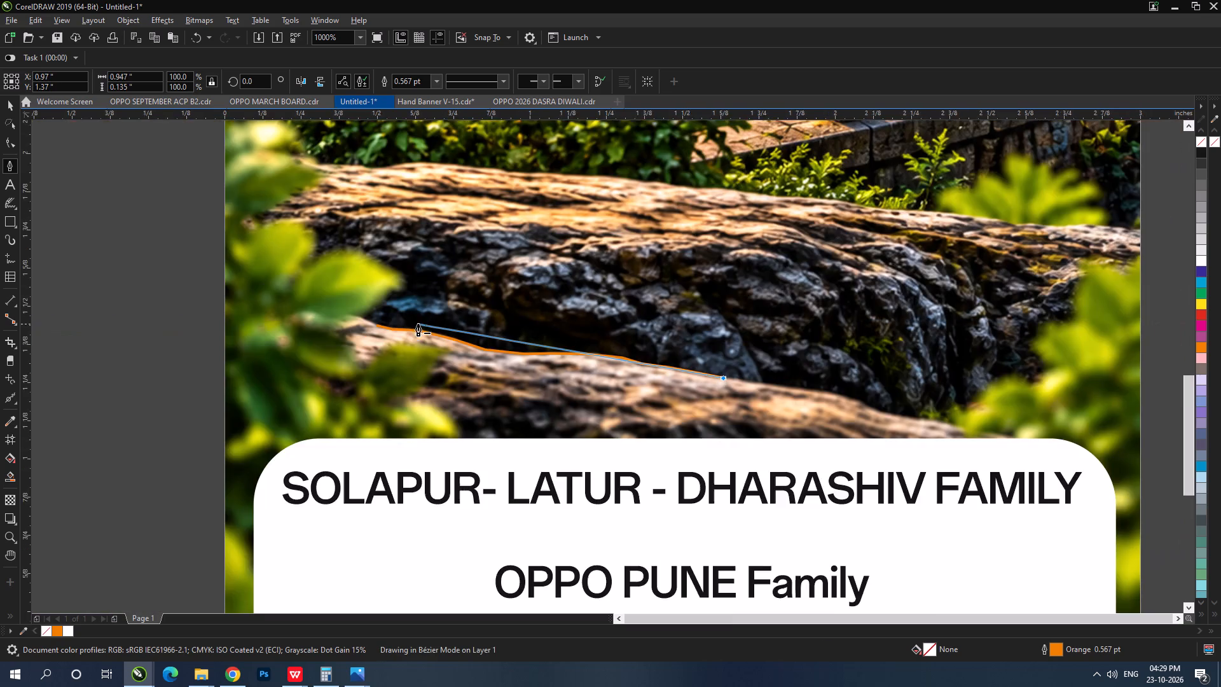
pyautogui.scroll(2, 783, 387)
pyautogui.scroll(-1, 569, 361)
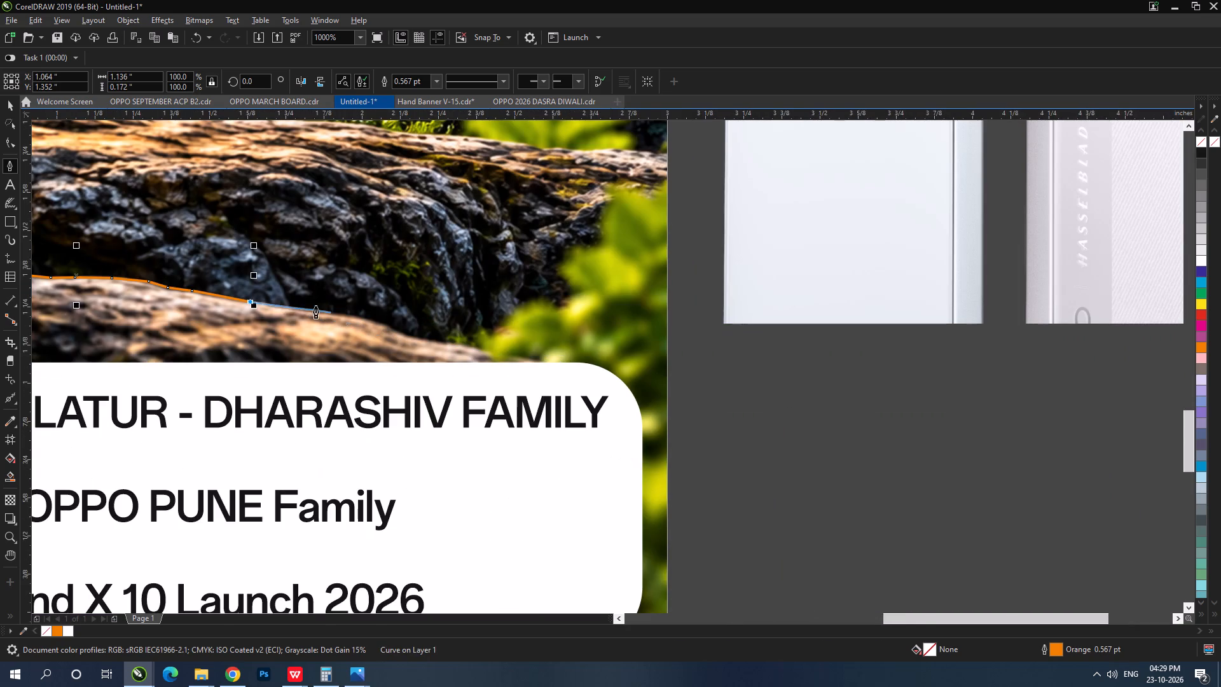
pyautogui.scroll(1, 277, 297)
pyautogui.click(293, 315)
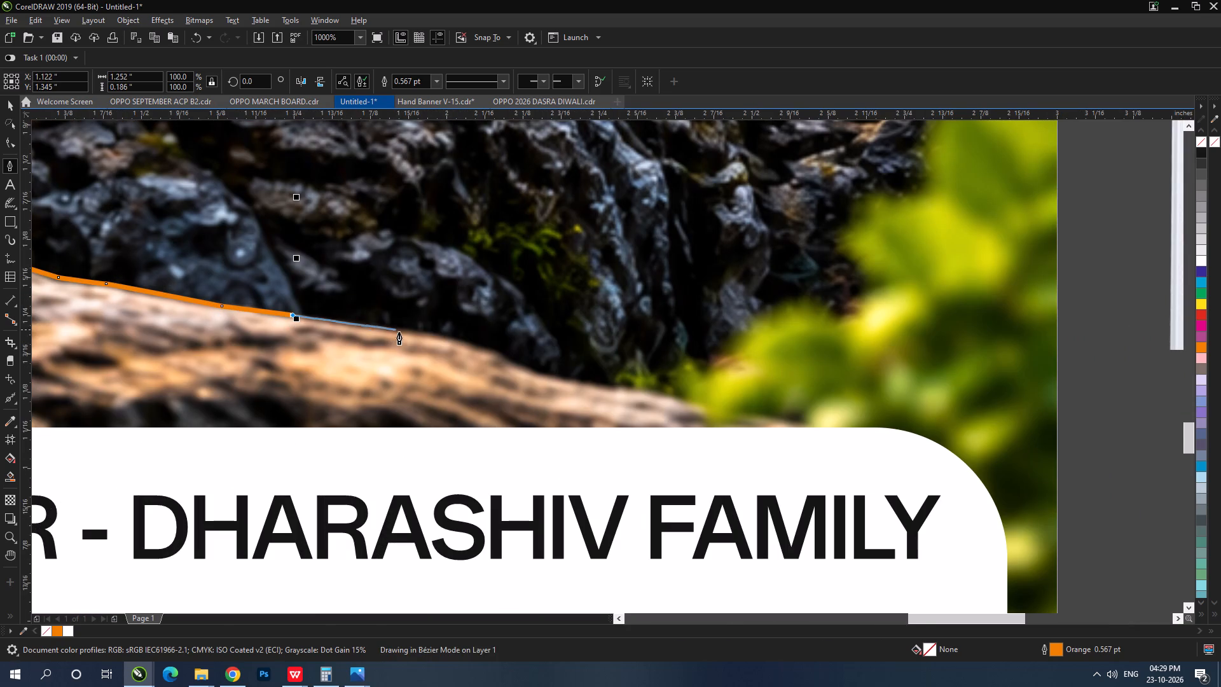
pyautogui.click(401, 333)
pyautogui.click(482, 349)
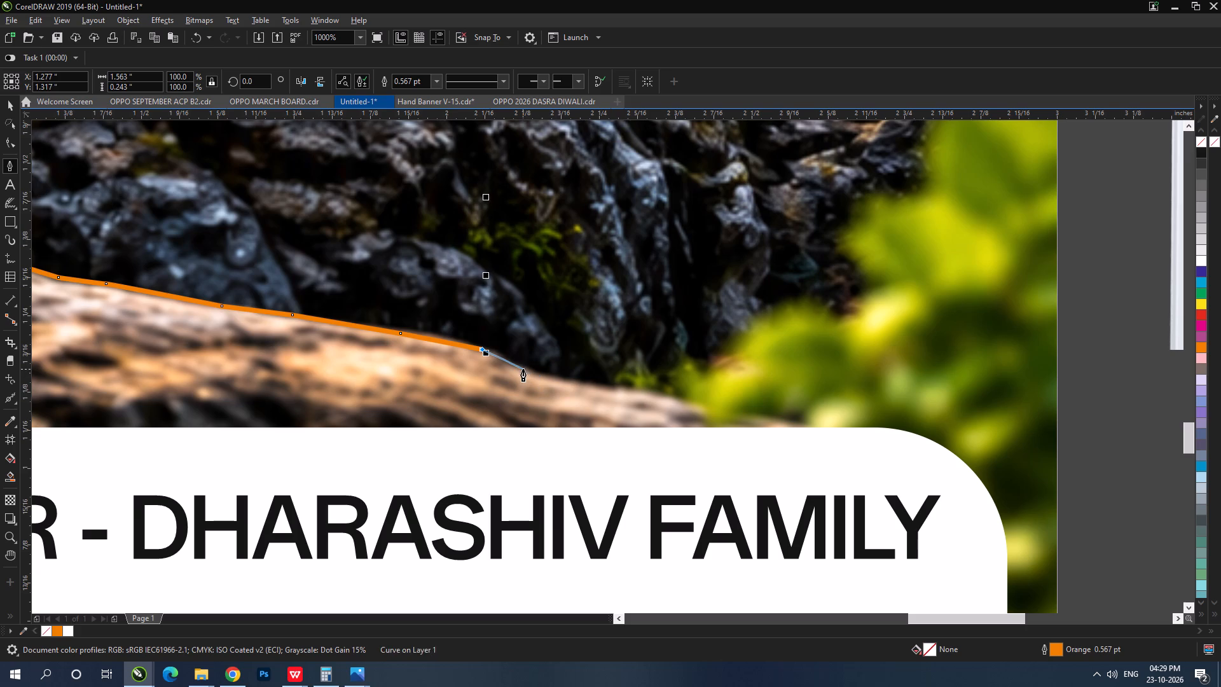
pyautogui.click(523, 369)
pyautogui.click(619, 391)
pyautogui.click(686, 396)
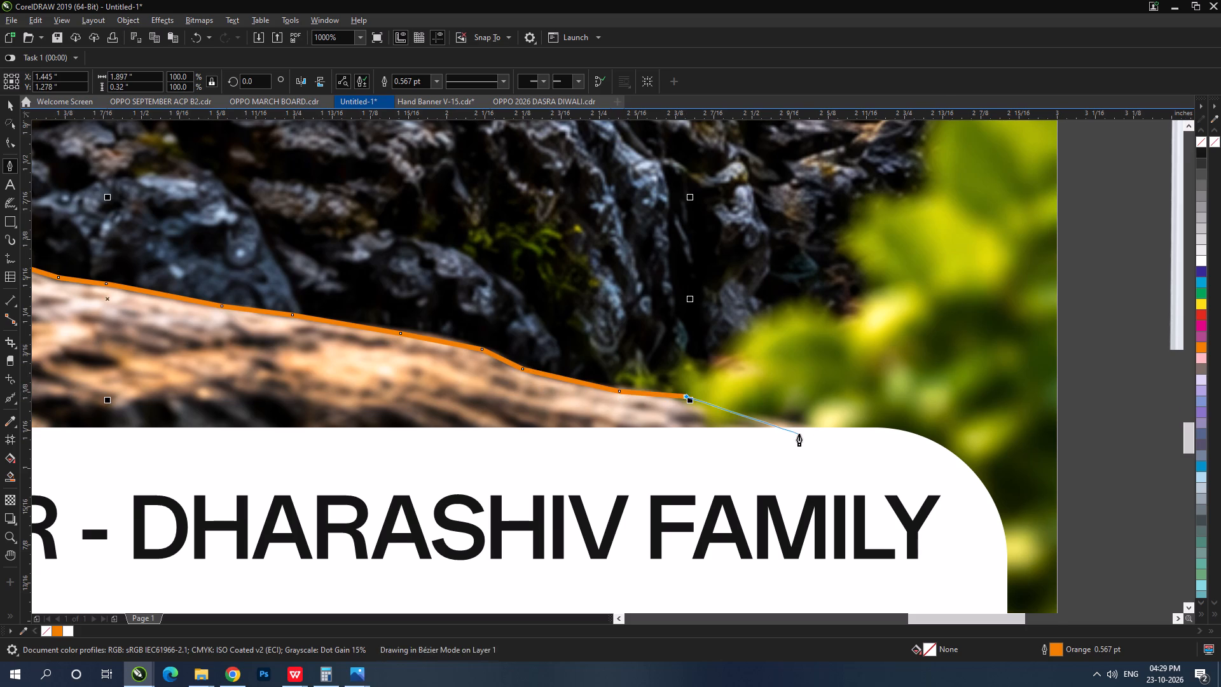
# Continue the outline up around the contour of the blurred foliage on the poster's right side.
pyautogui.scroll(-3, 799, 434)
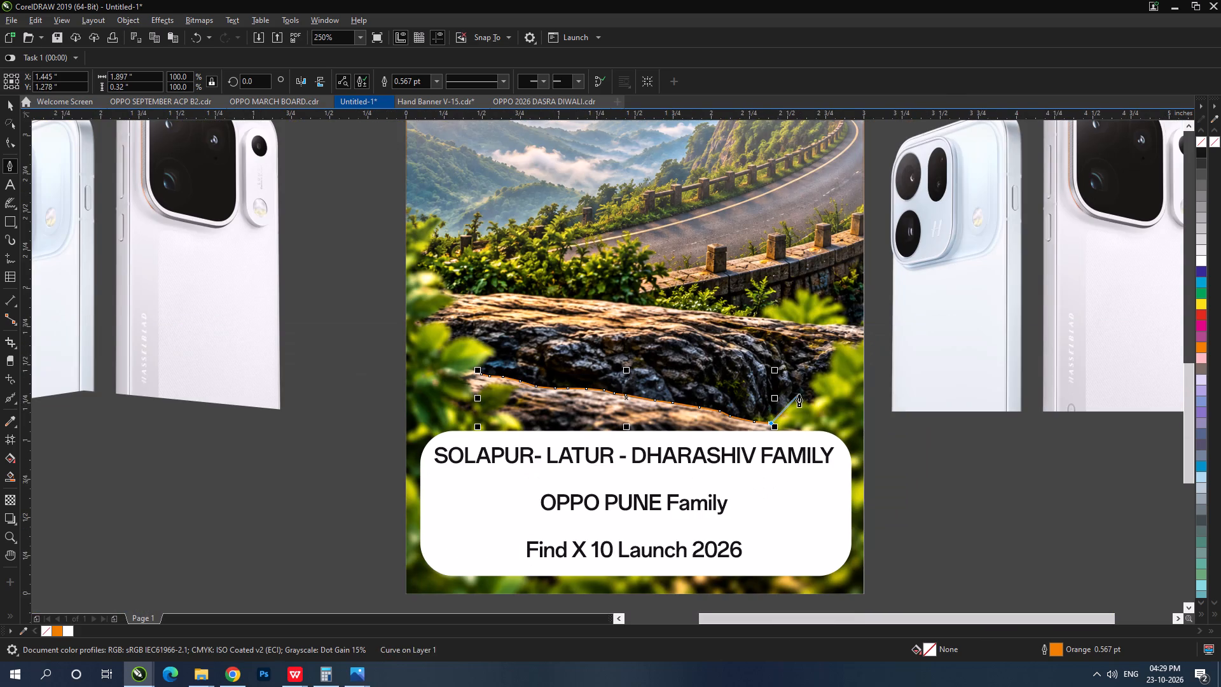
pyautogui.scroll(3, 782, 413)
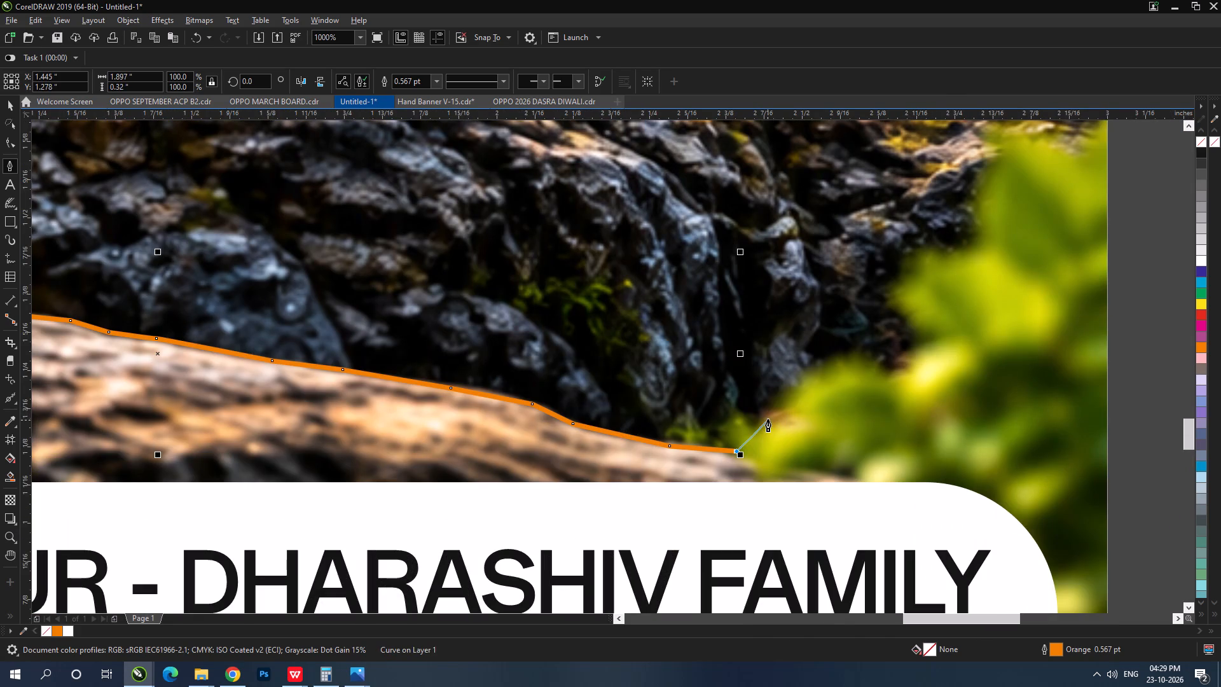
pyautogui.moveTo(767, 418); pyautogui.dragTo(769, 412)
pyautogui.click(790, 385)
pyautogui.click(838, 360)
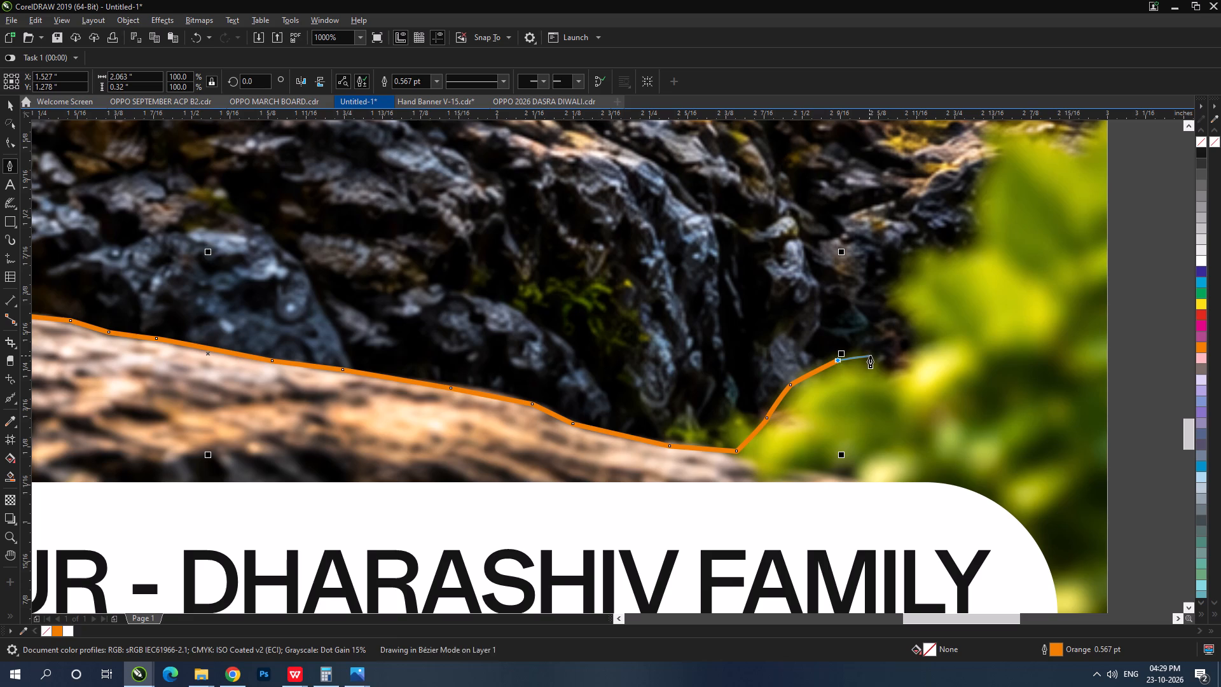
pyautogui.click(872, 356)
pyautogui.click(893, 360)
pyautogui.click(910, 343)
pyautogui.moveTo(905, 323); pyautogui.dragTo(901, 314)
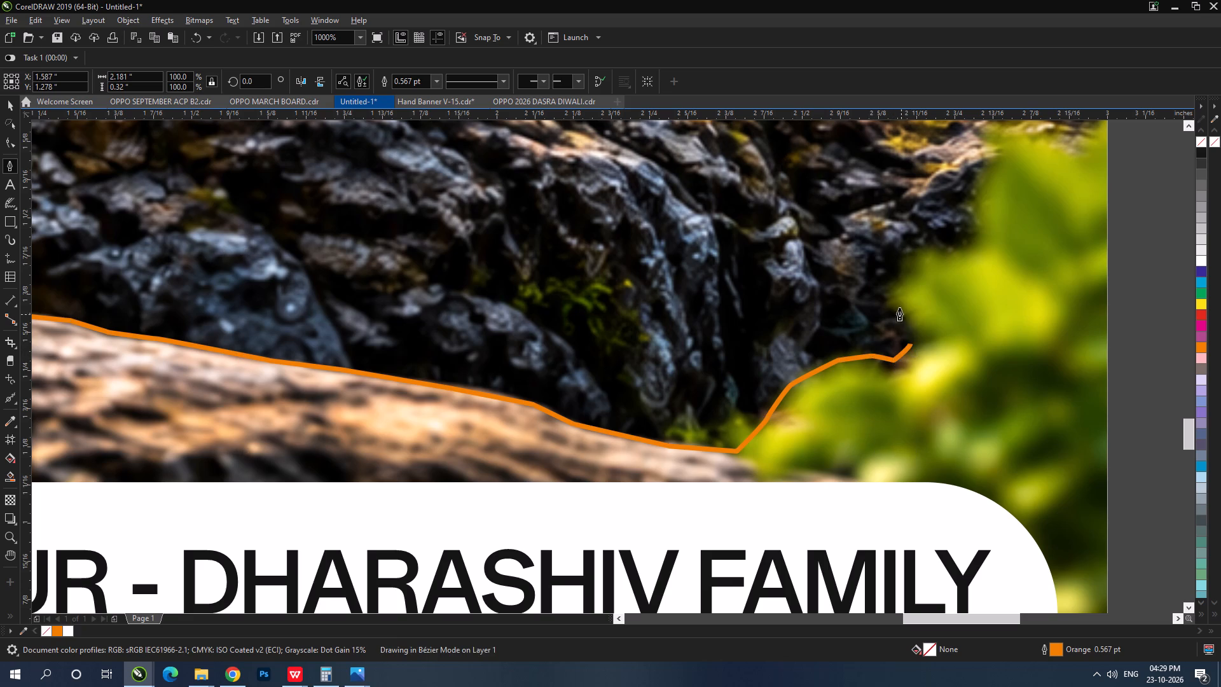
pyautogui.moveTo(897, 293); pyautogui.dragTo(897, 288)
pyautogui.moveTo(910, 263); pyautogui.dragTo(920, 254)
pyautogui.click(956, 246)
# Extend the outline past the blurred foliage to the poster's right edge and up to just below the tagline, about 2.363 inches tall.
pyautogui.scroll(-4, 870, 384)
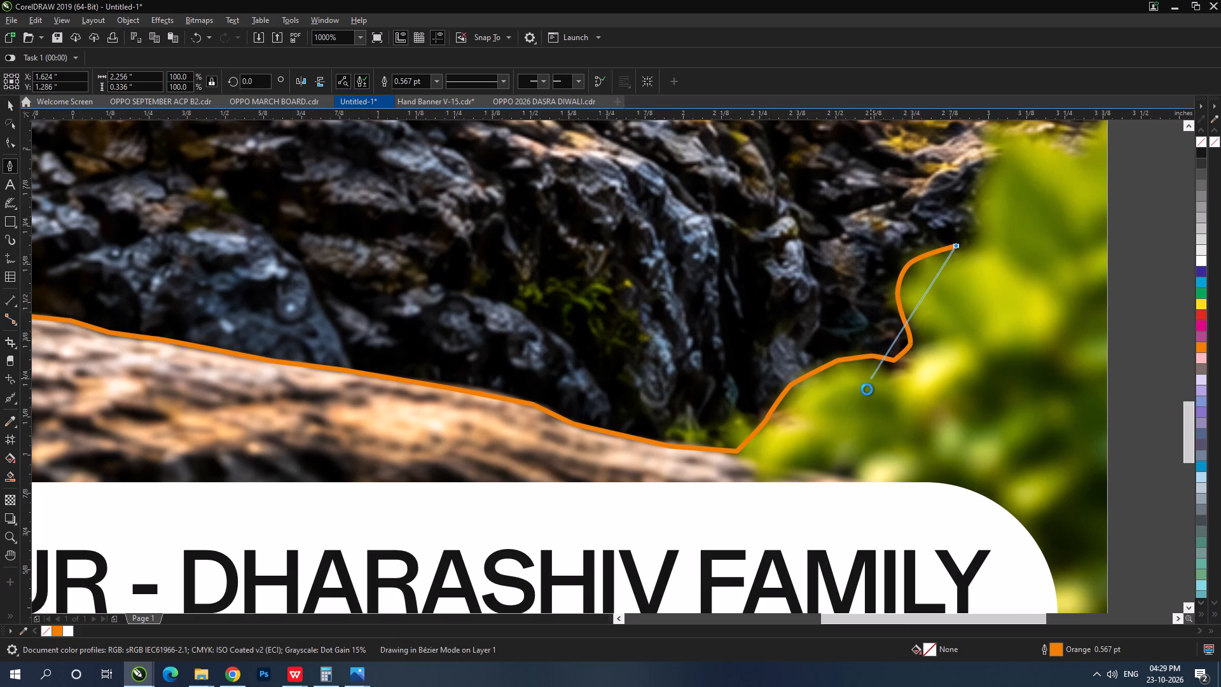
pyautogui.scroll(-2, 862, 393)
pyautogui.scroll(1, 878, 350)
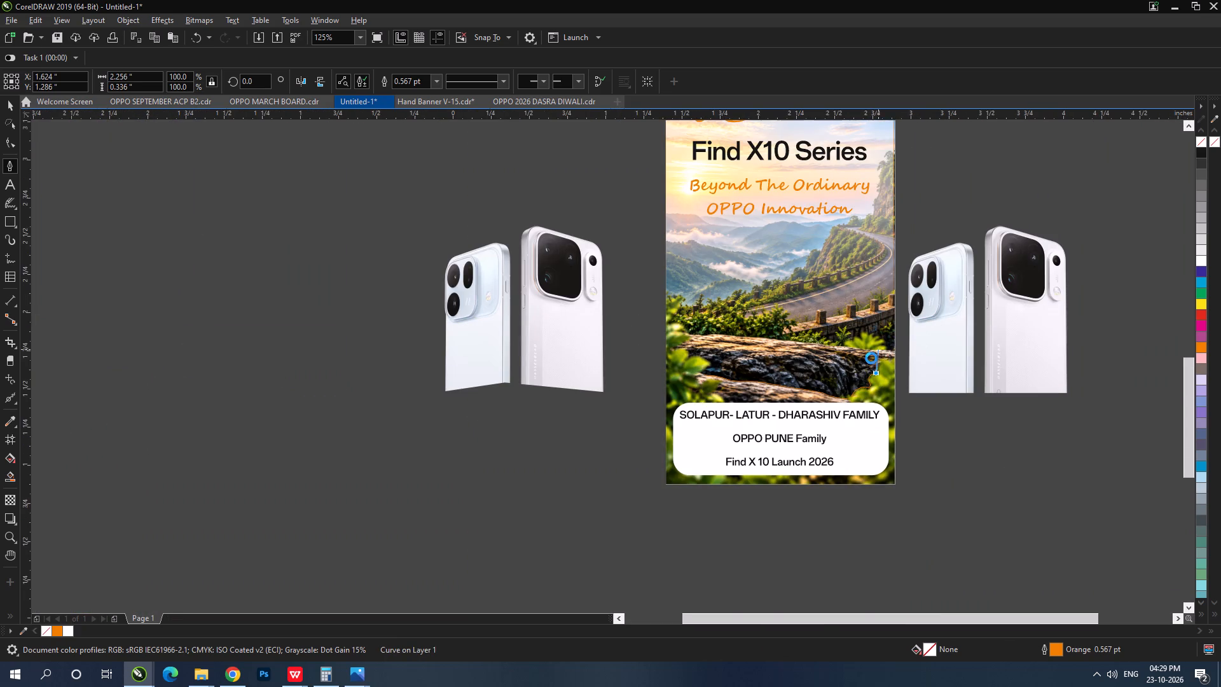
pyautogui.click(882, 371)
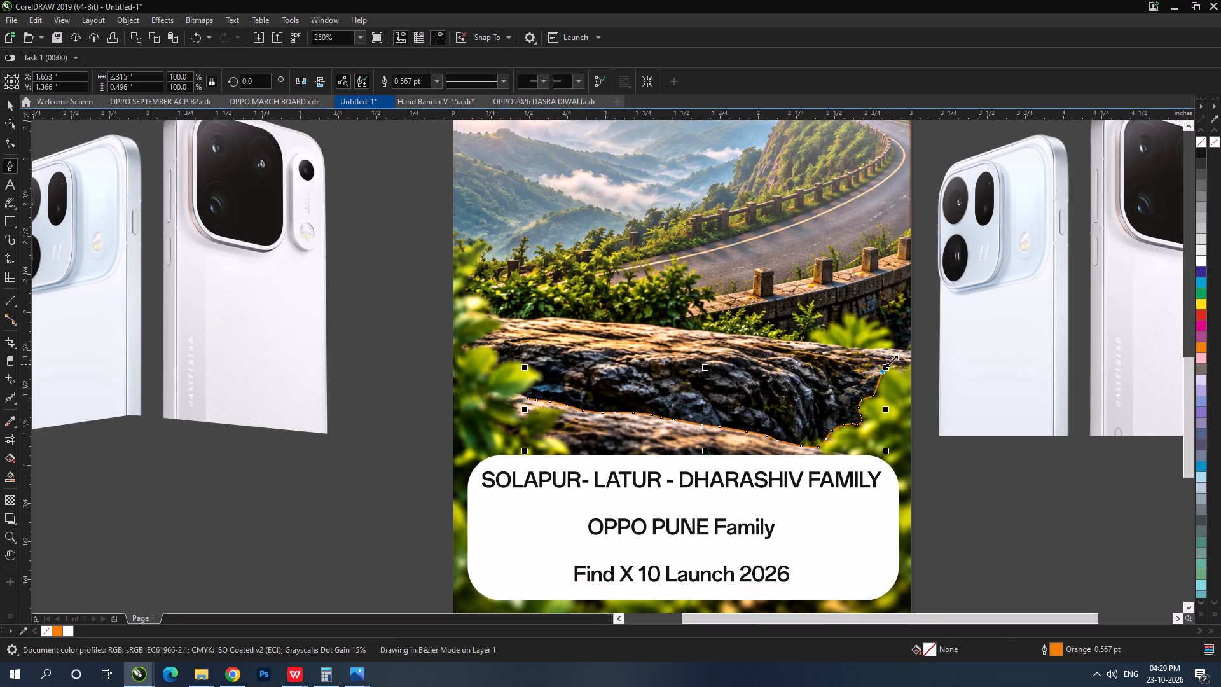
pyautogui.click(907, 341)
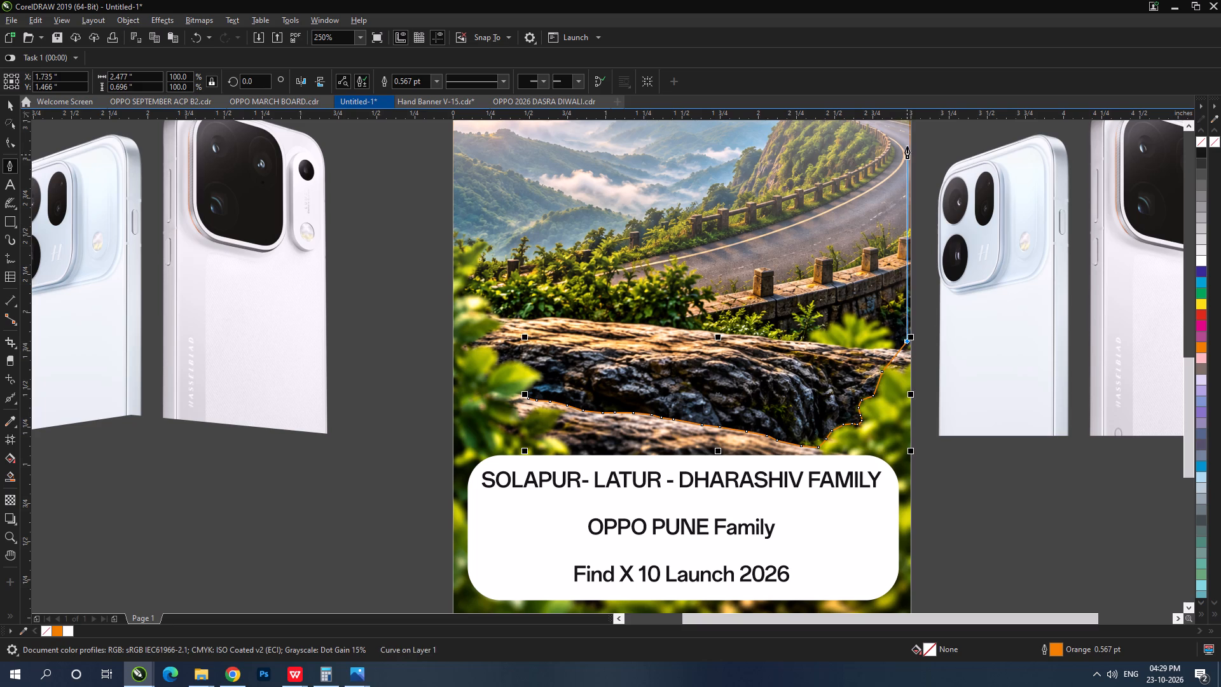
pyautogui.keyDown('shift'); pyautogui.click(902, 136); pyautogui.keyUp('shift')
pyautogui.scroll(-1, 797, 347)
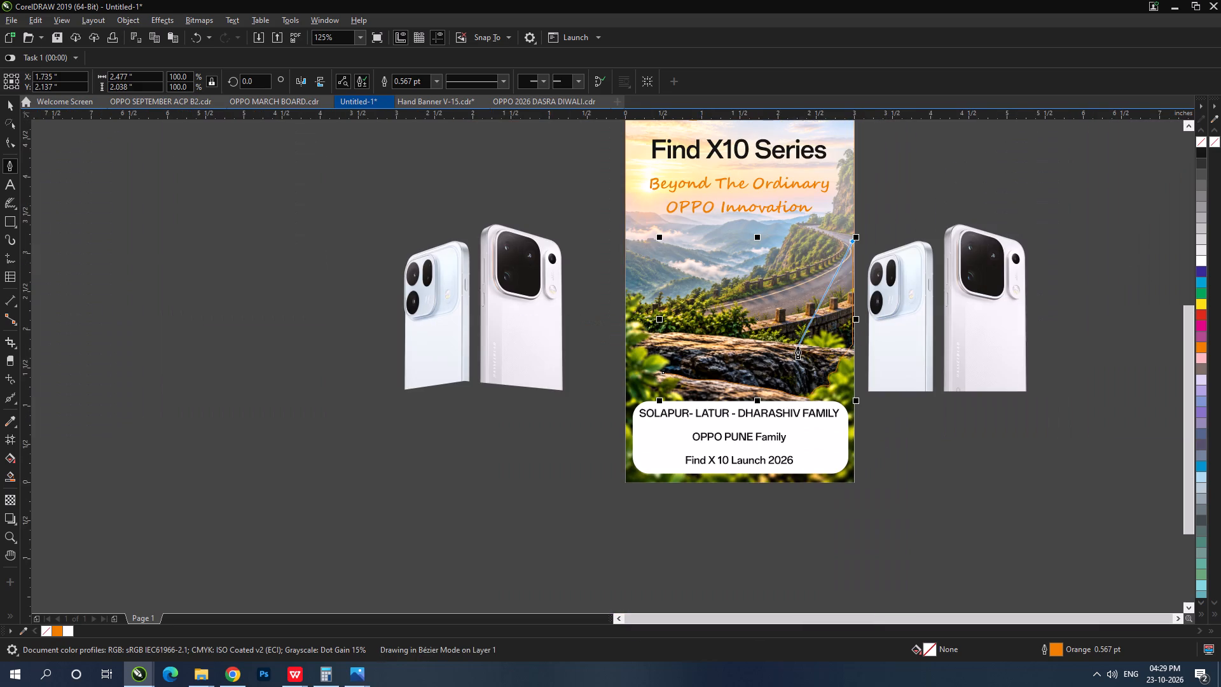
pyautogui.scroll(1, 845, 211)
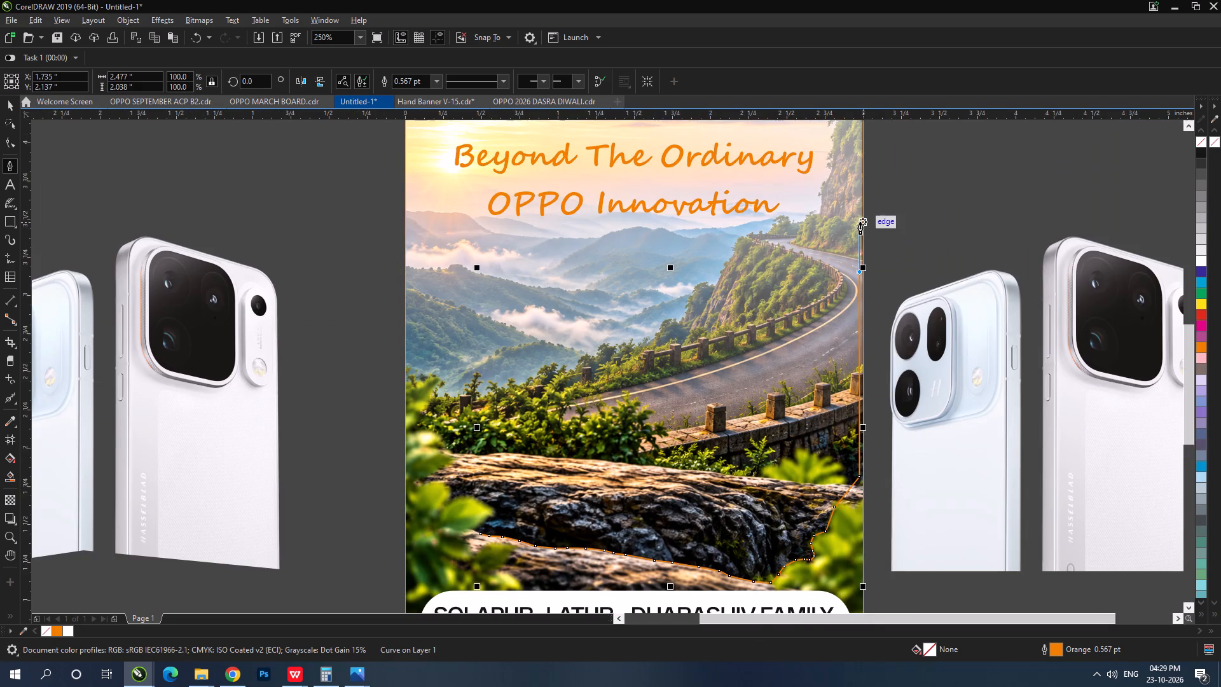
pyautogui.keyDown('shift'); pyautogui.click(860, 222); pyautogui.keyUp('shift')
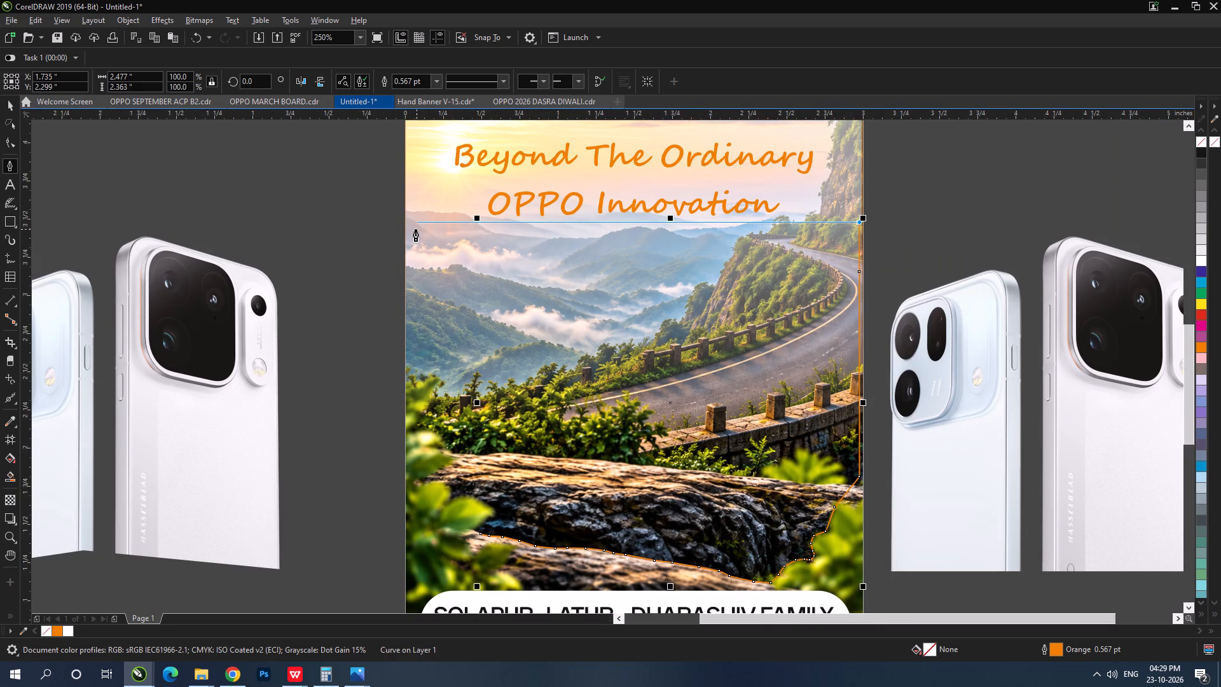
# Close the outline across beneath the tagline, down the poster's left side and back to the rock's starting node, about 2.925 inches wide.
pyautogui.keyDown('shift'); pyautogui.click(413, 225); pyautogui.keyUp('shift')
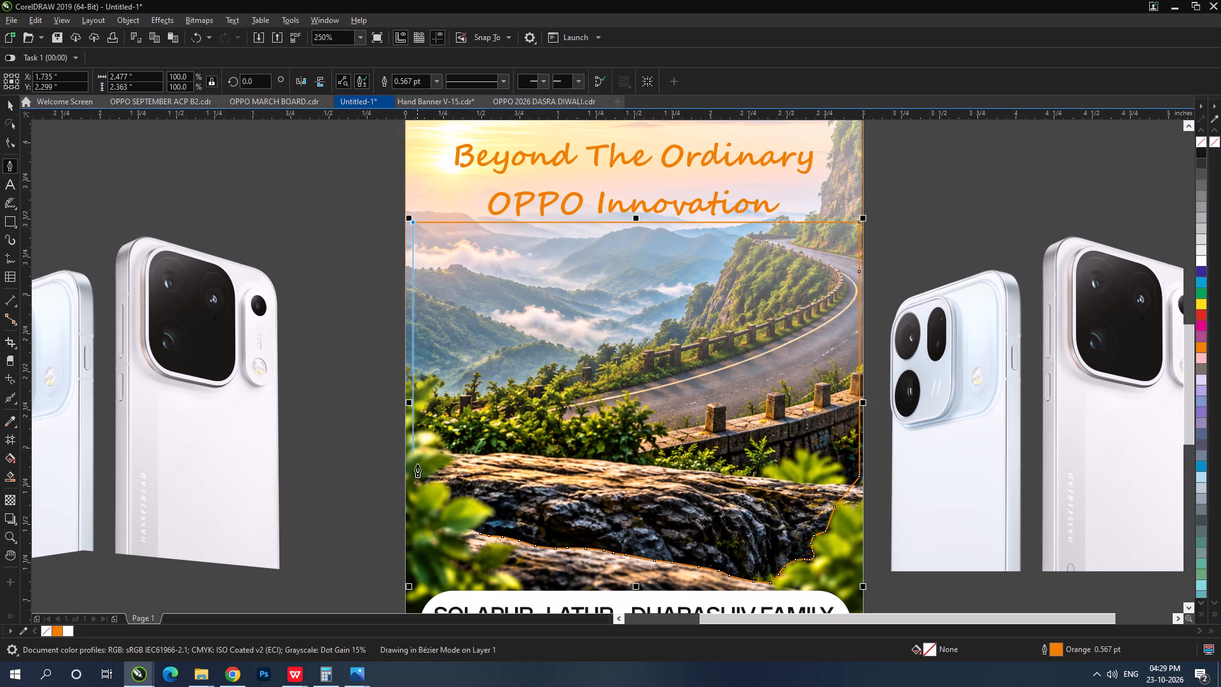
pyautogui.keyDown('shift'); pyautogui.click(418, 527); pyautogui.keyUp('shift')
pyautogui.scroll(2, 440, 534)
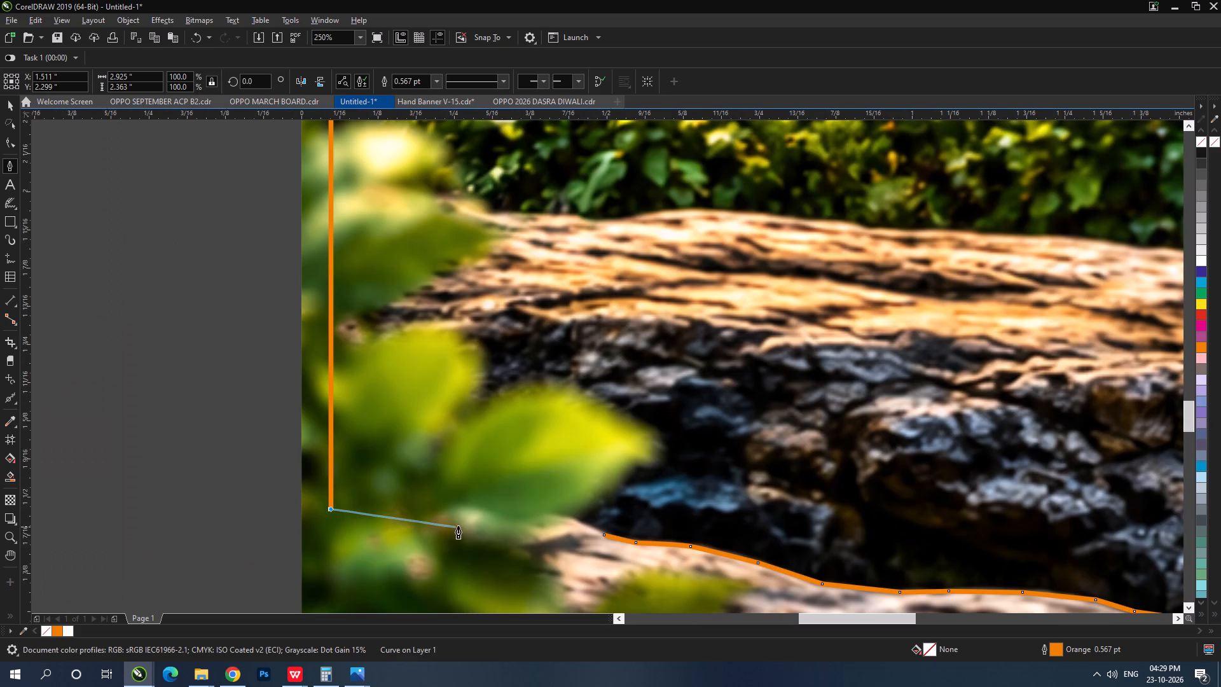
pyautogui.click(476, 518)
pyautogui.click(575, 524)
pyautogui.click(602, 534)
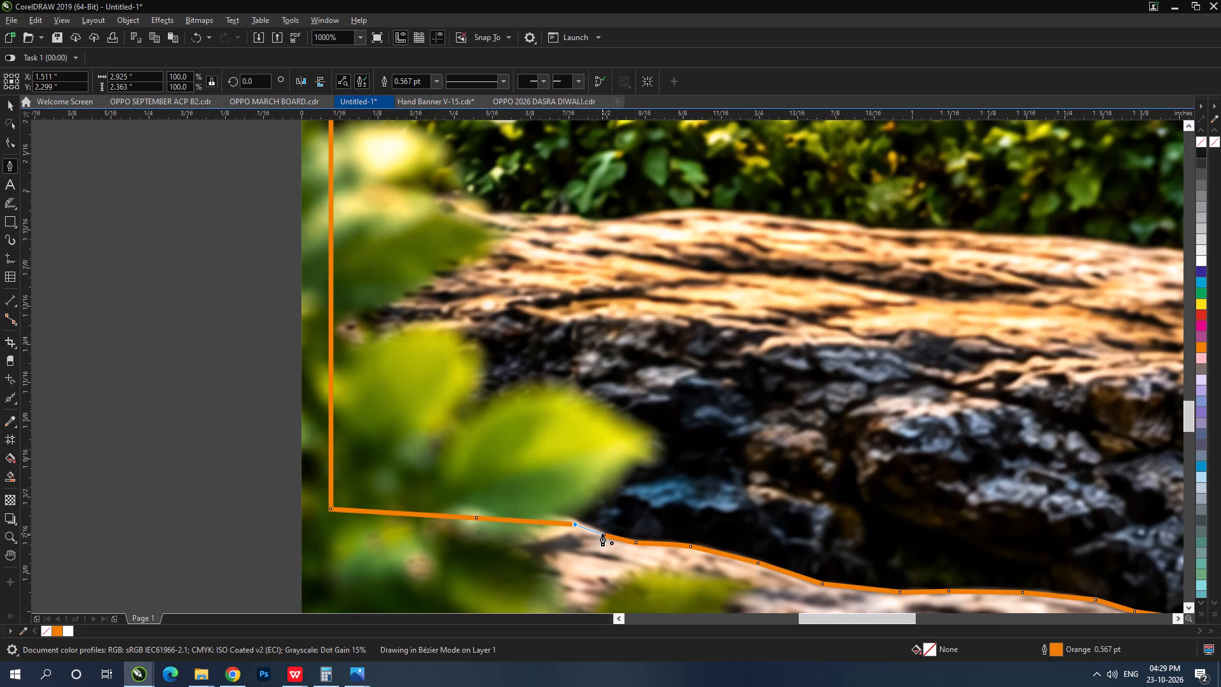
pyautogui.click(11, 110)
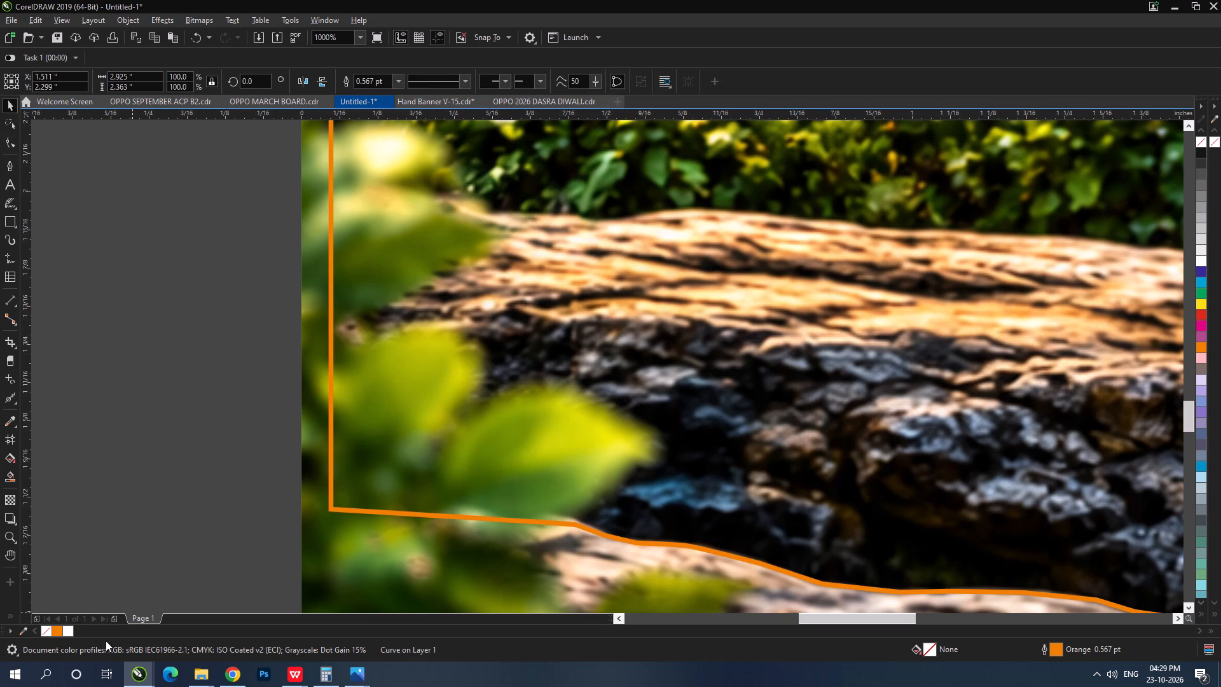
# Fill the closed outline with orange.
pyautogui.click(58, 631)
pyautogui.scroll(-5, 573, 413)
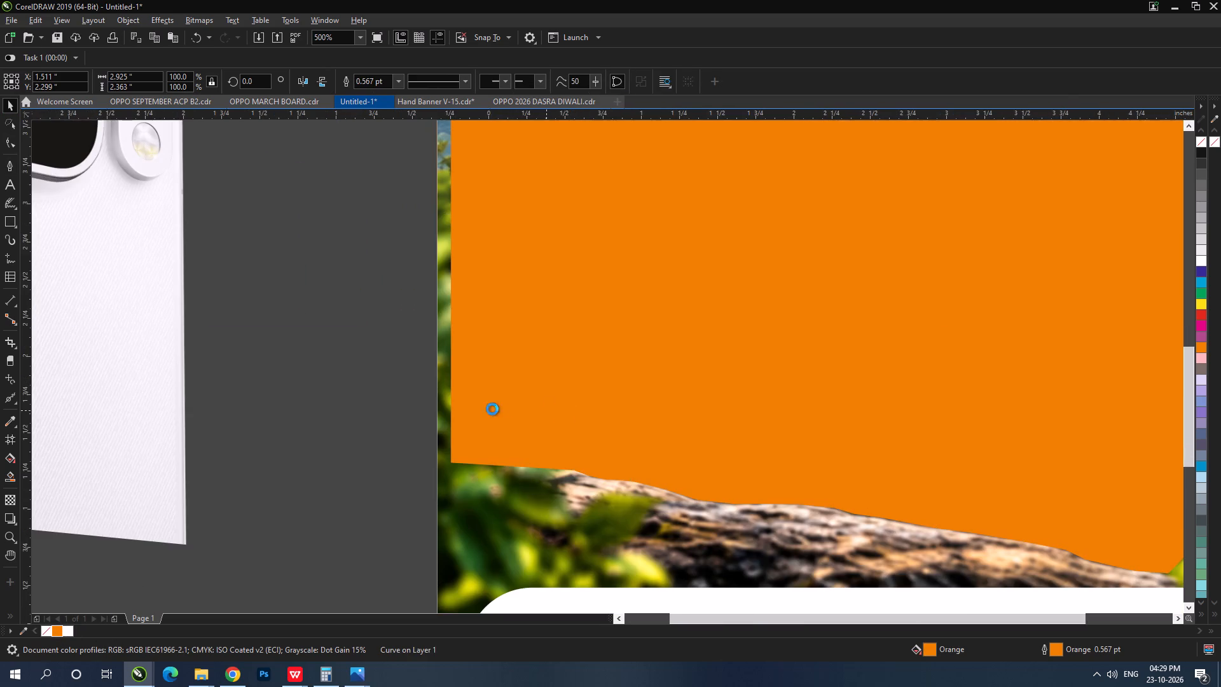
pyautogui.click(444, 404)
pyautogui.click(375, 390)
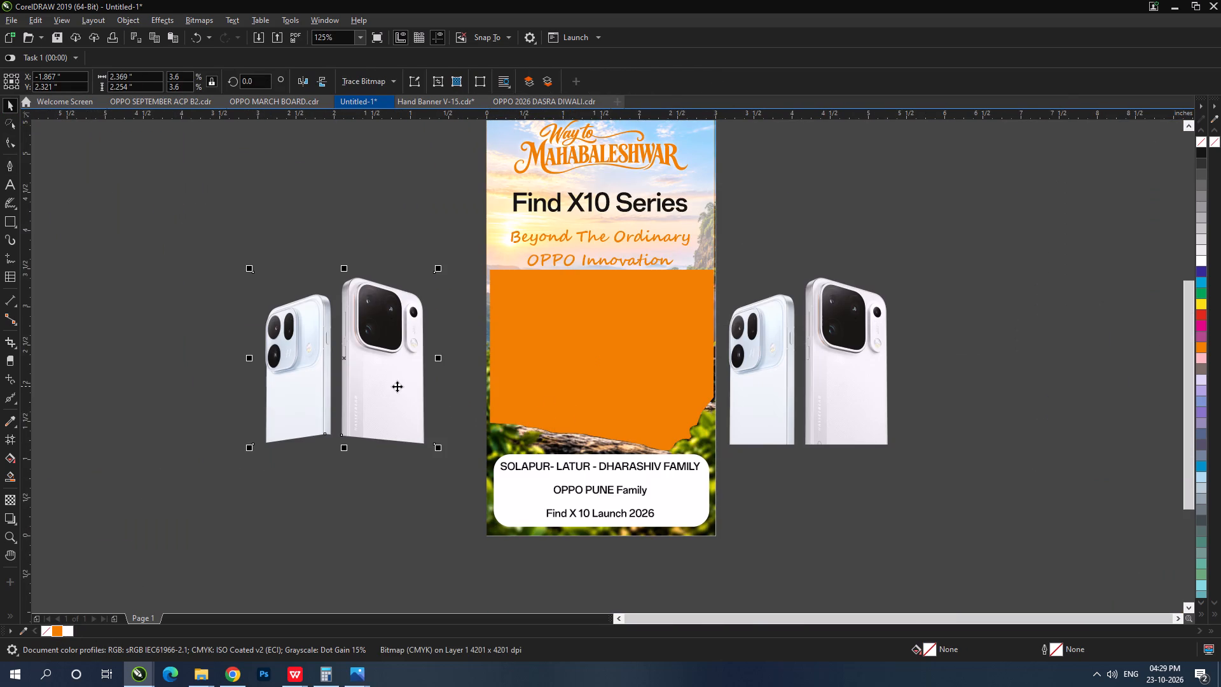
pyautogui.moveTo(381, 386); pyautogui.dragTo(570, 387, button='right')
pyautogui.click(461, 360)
# PowerClip the straight-bottomed phones image from the poster's right side into the orange shape.
pyautogui.click(784, 356)
pyautogui.moveTo(860, 355); pyautogui.dragTo(645, 357, button='right')
pyautogui.click(679, 396)
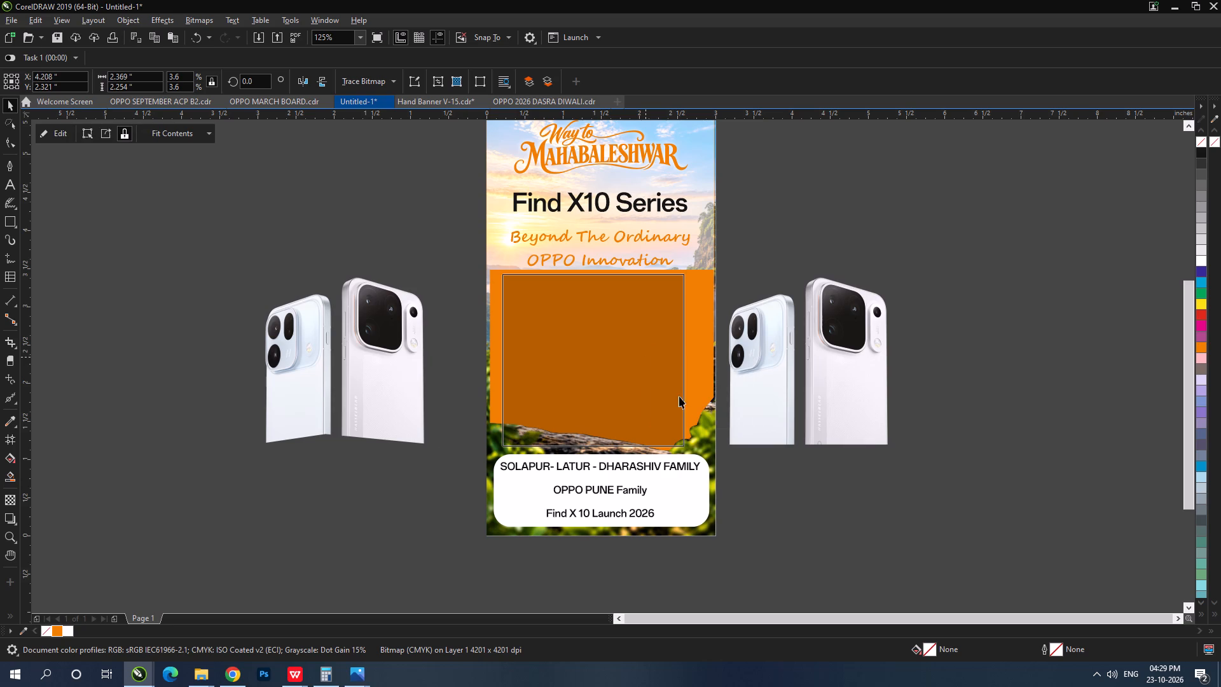
# Inside the PowerClip, enlarge the phones image to about 2.587 by 2.461 inches and centre it at about X 1.38, Y 2.308 inches.
pyautogui.keyDown('alt'); pyautogui.click(626, 363); pyautogui.keyUp('alt')
pyautogui.click(638, 358)
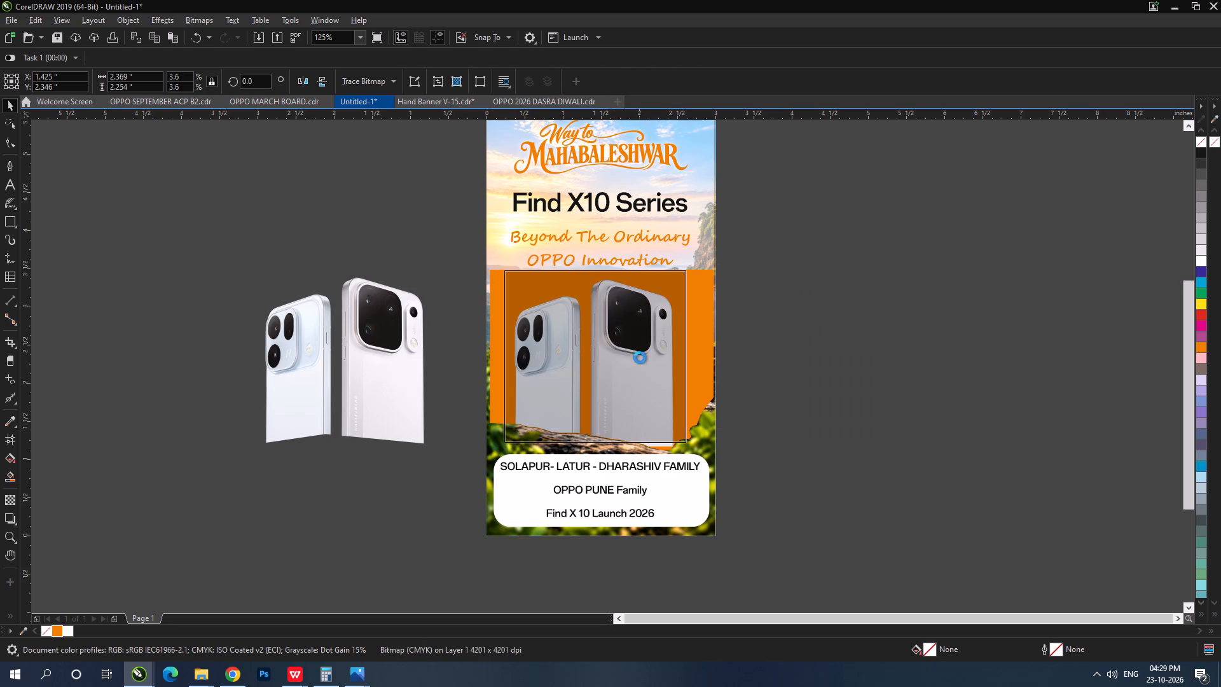
pyautogui.moveTo(640, 359); pyautogui.dragTo(642, 370)
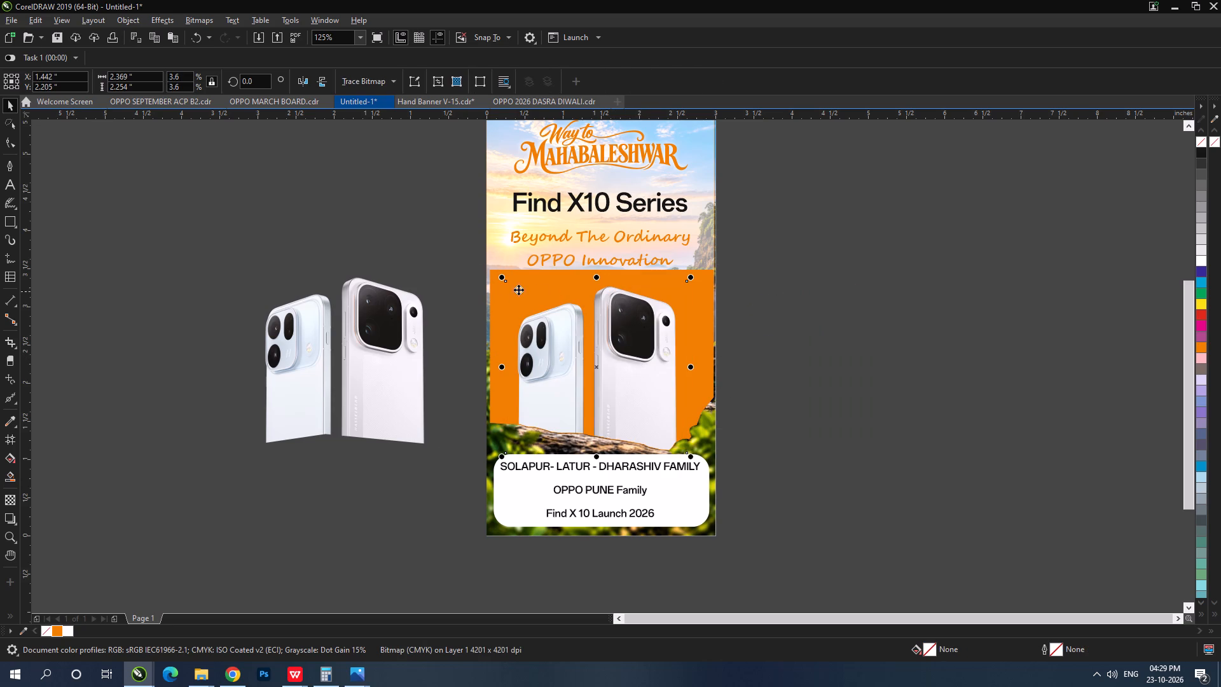
pyautogui.moveTo(500, 277); pyautogui.dragTo(491, 263)
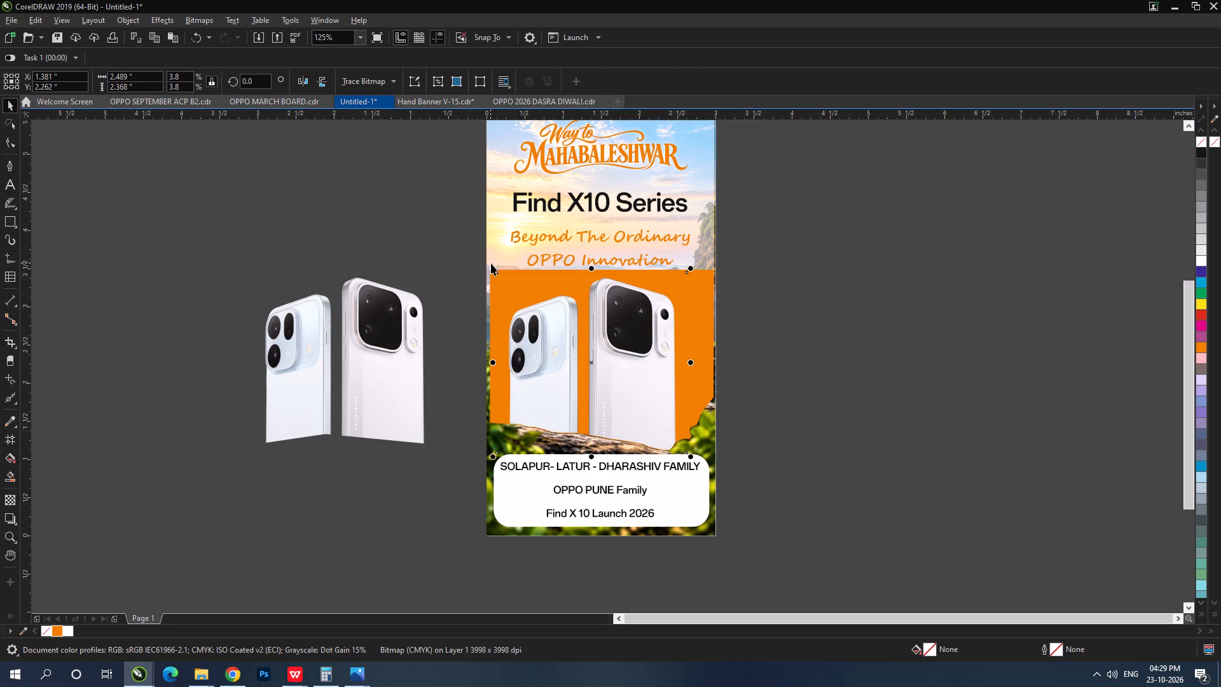
pyautogui.moveTo(691, 267); pyautogui.dragTo(705, 260)
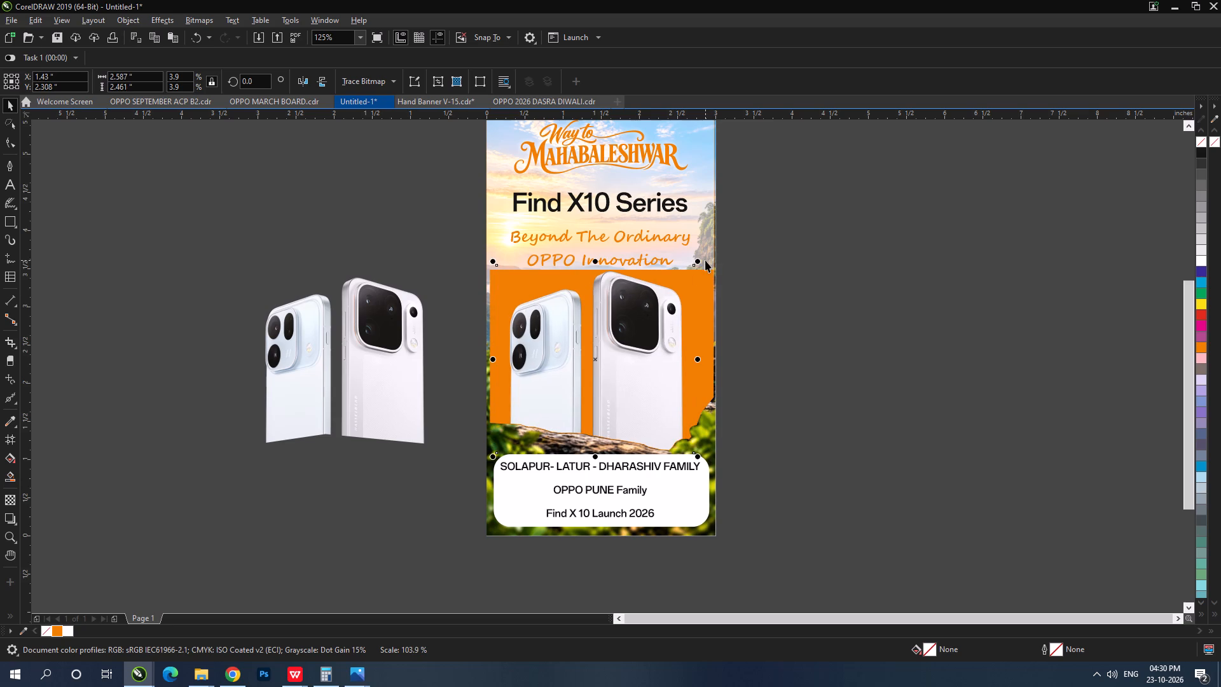
pyautogui.click(665, 378)
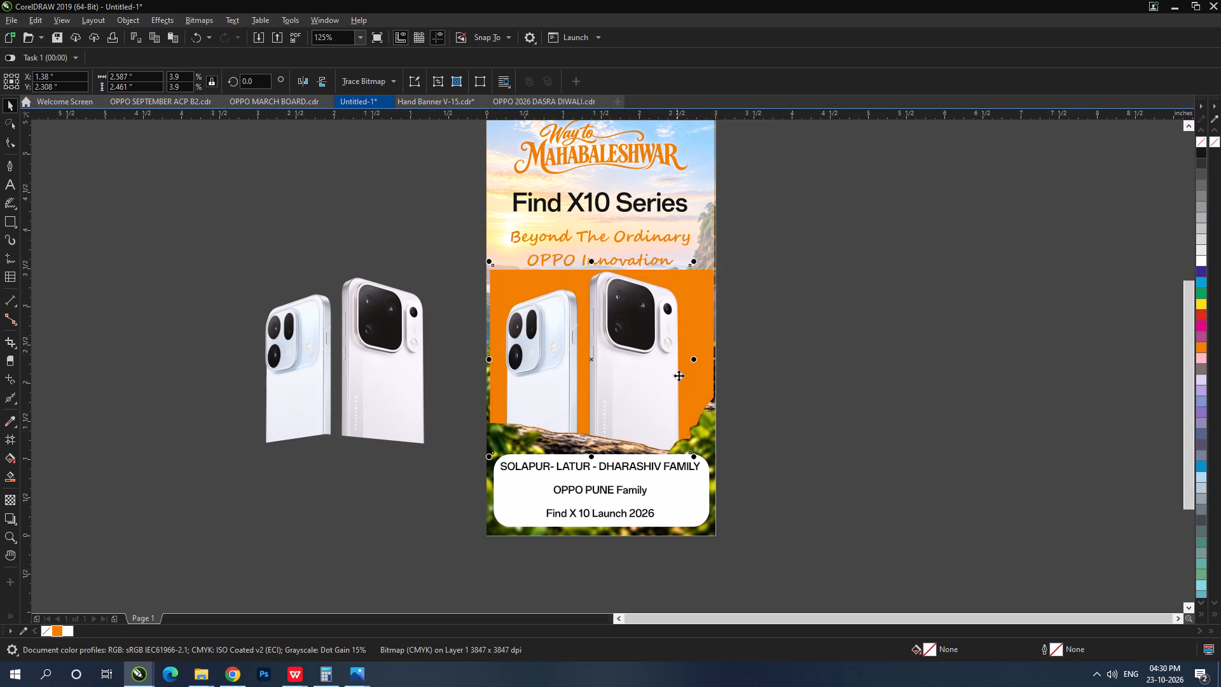
pyautogui.click(764, 378)
# Remove the orange outline and orange fill from the PowerClip shape holding the phones.
pyautogui.click(647, 314)
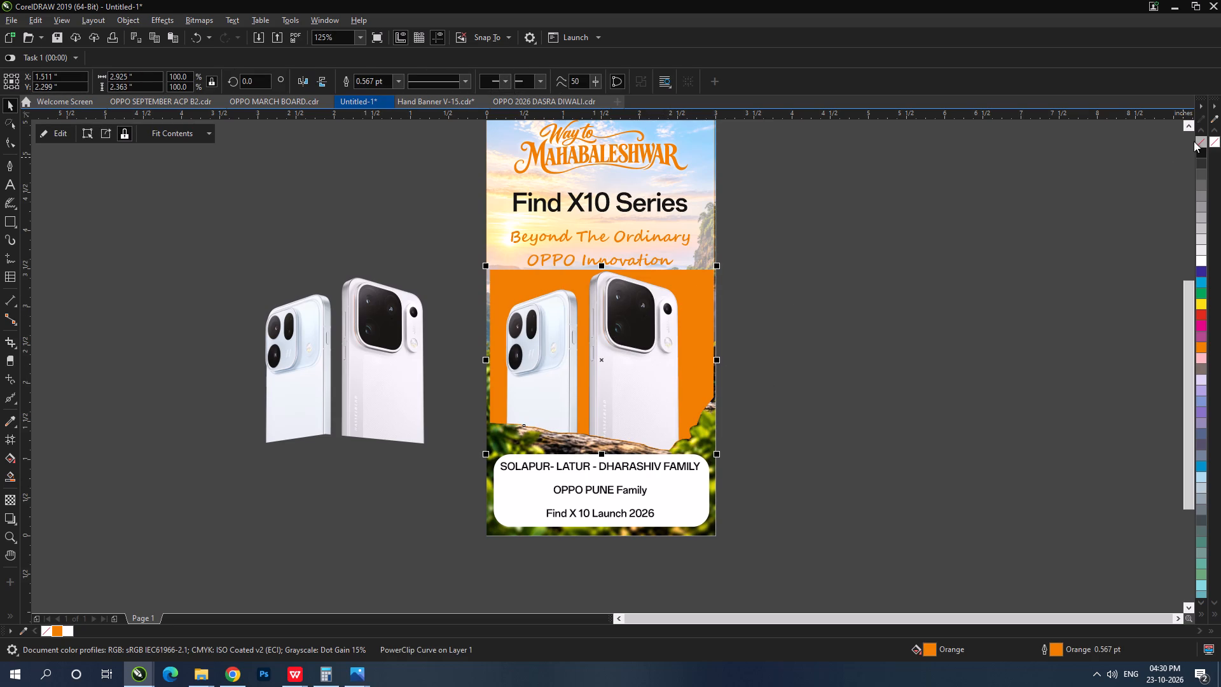
pyautogui.rightClick(1198, 142)
pyautogui.click(1014, 263)
pyautogui.click(642, 311)
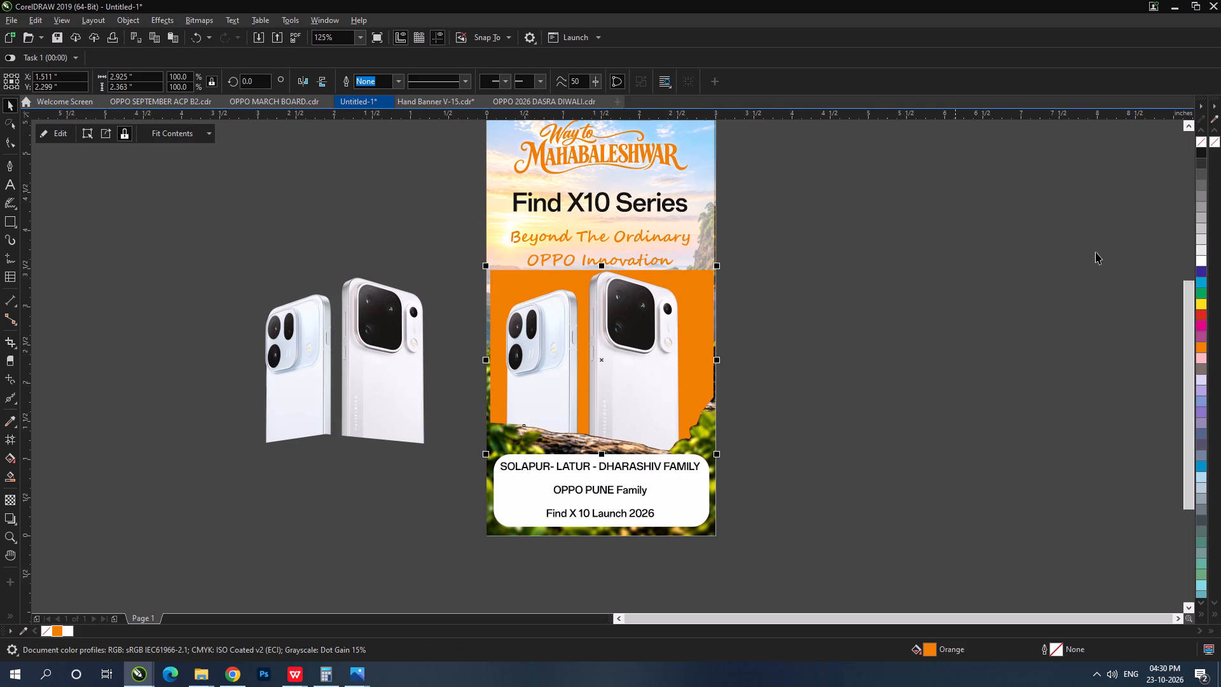
pyautogui.click(1201, 142)
pyautogui.click(1008, 221)
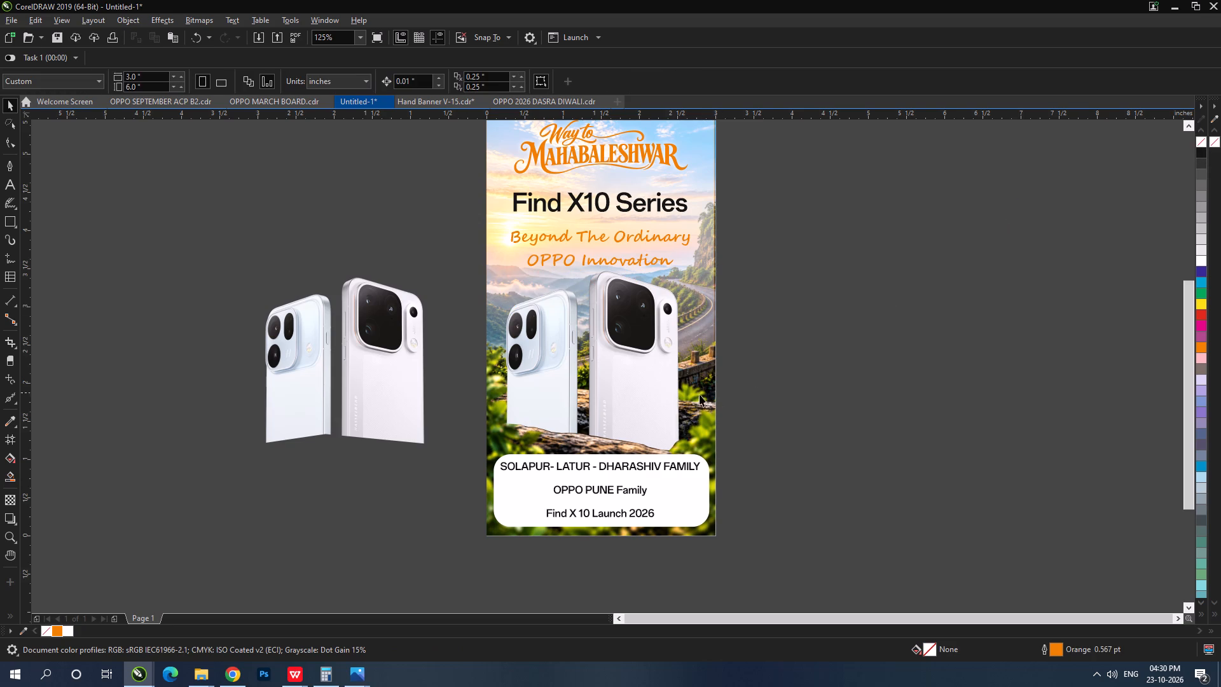
# Nudge the PowerClip shape with the phones down by 0.01 inches against the lower rock's upper edge.
pyautogui.click(608, 431)
pyautogui.scroll(3, 602, 442)
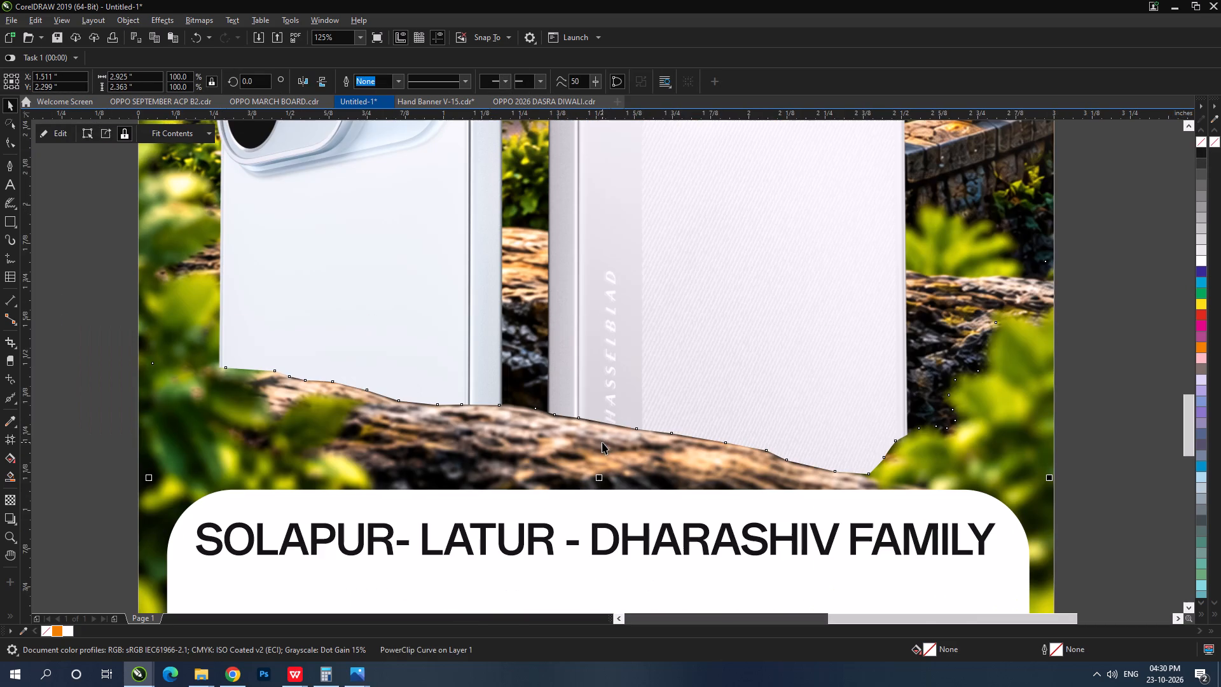
pyautogui.scroll(1, 614, 427)
pyautogui.press('Down')
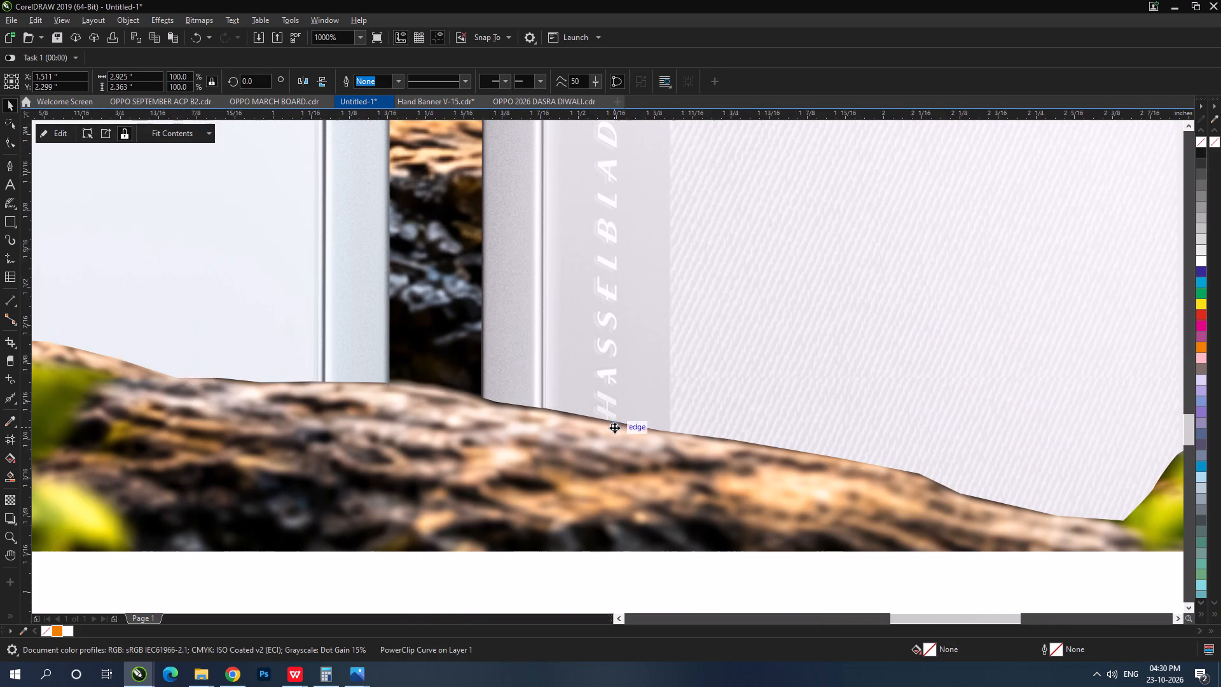
pyautogui.scroll(-2, 670, 398)
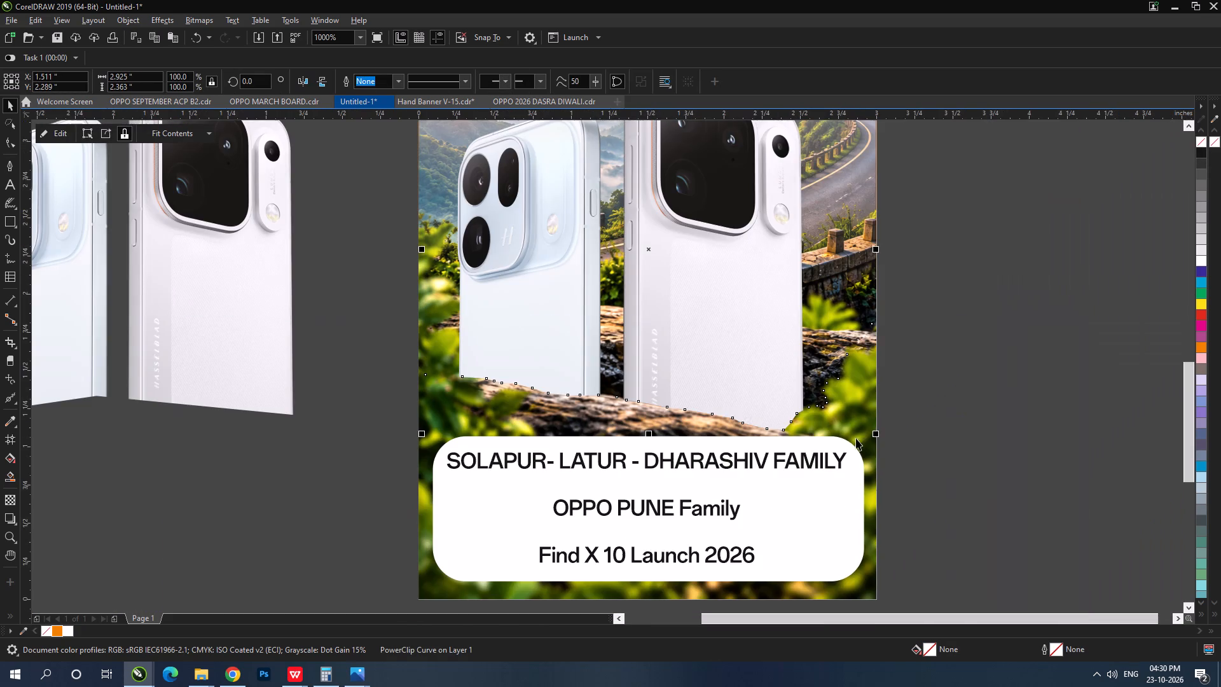
pyautogui.click(1025, 418)
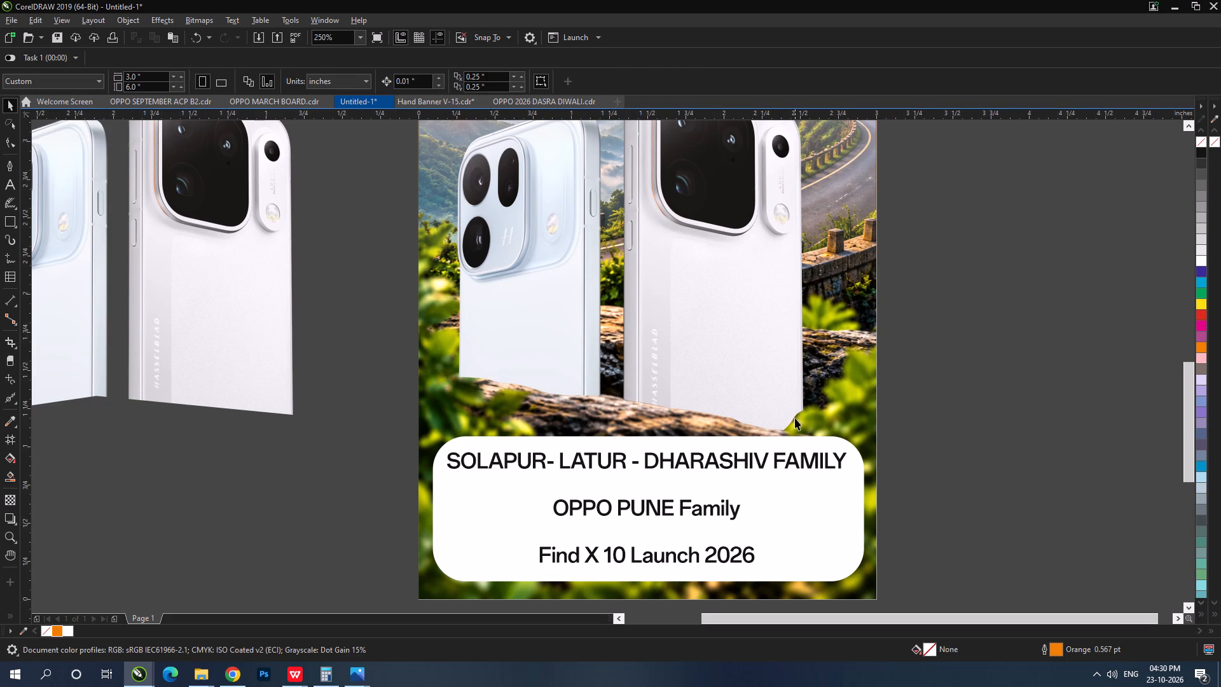
# Adjust the PowerClip shape's node on the foliage contour near the larger phone's lower right corner, moving it slightly down.
pyautogui.click(789, 419)
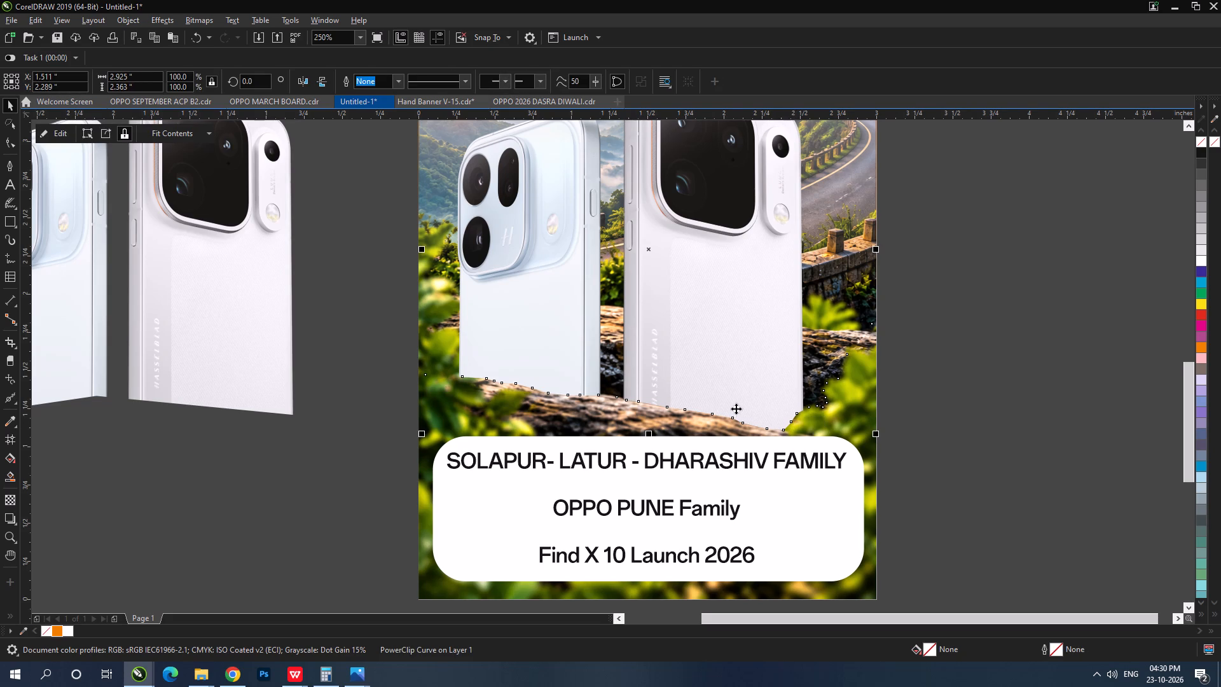
pyautogui.scroll(3, 789, 411)
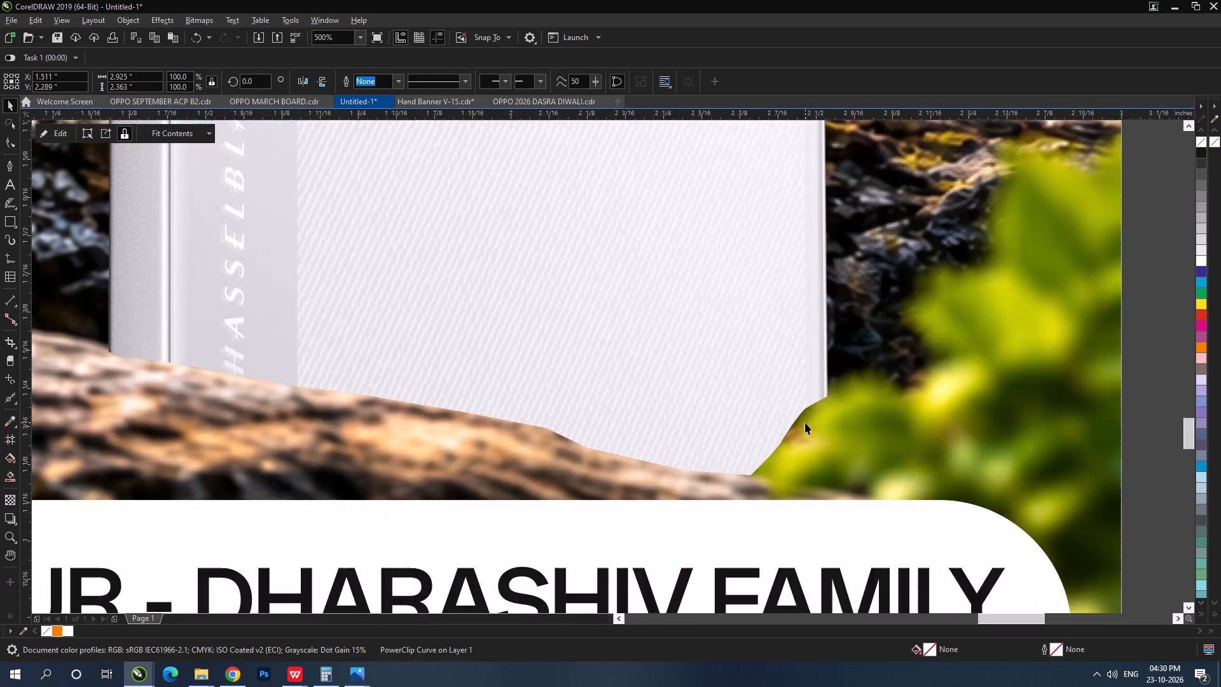
pyautogui.doubleClick(792, 403)
pyautogui.moveTo(804, 397); pyautogui.dragTo(810, 403)
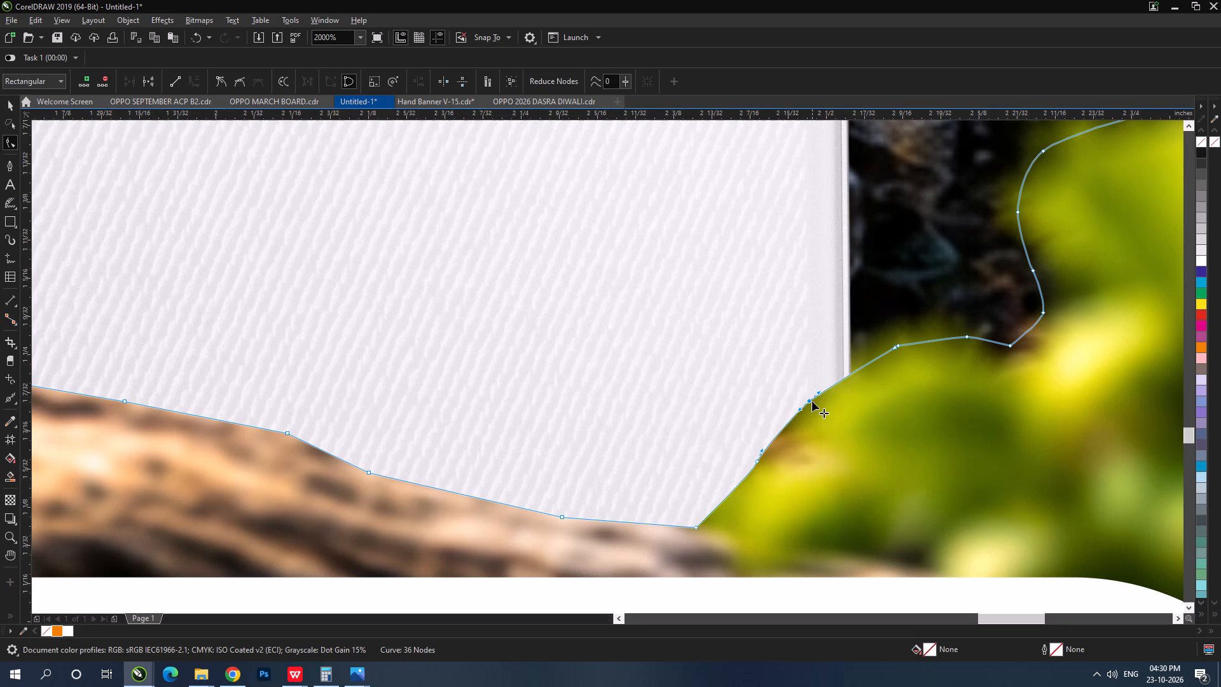
# Delete five surplus nodes along the rock edge beneath the larger phone to smooth the PowerClip shape's lower boundary.
pyautogui.scroll(-1, 732, 460)
pyautogui.scroll(-1, 635, 460)
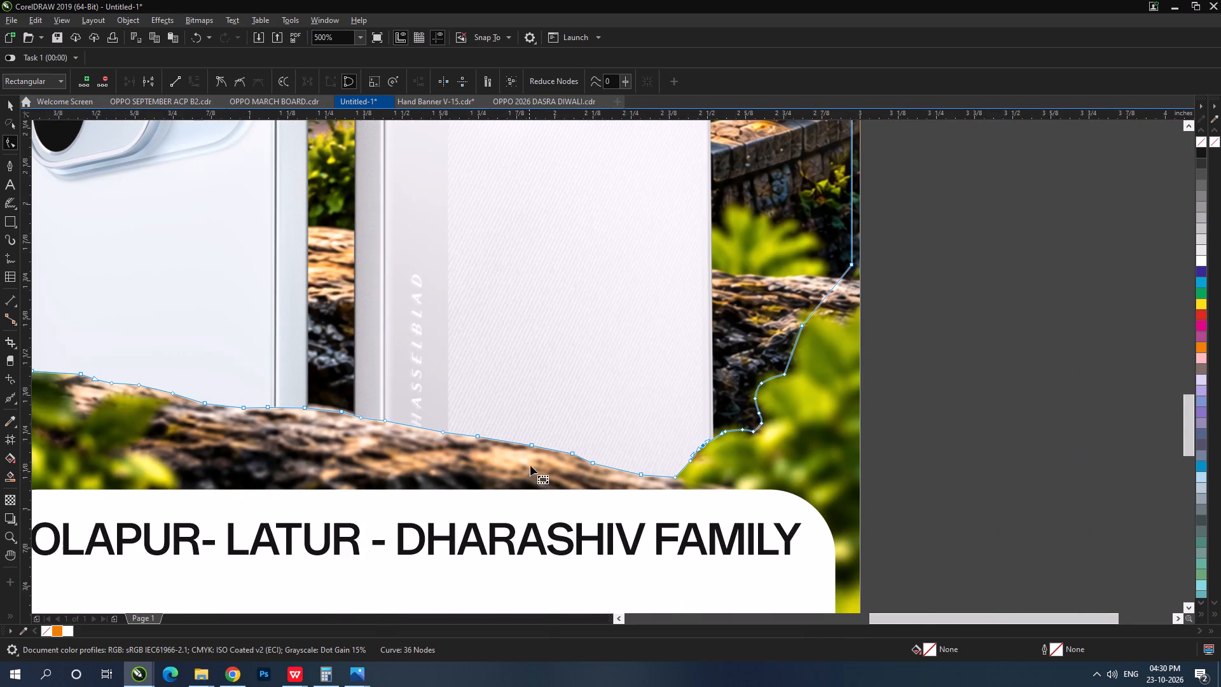
pyautogui.scroll(1, 532, 461)
pyautogui.moveTo(670, 476); pyautogui.dragTo(595, 418)
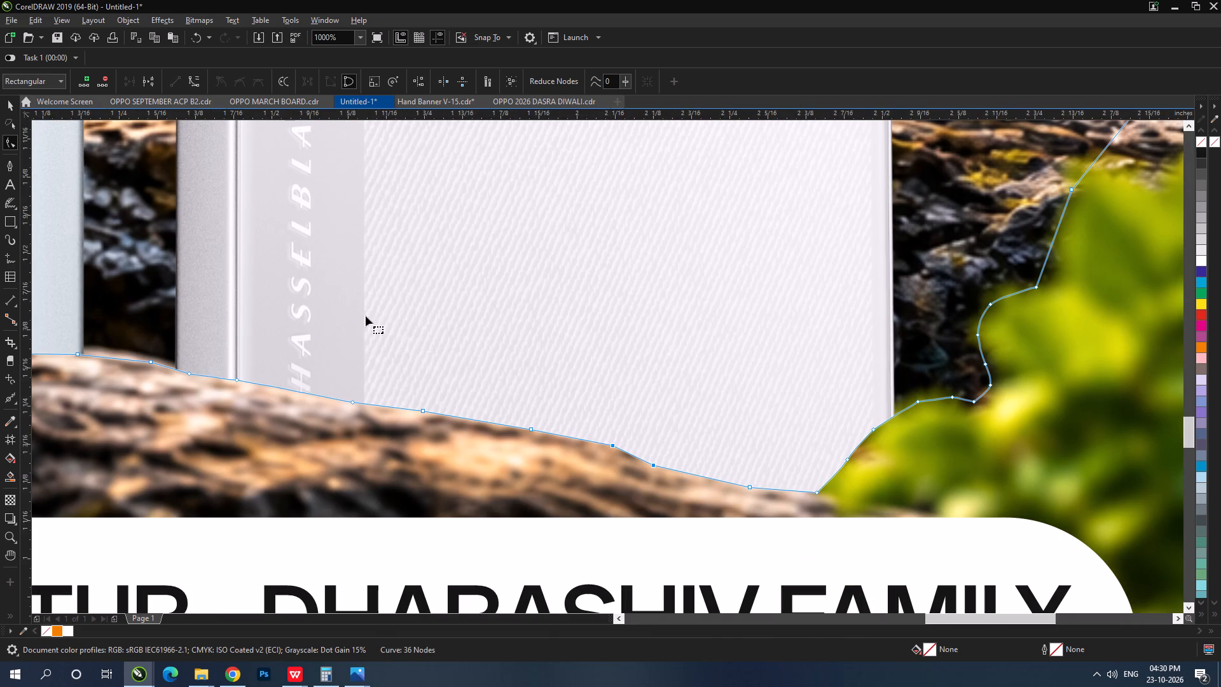
pyautogui.press('Delete')
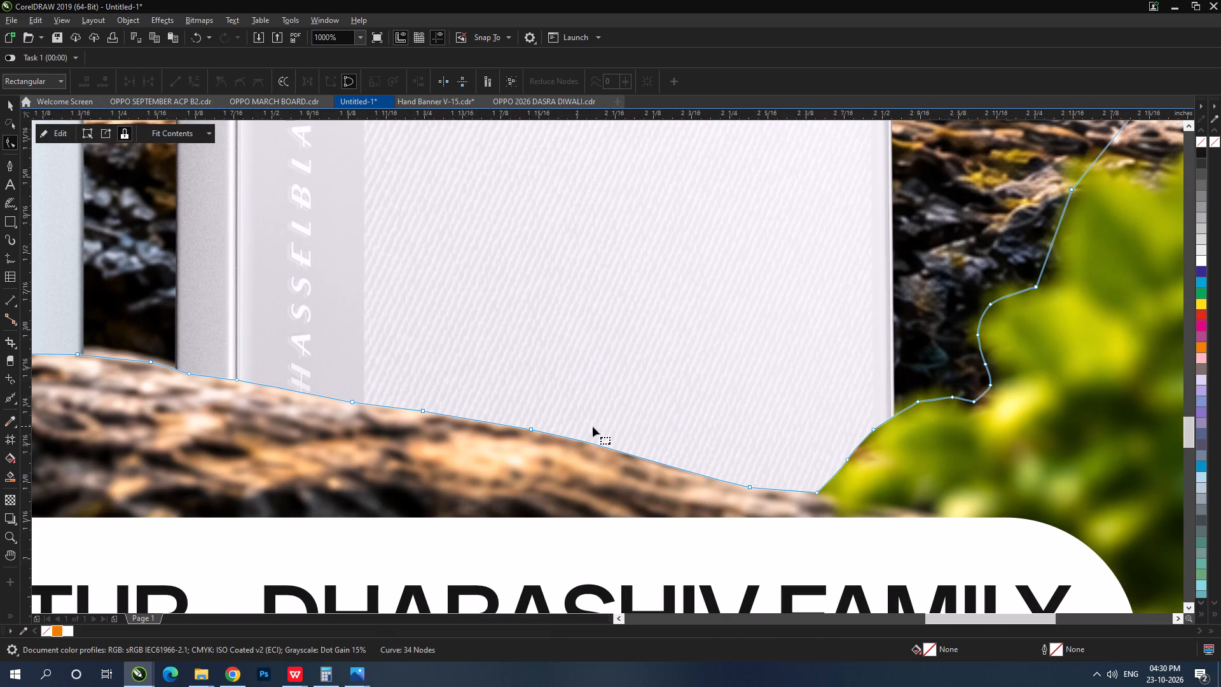
pyautogui.scroll(-1, 617, 411)
pyautogui.scroll(1, 478, 410)
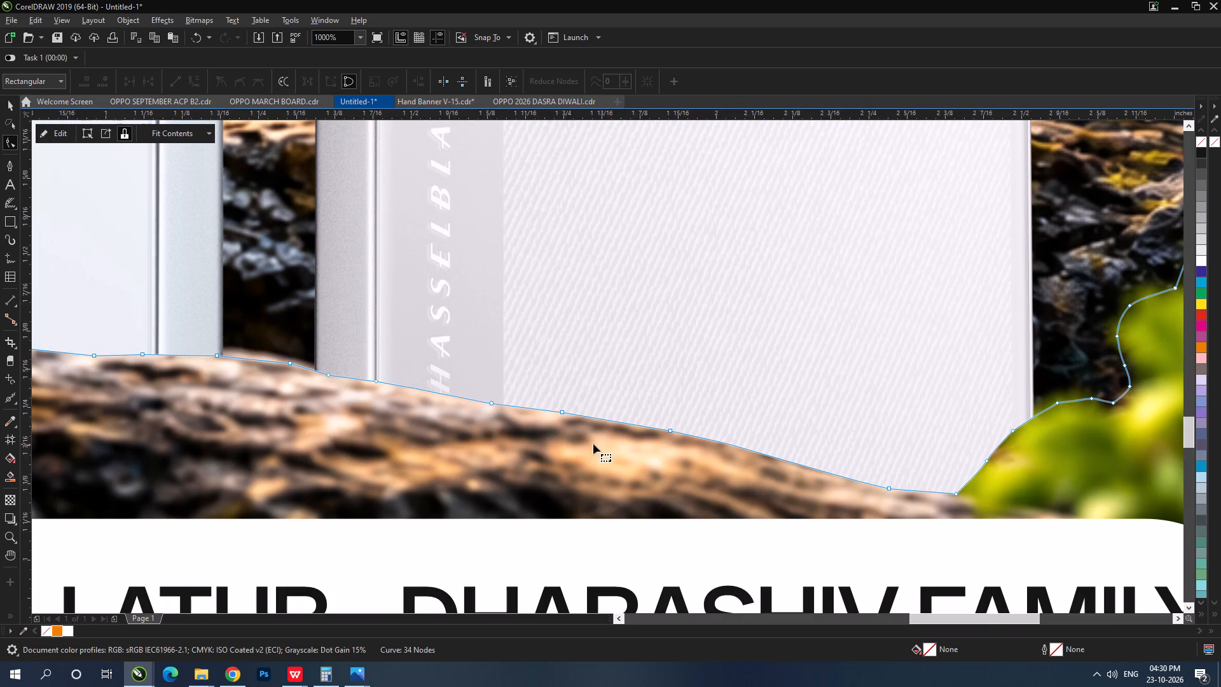
pyautogui.moveTo(686, 450); pyautogui.dragTo(454, 378)
pyautogui.press('Delete')
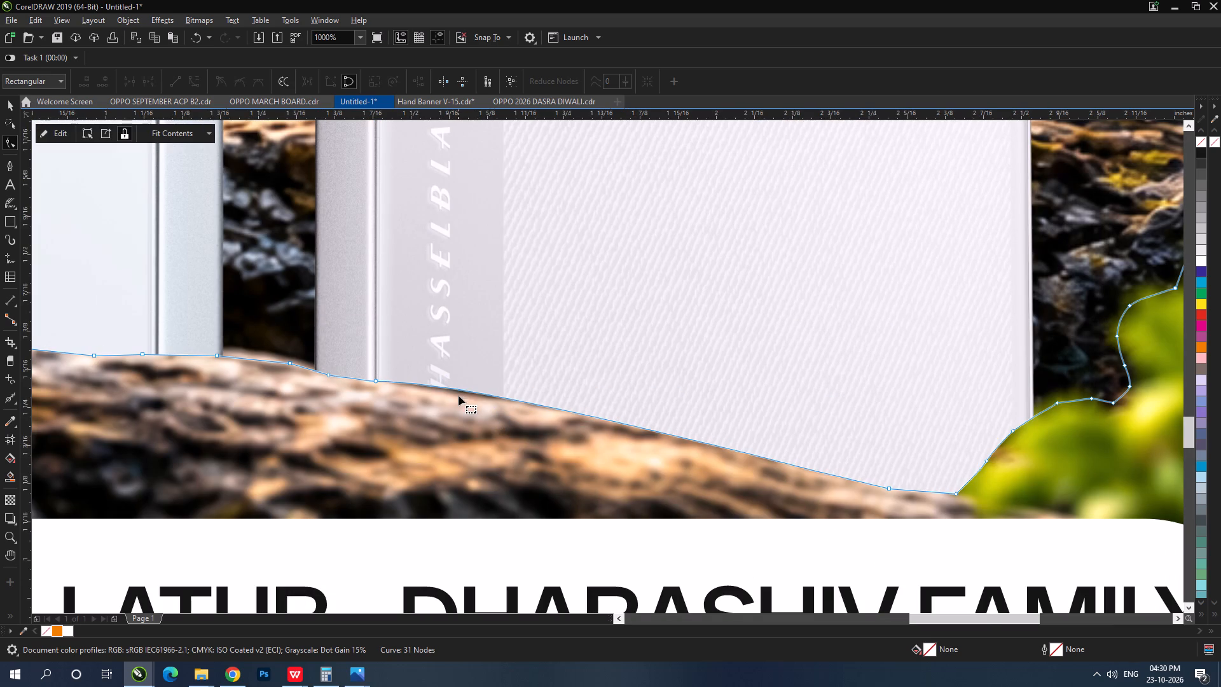
# Delete seven surplus nodes along the rock edge beneath the smaller phone to smooth the PowerClip shape's lower boundary.
pyautogui.click(479, 392)
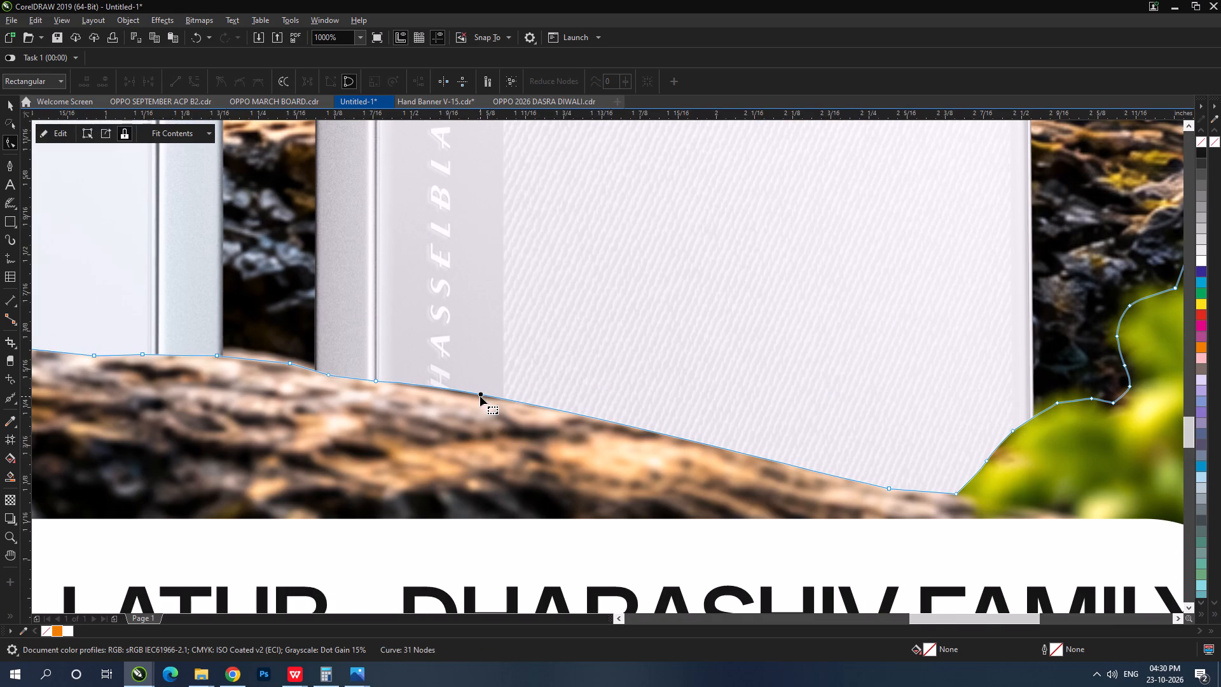
pyautogui.scroll(3, 475, 397)
pyautogui.moveTo(495, 386); pyautogui.dragTo(495, 396)
pyautogui.scroll(-4, 624, 345)
pyautogui.scroll(-2, 735, 384)
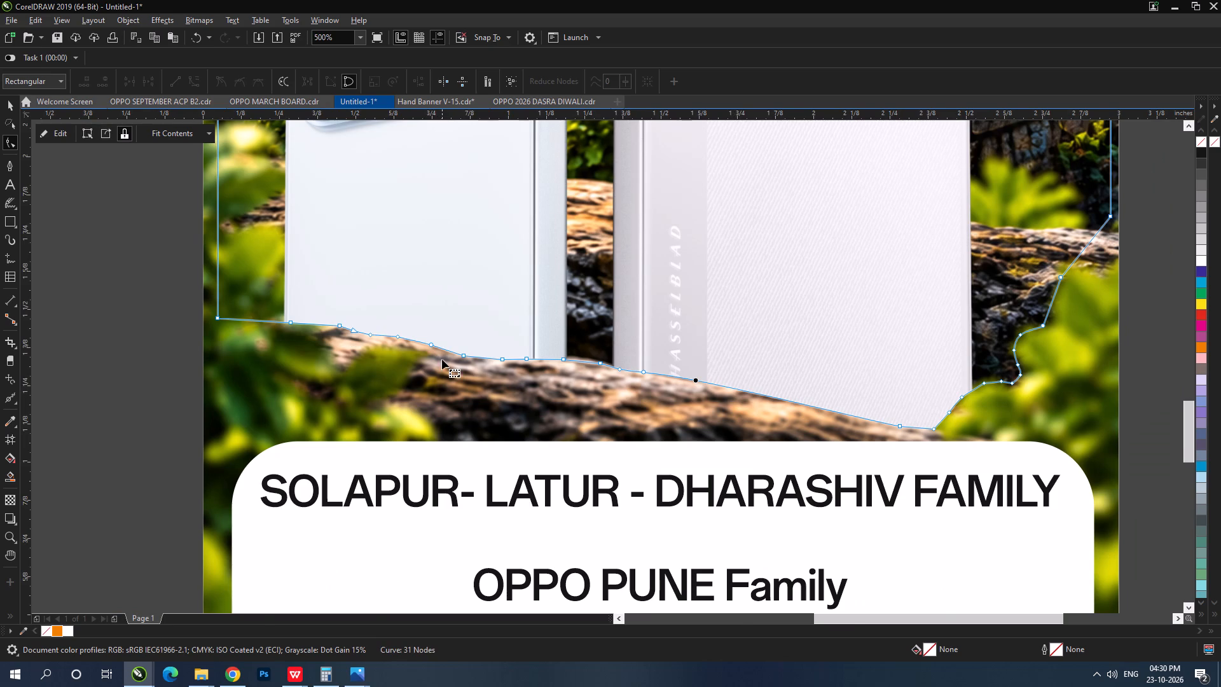
pyautogui.scroll(1, 442, 359)
pyautogui.moveTo(618, 404); pyautogui.dragTo(240, 274)
pyautogui.press('Delete')
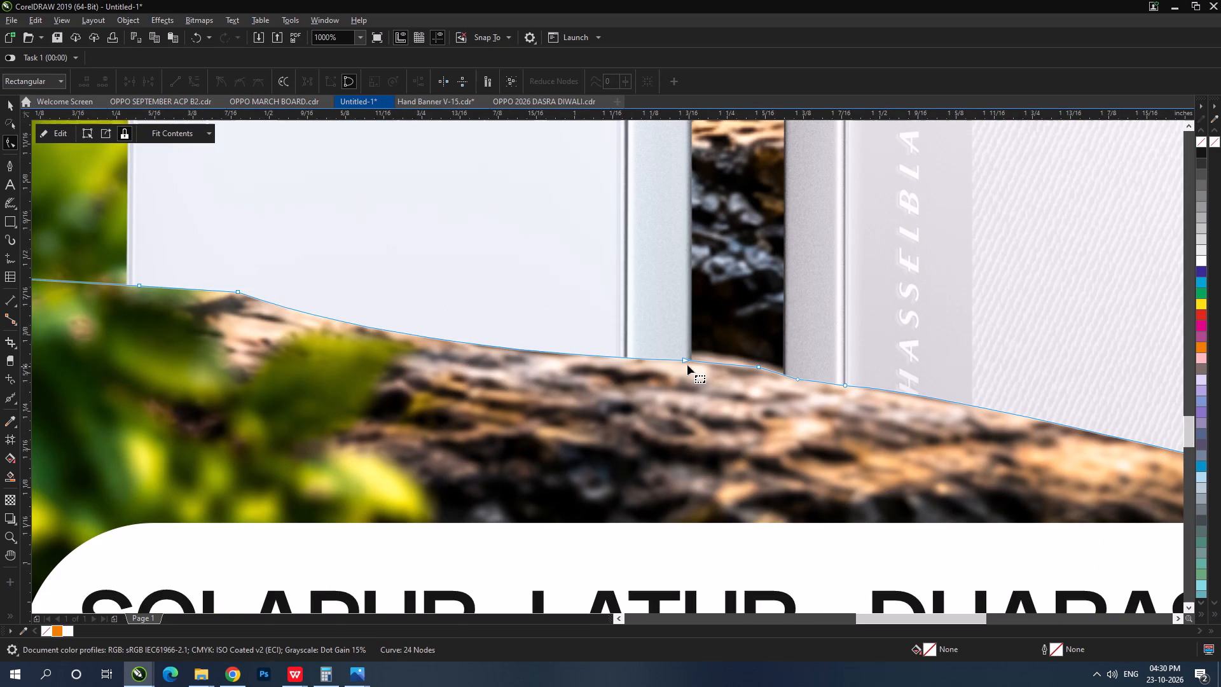
# Move the PowerClip node at the smaller phone's lower right corner slightly up and right, and bend its curve handle to follow the rock.
pyautogui.moveTo(704, 373); pyautogui.dragTo(544, 340)
pyautogui.moveTo(685, 359); pyautogui.dragTo(698, 351)
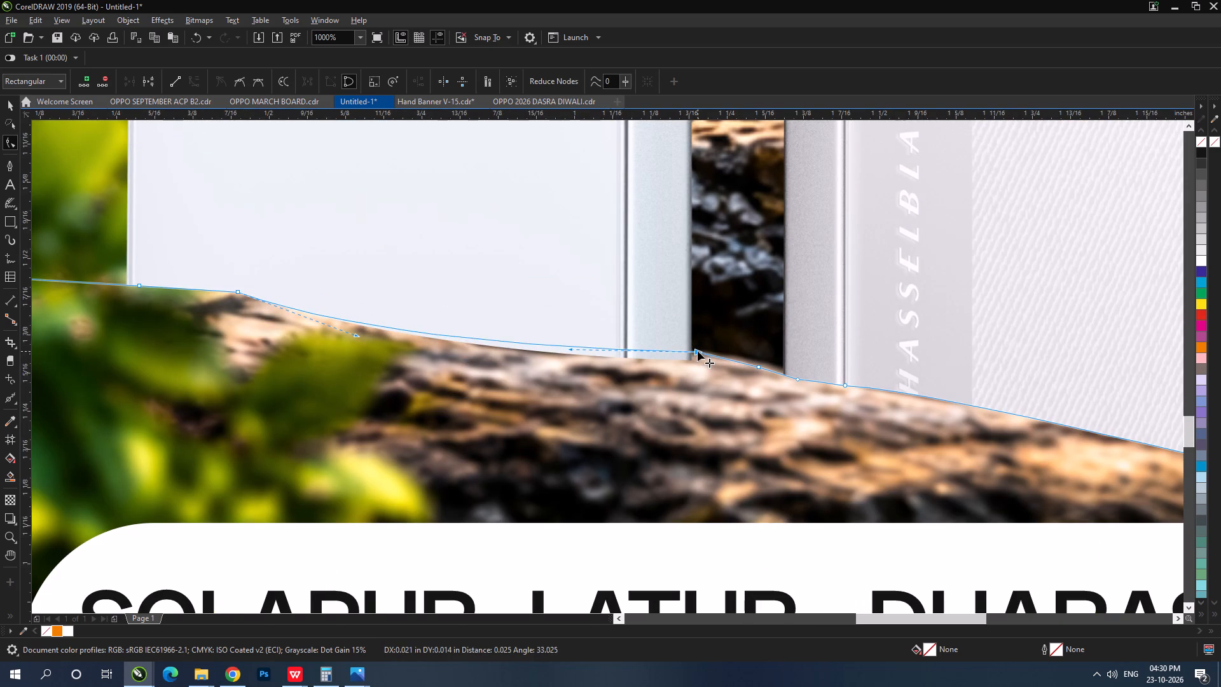
pyautogui.moveTo(698, 351); pyautogui.dragTo(698, 350)
pyautogui.moveTo(570, 348); pyautogui.dragTo(573, 356)
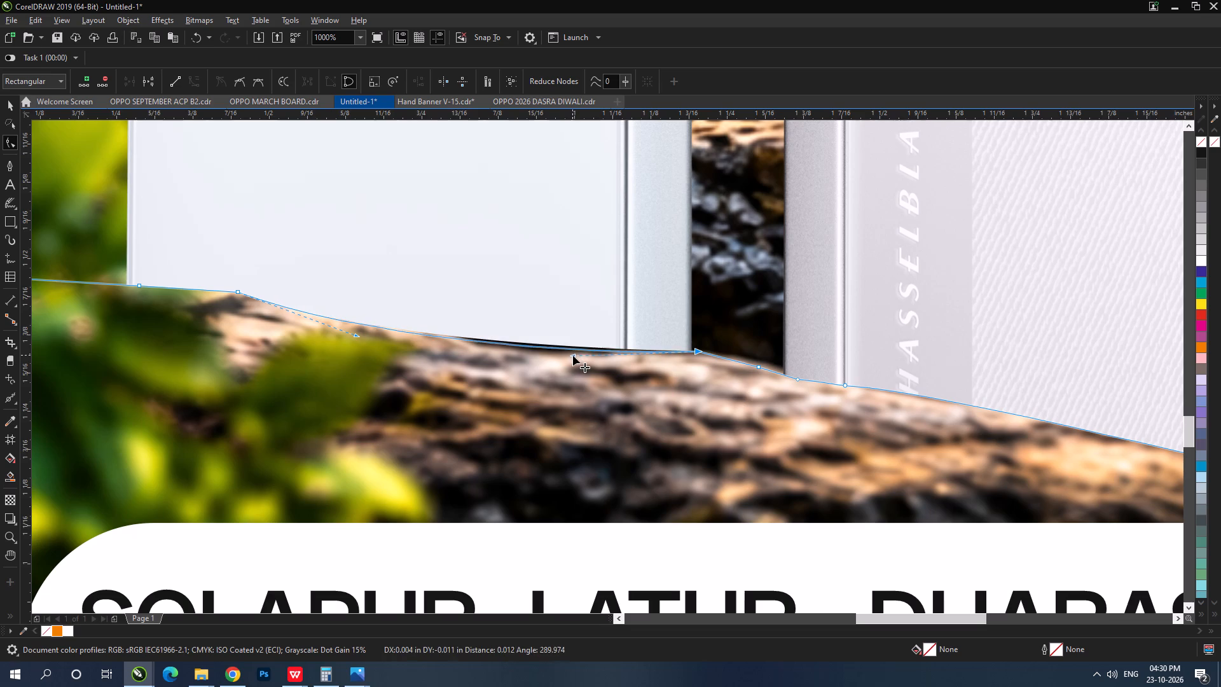
pyautogui.moveTo(573, 356); pyautogui.dragTo(576, 360)
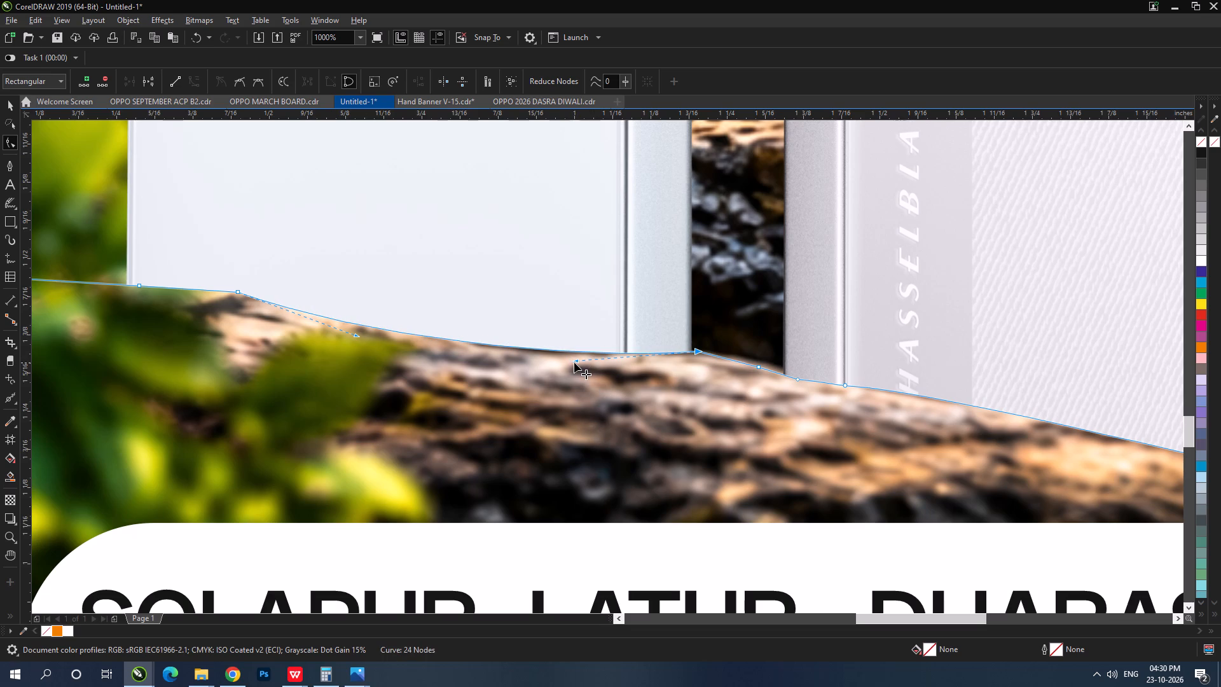
pyautogui.moveTo(577, 360); pyautogui.dragTo(581, 366)
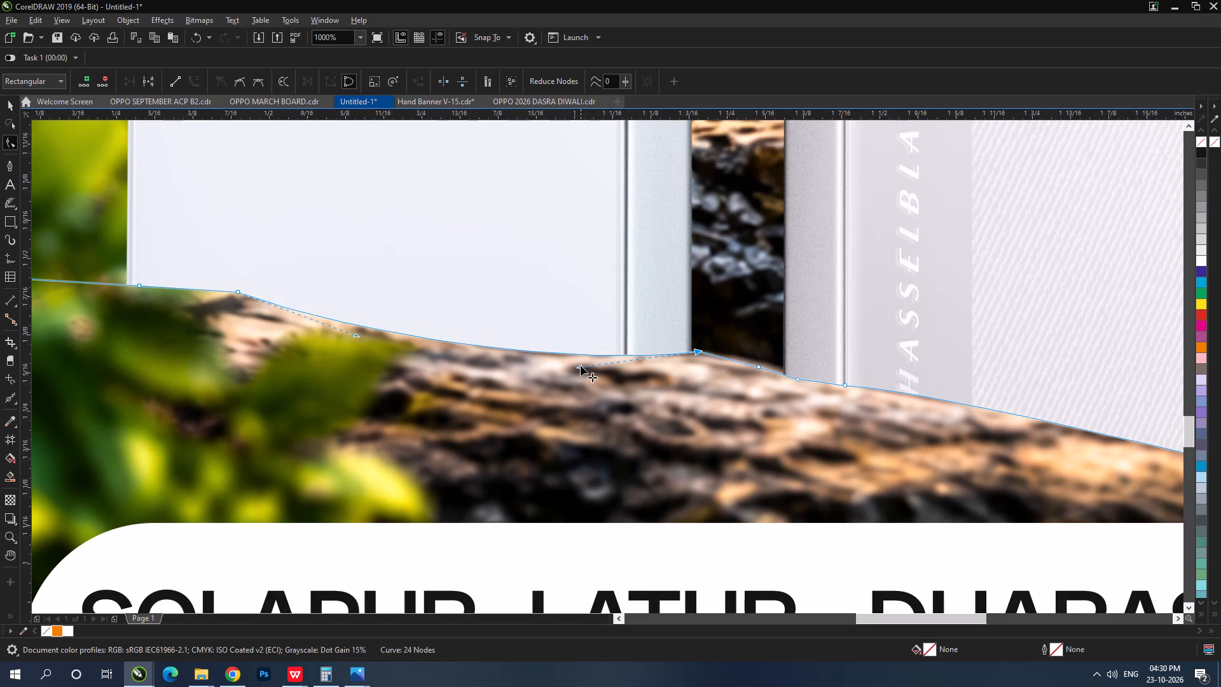
pyautogui.scroll(-1, 581, 366)
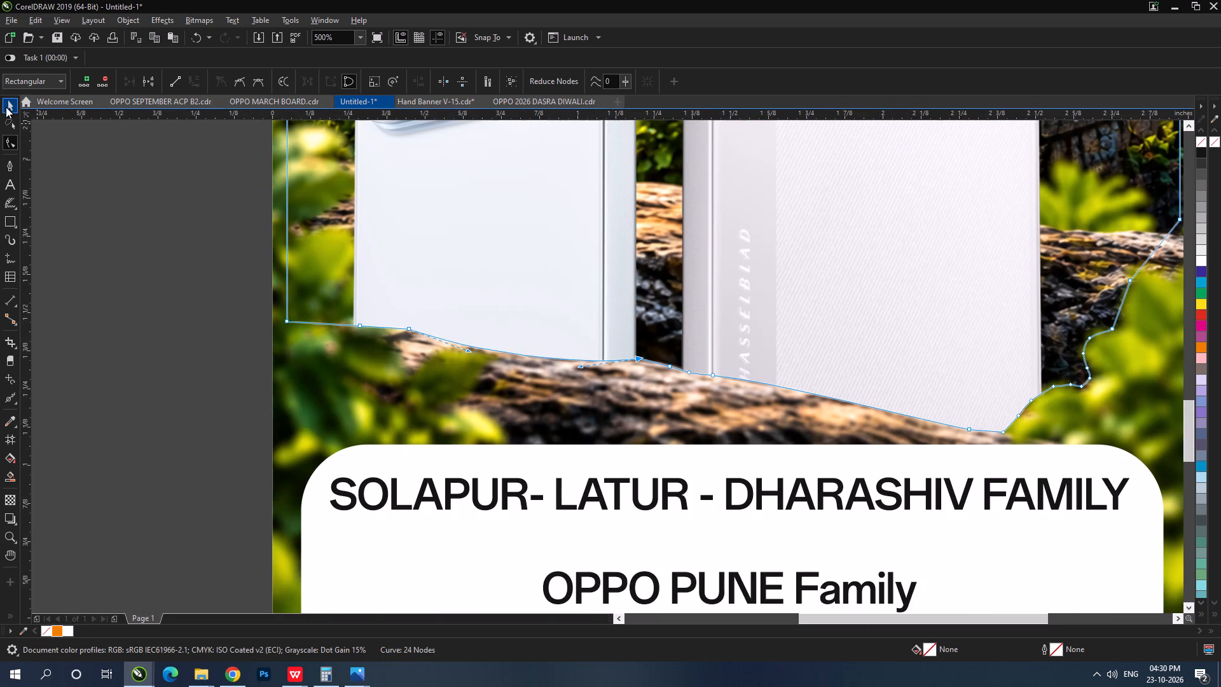
pyautogui.click(6, 107)
pyautogui.click(132, 361)
pyautogui.scroll(-2, 523, 392)
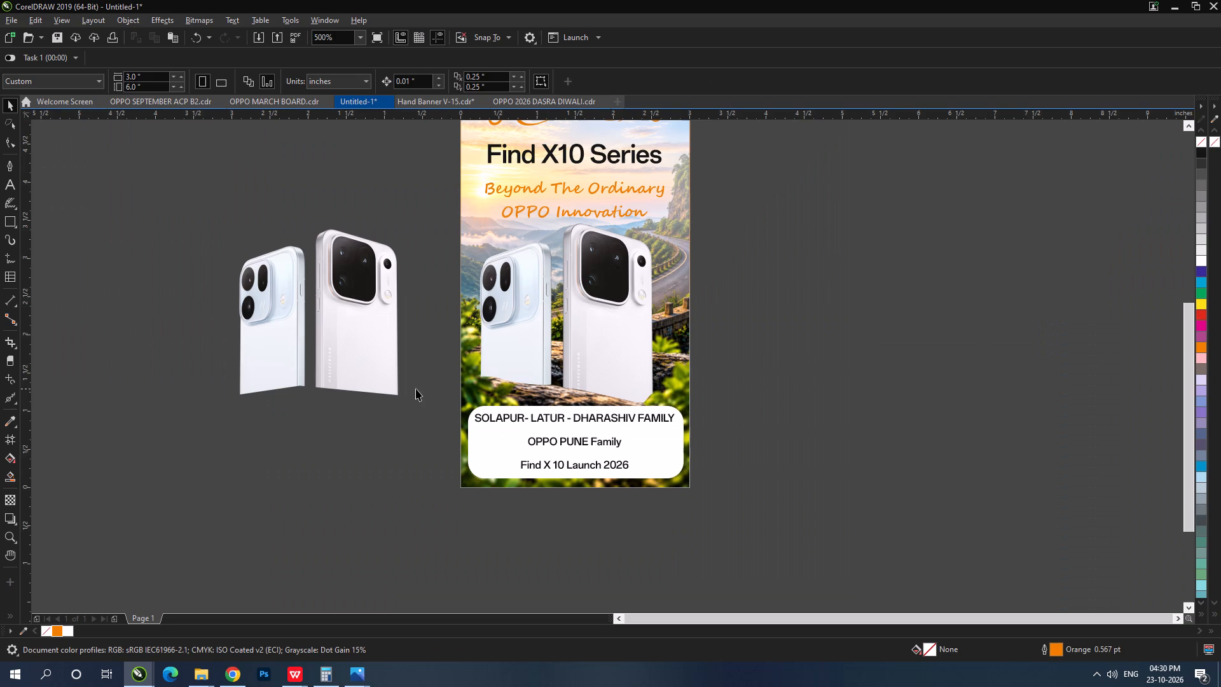
pyautogui.click(420, 440)
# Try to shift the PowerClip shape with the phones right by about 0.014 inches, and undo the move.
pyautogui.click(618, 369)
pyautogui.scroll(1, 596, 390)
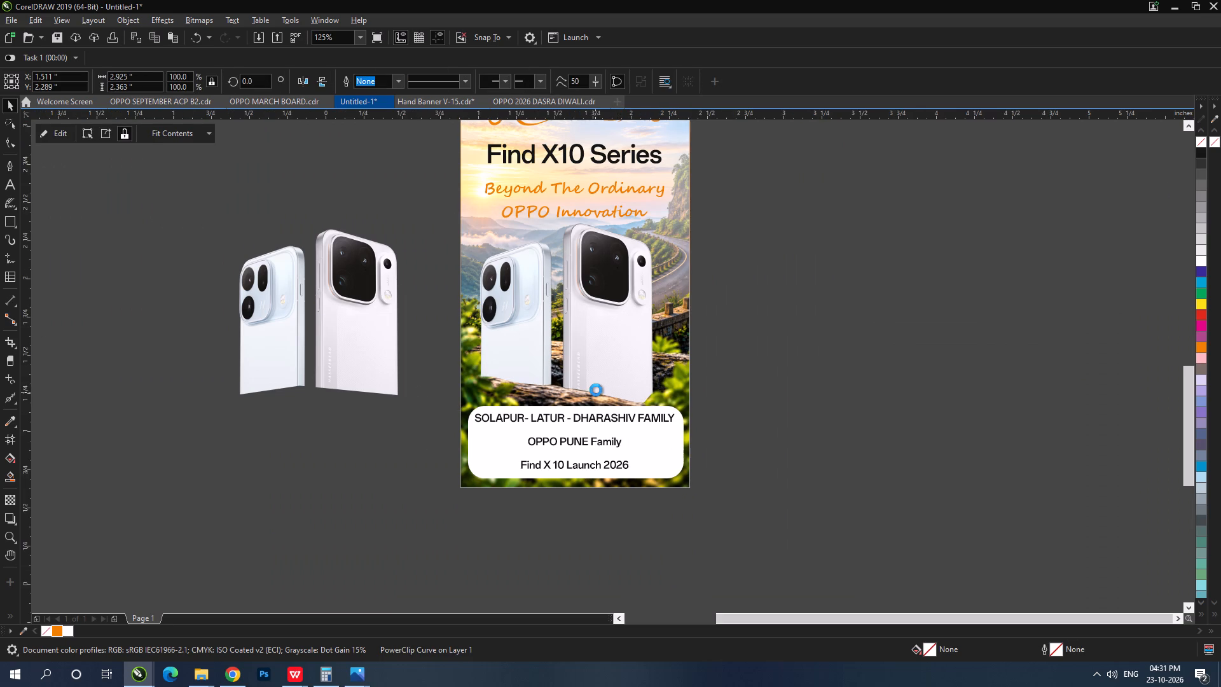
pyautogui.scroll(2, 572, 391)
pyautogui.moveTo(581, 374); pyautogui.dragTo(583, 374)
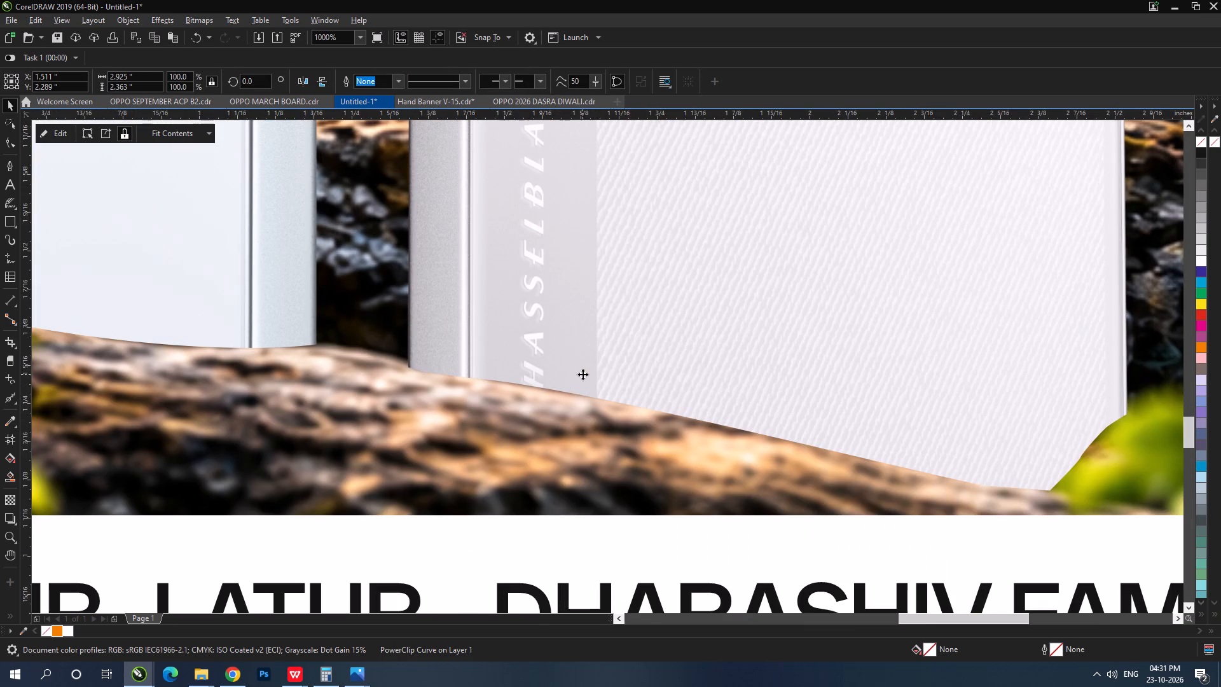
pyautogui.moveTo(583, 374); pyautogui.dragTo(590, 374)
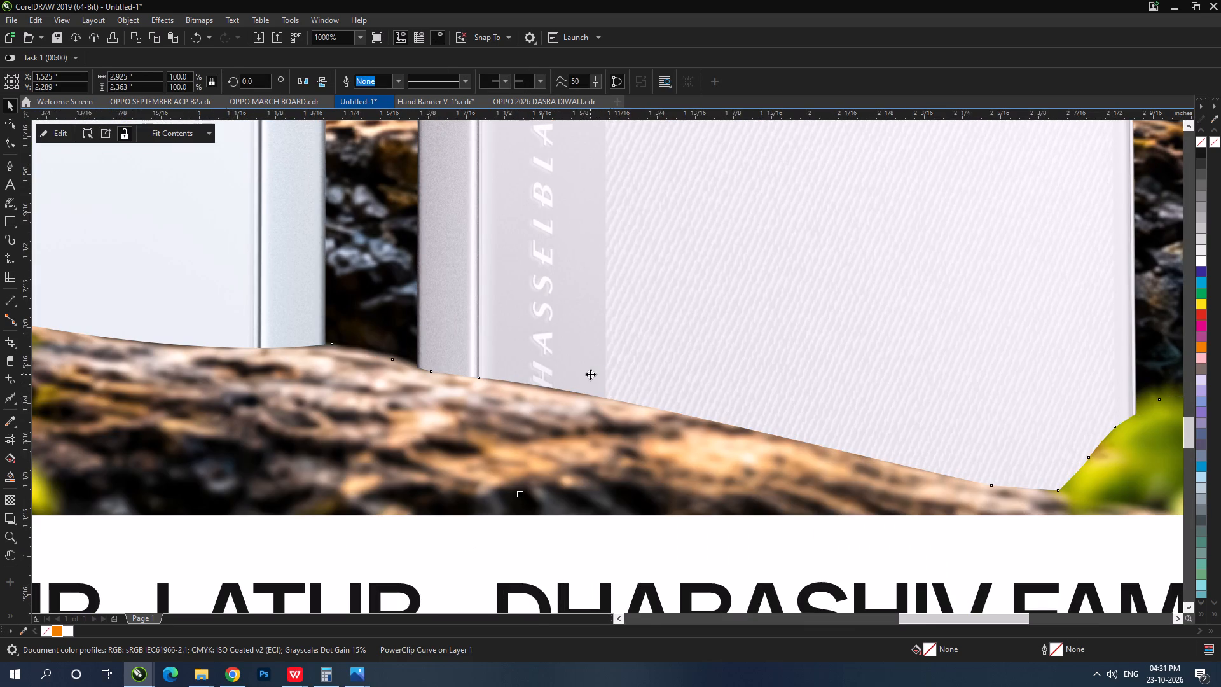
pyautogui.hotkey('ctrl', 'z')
# Lower the PowerClip shape with the phones slightly against the rock, to a Y position of 2.284 inches.
pyautogui.click(590, 375)
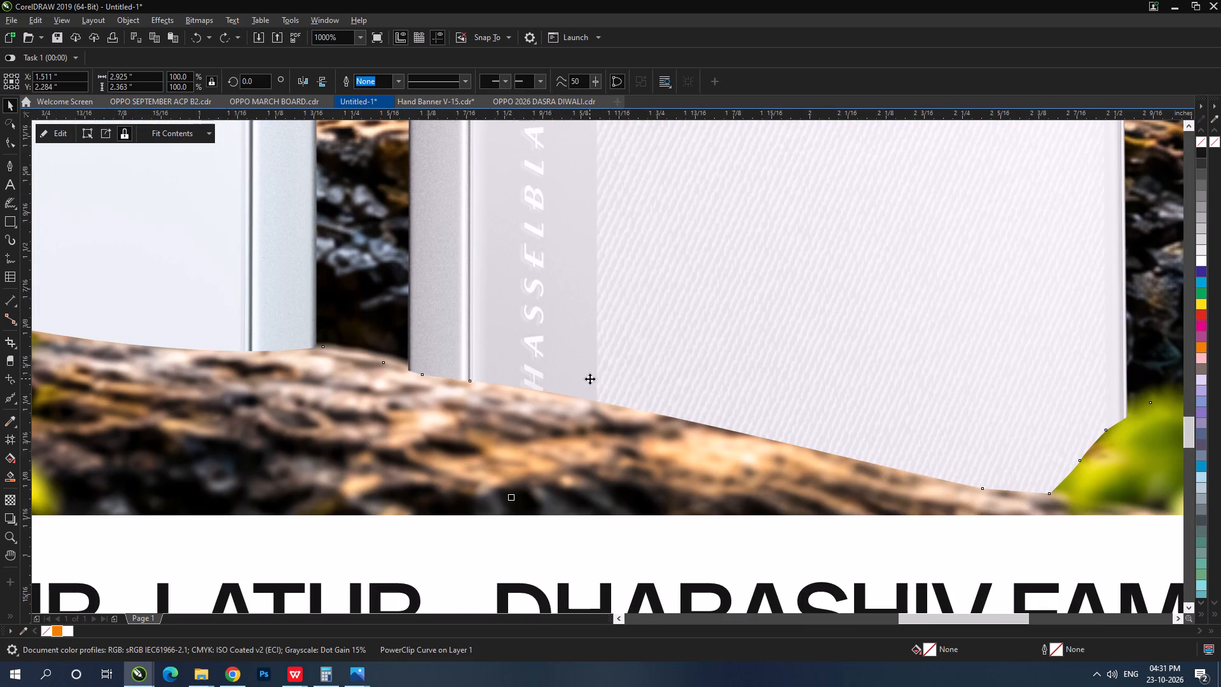
pyautogui.scroll(-4, 590, 378)
pyautogui.click(775, 426)
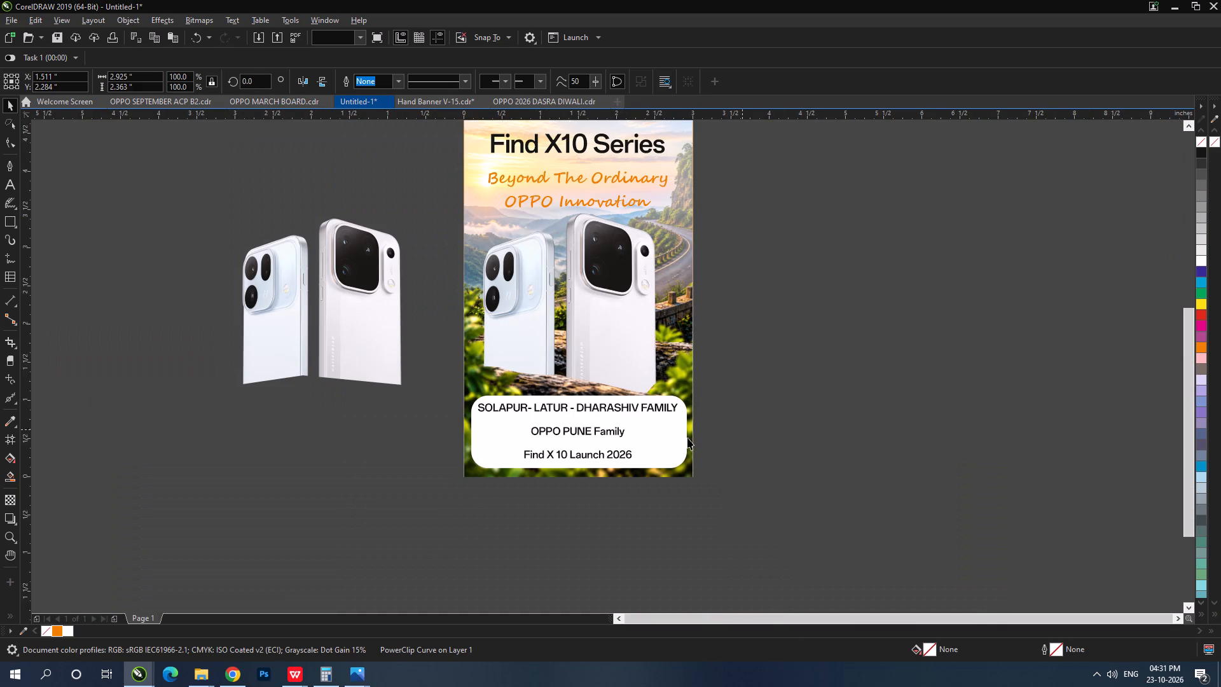
# Delete the spare pair of phones lying outside the page beside the poster.
pyautogui.click(396, 319)
pyautogui.press('\\')
pyautogui.press('Delete')
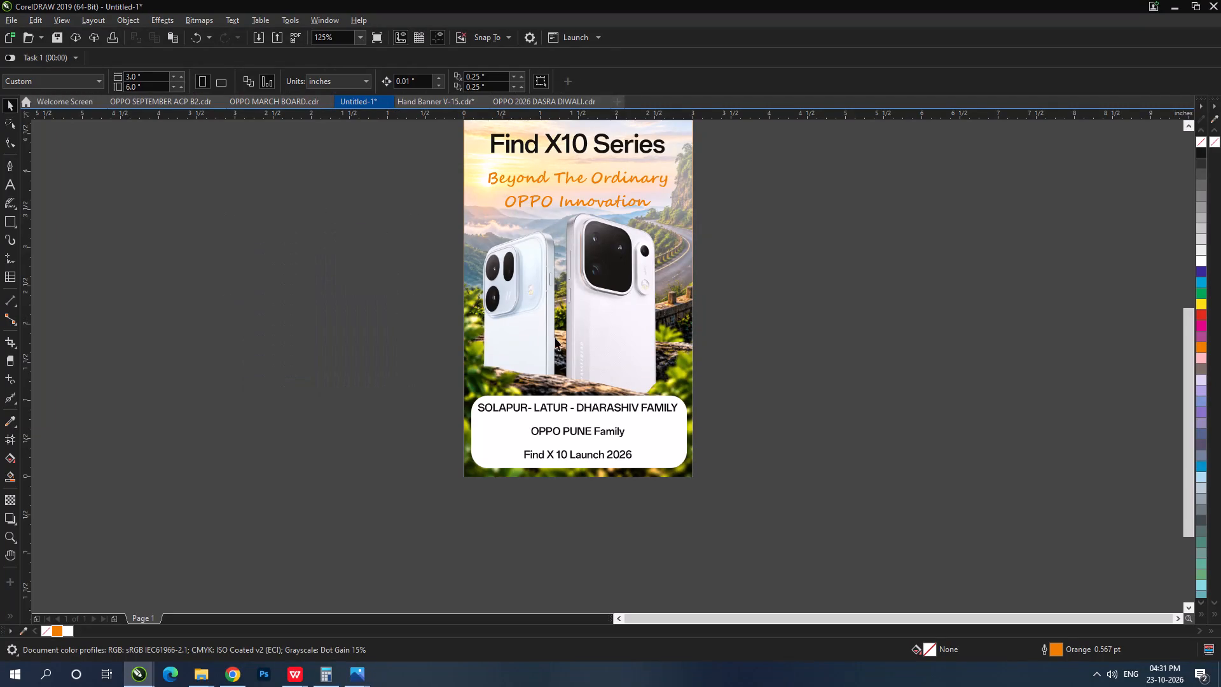
pyautogui.scroll(-1, 625, 344)
pyautogui.scroll(1, 630, 246)
pyautogui.click(729, 275)
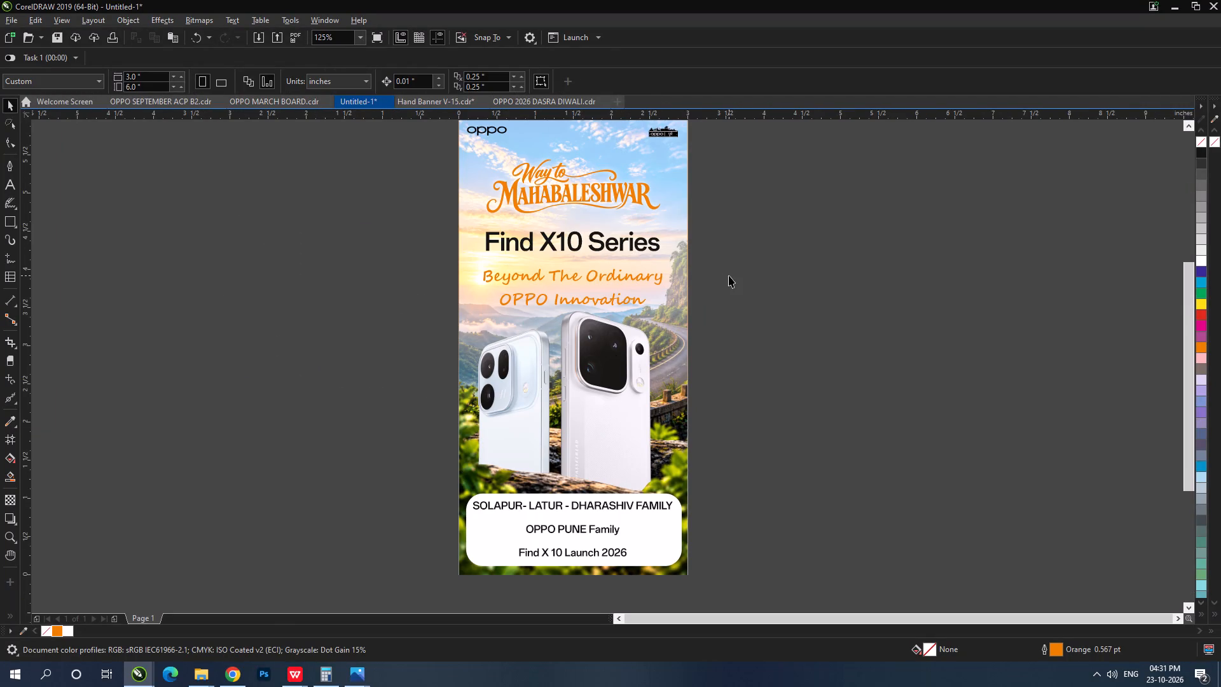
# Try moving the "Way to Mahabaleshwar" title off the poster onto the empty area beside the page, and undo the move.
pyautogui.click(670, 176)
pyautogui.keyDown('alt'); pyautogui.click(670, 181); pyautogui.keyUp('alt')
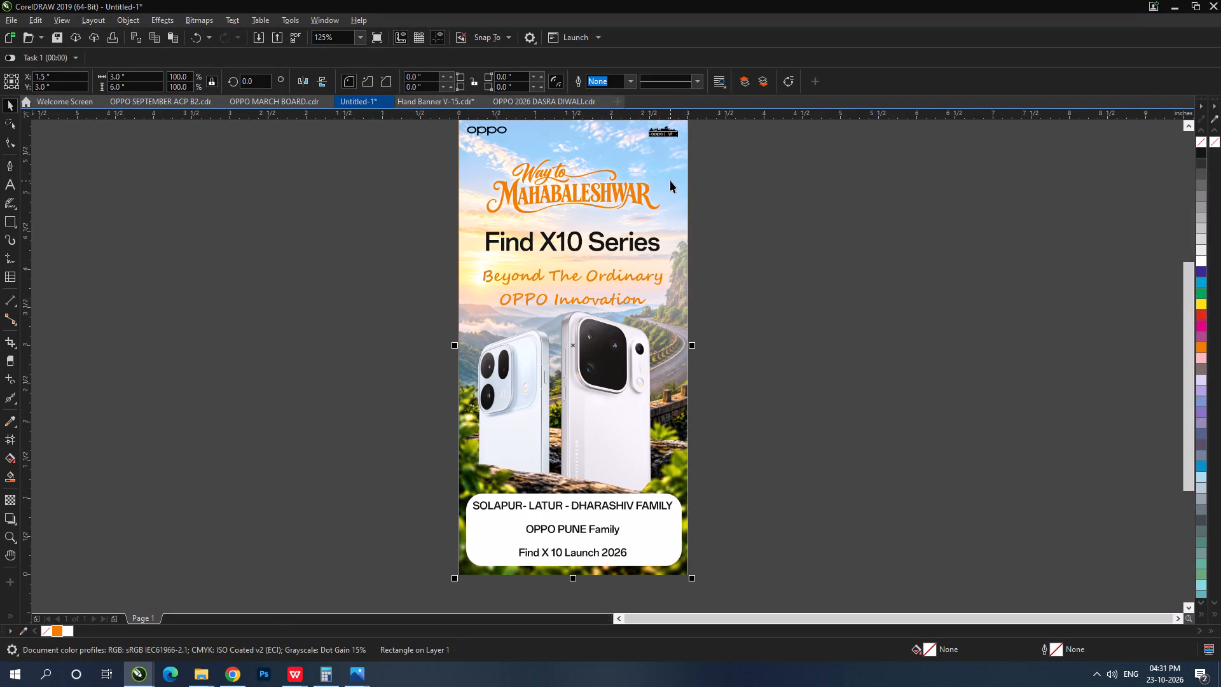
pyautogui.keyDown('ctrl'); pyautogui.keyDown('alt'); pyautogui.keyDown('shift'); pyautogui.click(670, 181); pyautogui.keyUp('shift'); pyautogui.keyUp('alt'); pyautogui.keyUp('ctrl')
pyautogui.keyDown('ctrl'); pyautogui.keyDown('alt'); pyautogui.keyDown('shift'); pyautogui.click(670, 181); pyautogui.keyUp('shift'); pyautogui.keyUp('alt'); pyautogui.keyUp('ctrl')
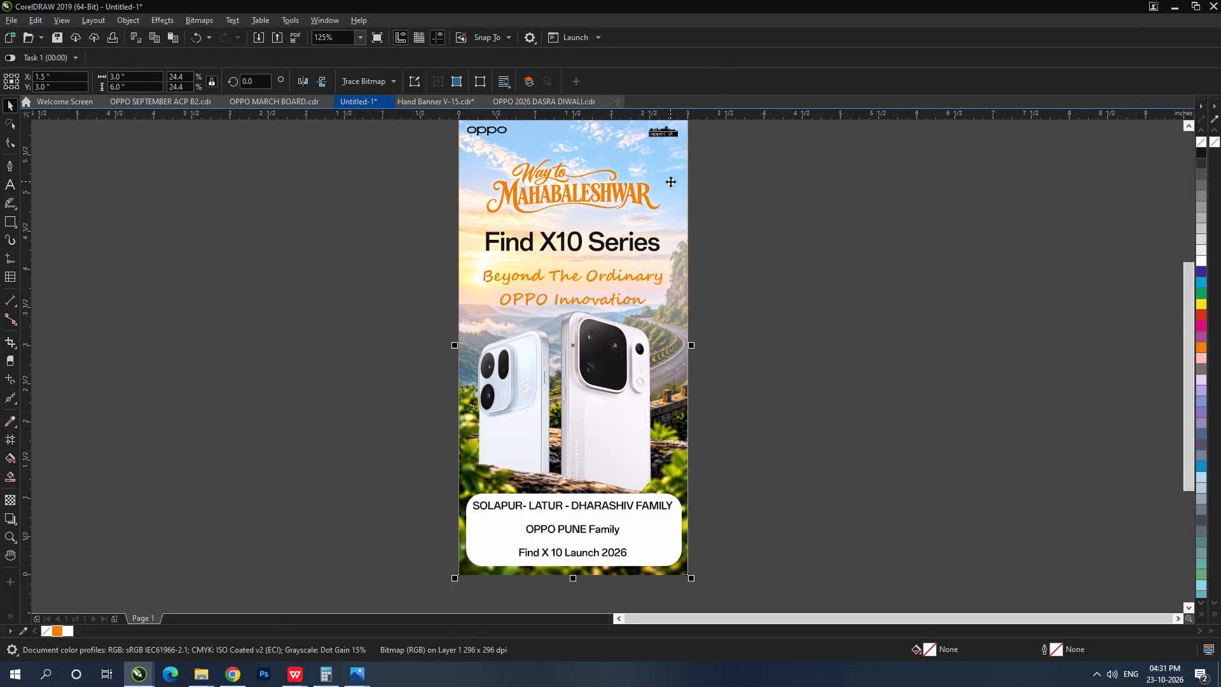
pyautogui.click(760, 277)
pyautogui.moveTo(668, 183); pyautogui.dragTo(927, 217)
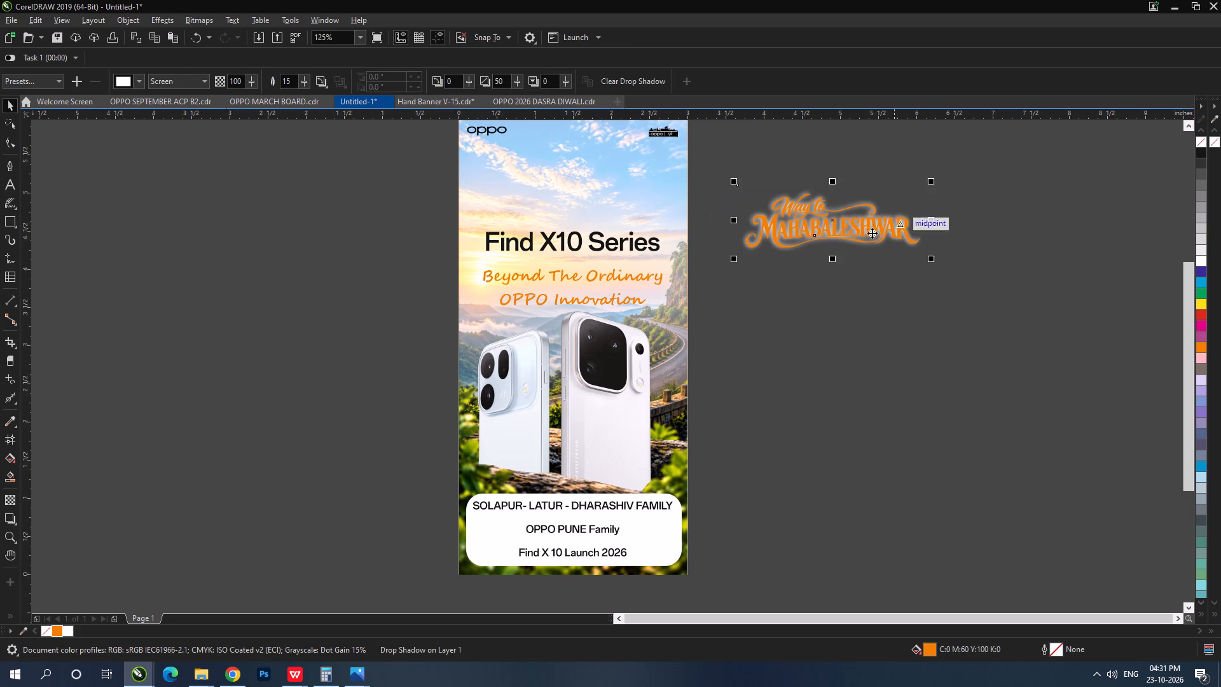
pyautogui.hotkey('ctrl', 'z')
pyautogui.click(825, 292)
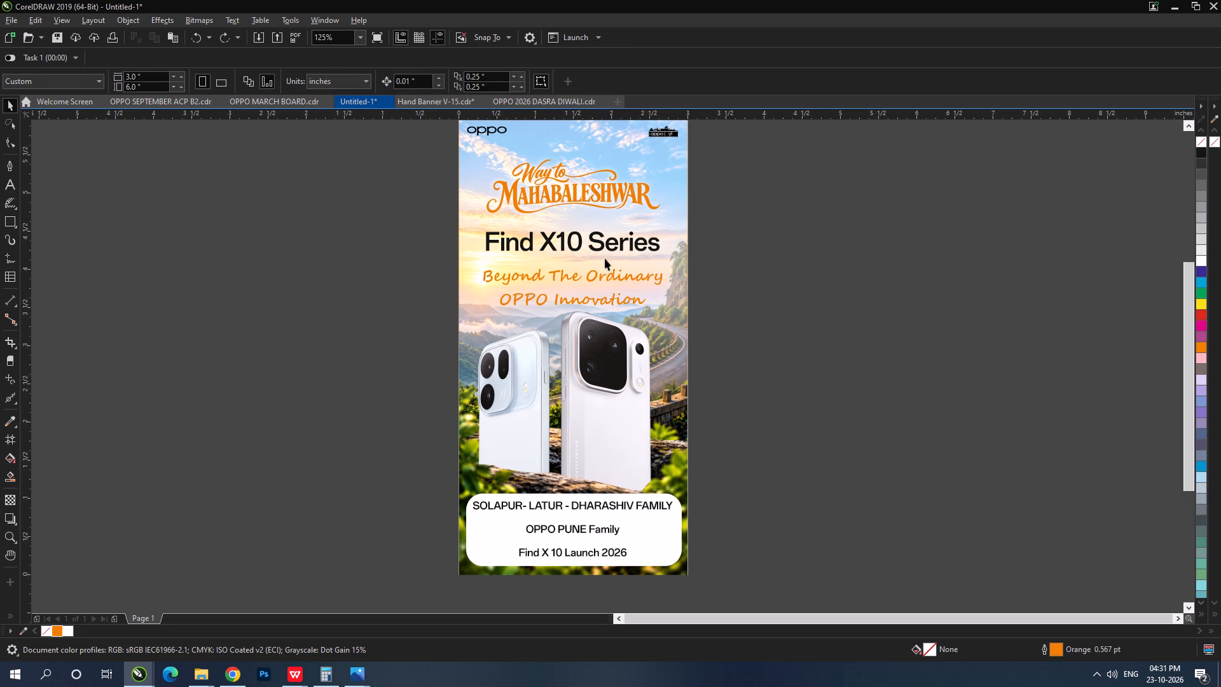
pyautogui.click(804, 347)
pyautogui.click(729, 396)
# Move the PowerClip shape with the phones right to an X position of 1.577 inches.
pyautogui.click(584, 401)
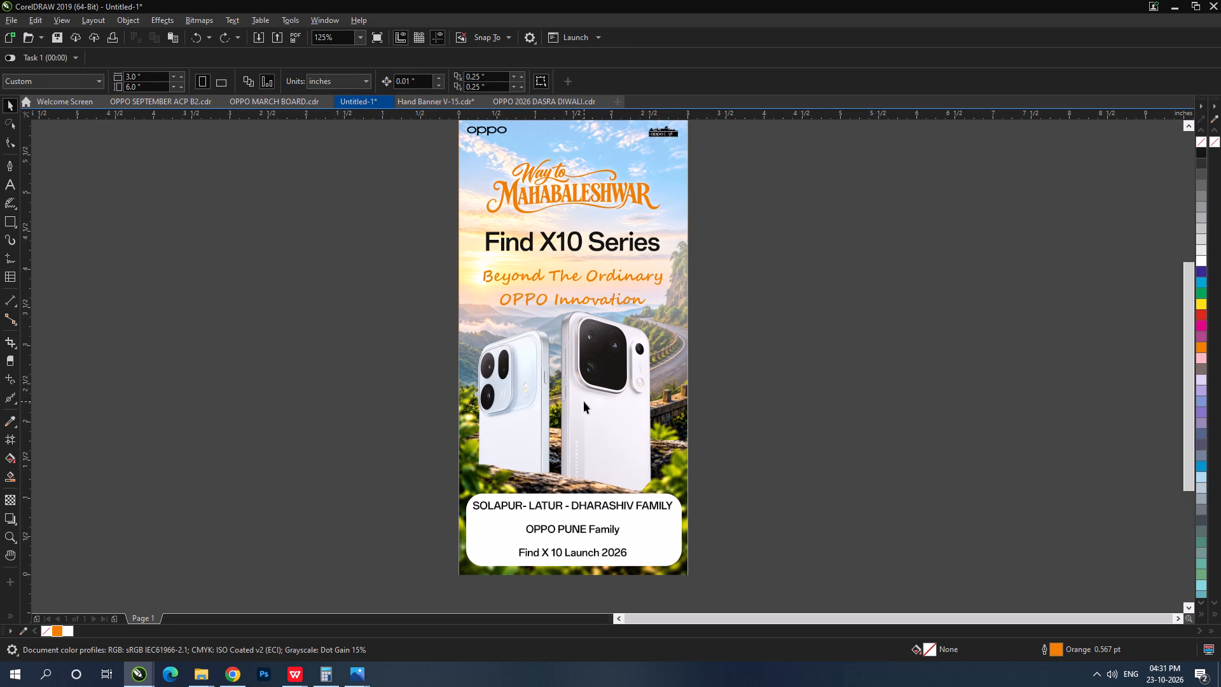
pyautogui.click(599, 401)
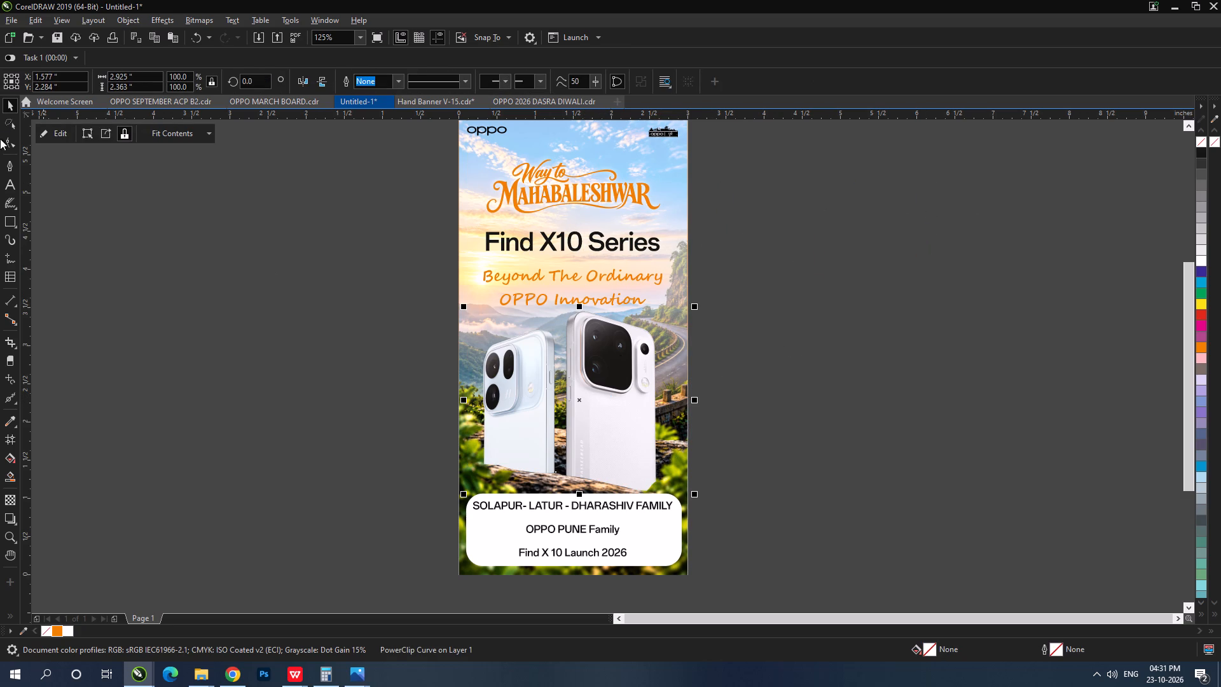
# Pull the PowerClip shape's right-side nodes inward to just inside the poster's right edge, making the shape 2.864 inches wide.
pyautogui.click(11, 148)
pyautogui.moveTo(726, 512); pyautogui.dragTo(670, 291)
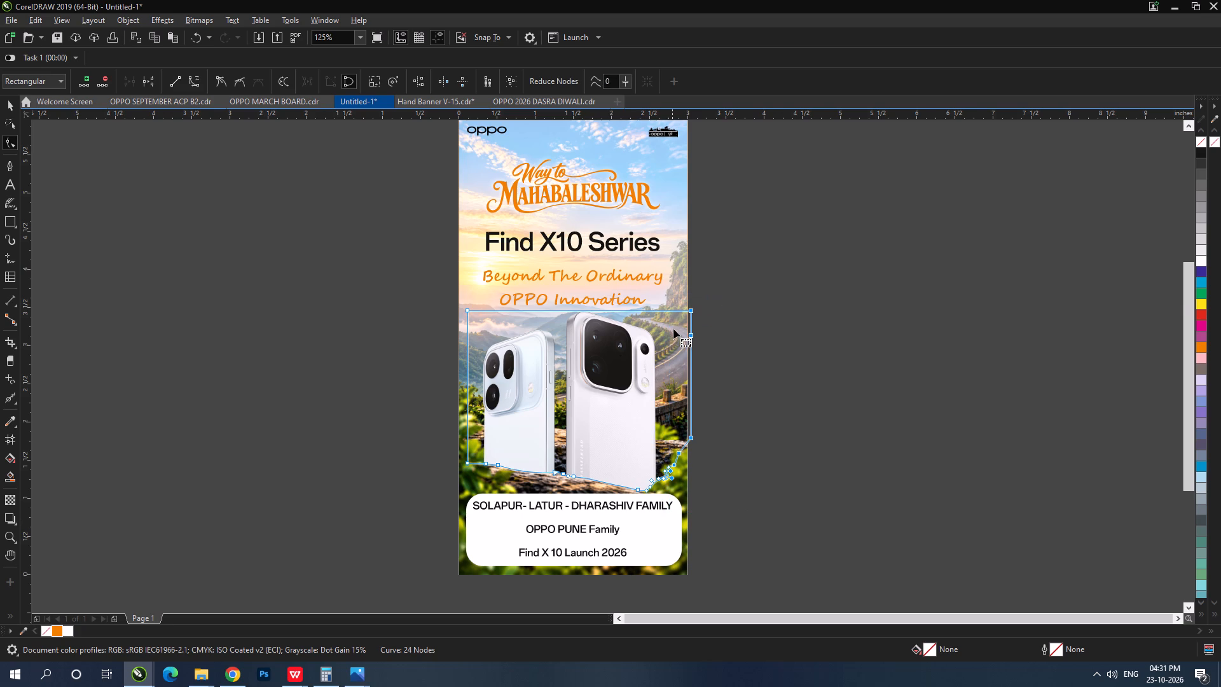
pyautogui.scroll(1, 687, 337)
pyautogui.moveTo(697, 331); pyautogui.dragTo(683, 333)
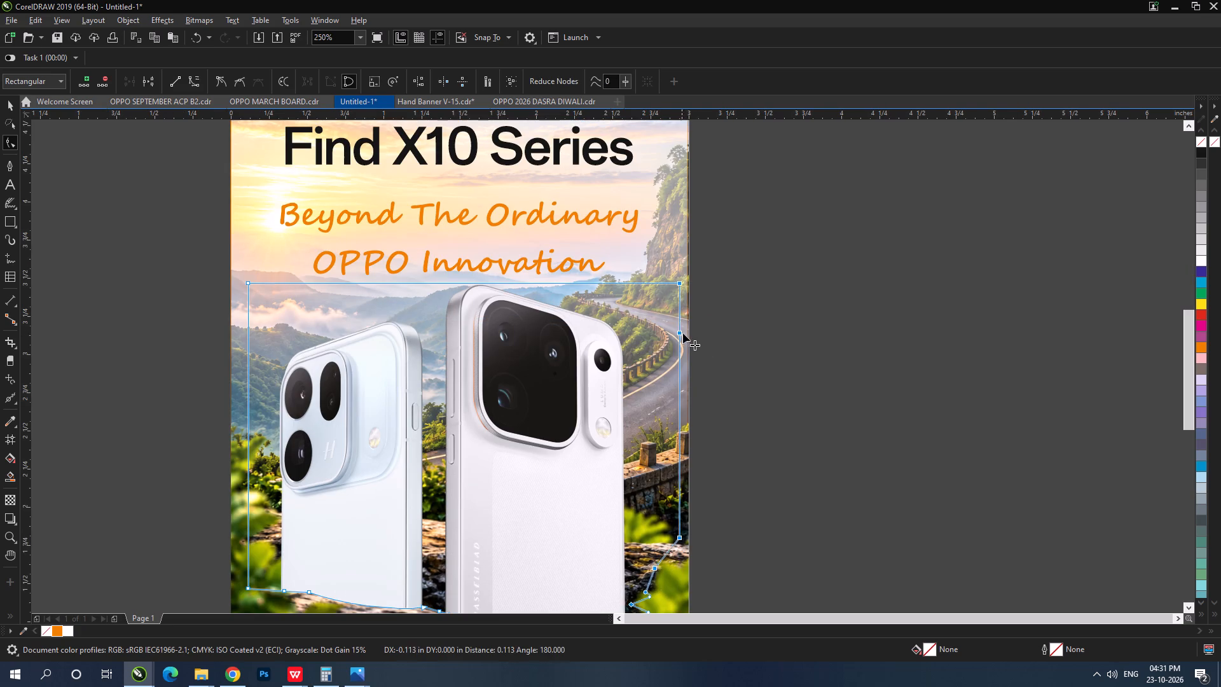
pyautogui.moveTo(683, 333); pyautogui.dragTo(687, 333)
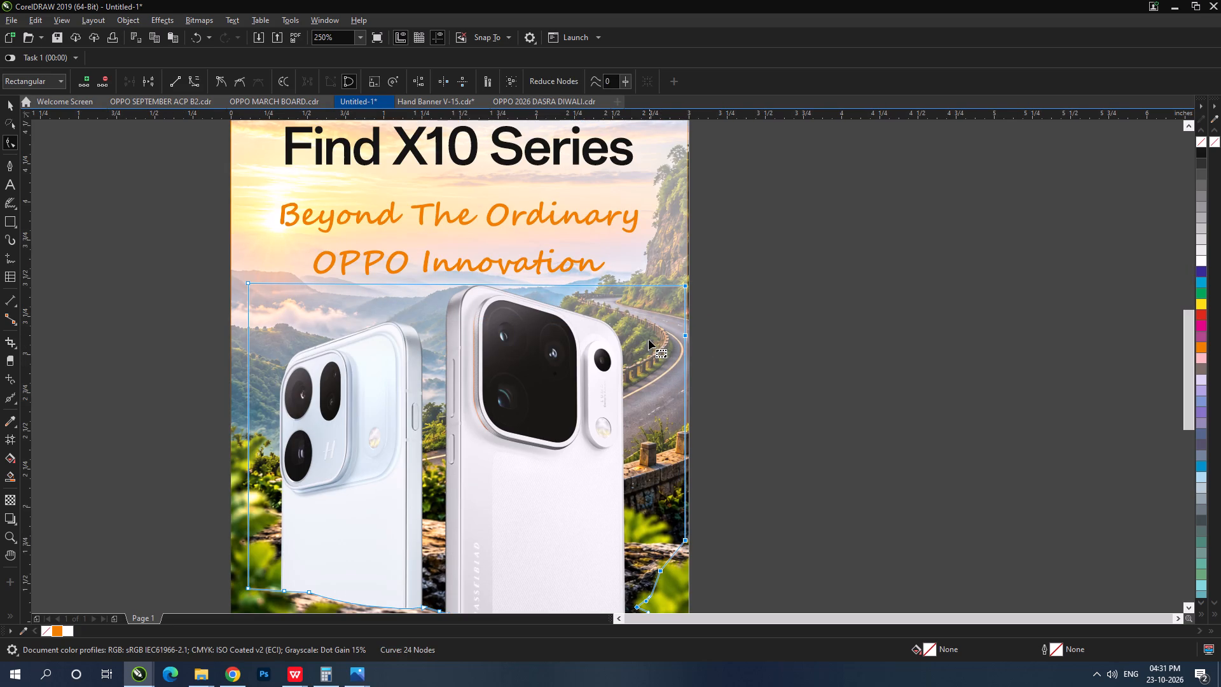
pyautogui.scroll(-1, 649, 340)
pyautogui.click(10, 106)
pyautogui.click(178, 349)
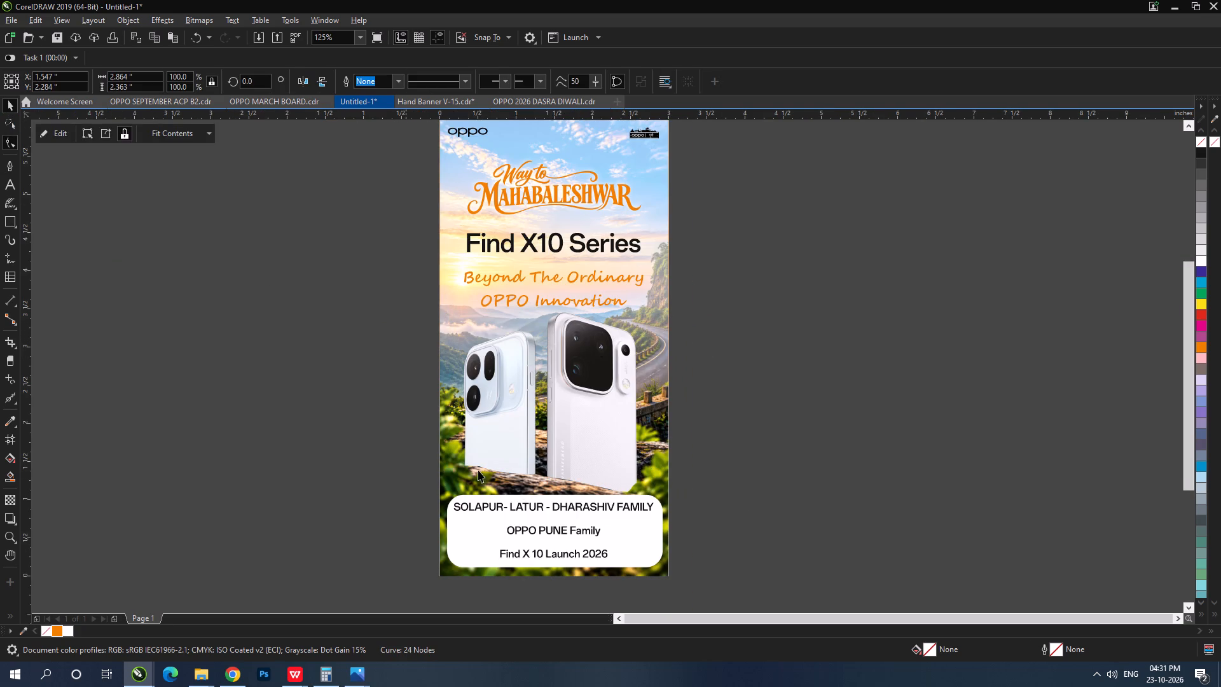
# Move the PowerClip shape with the phones right and down to X 1.59 and Y 2.267 inches.
pyautogui.scroll(2, 544, 478)
pyautogui.moveTo(454, 448); pyautogui.dragTo(456, 448)
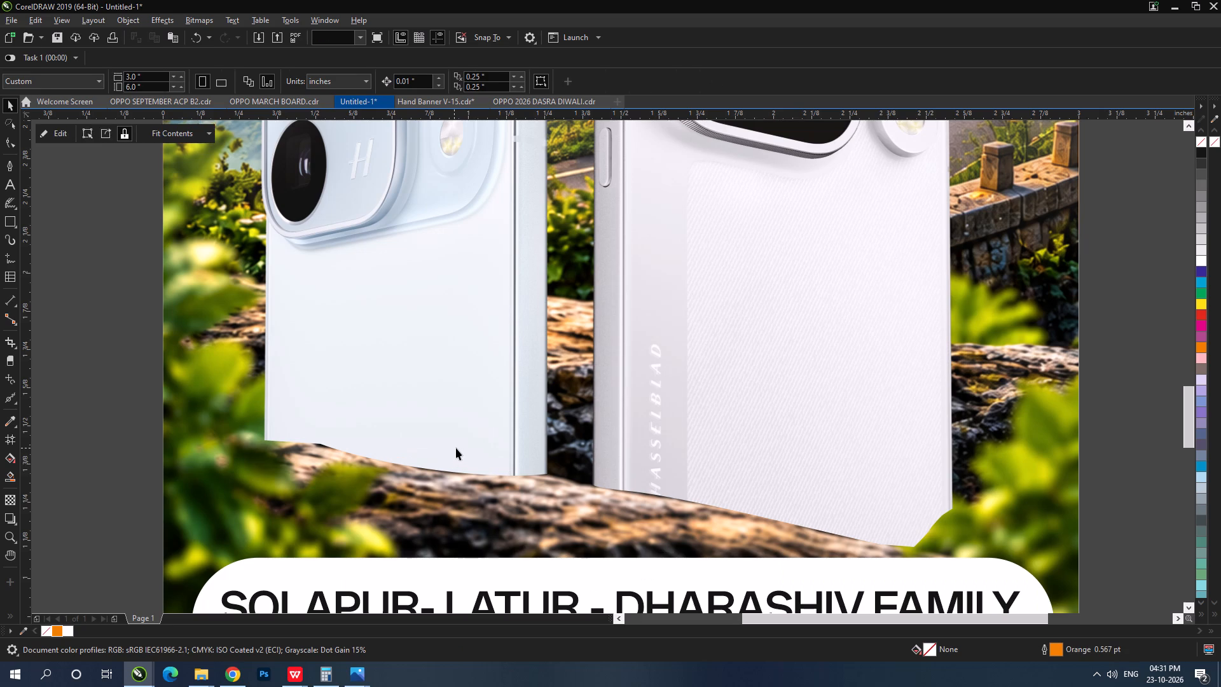
pyautogui.moveTo(456, 448); pyautogui.dragTo(462, 449)
pyautogui.moveTo(488, 449); pyautogui.dragTo(493, 449)
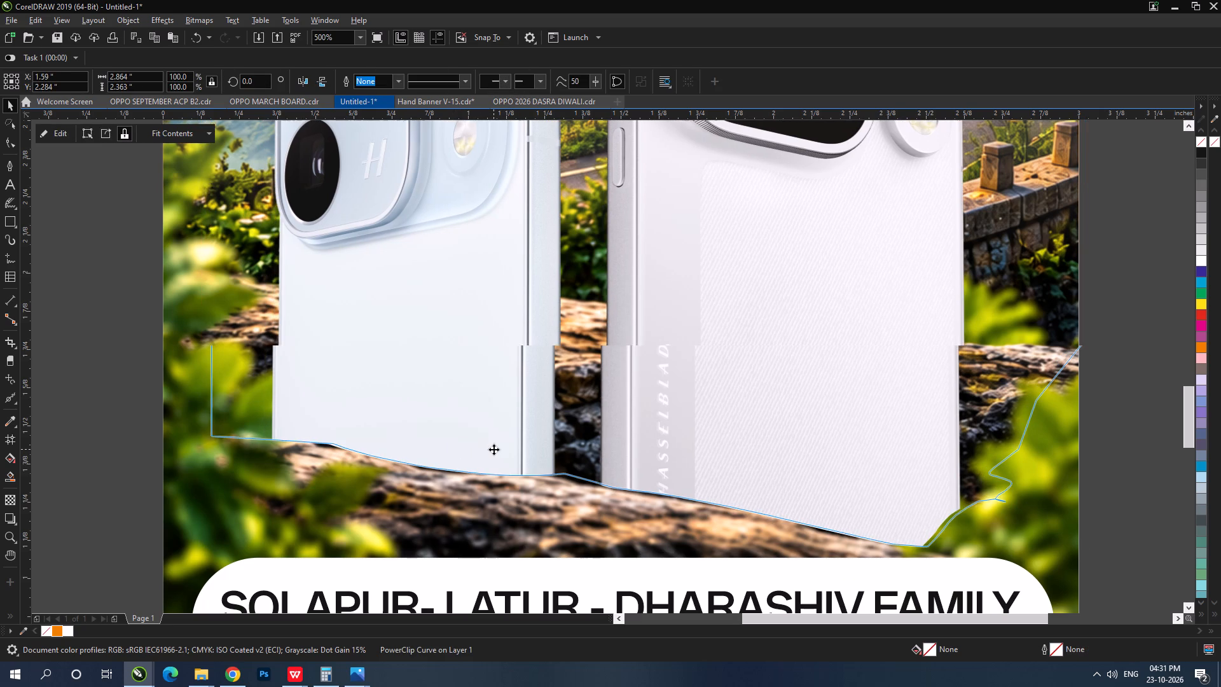
pyautogui.click(493, 448)
pyautogui.scroll(-1, 492, 450)
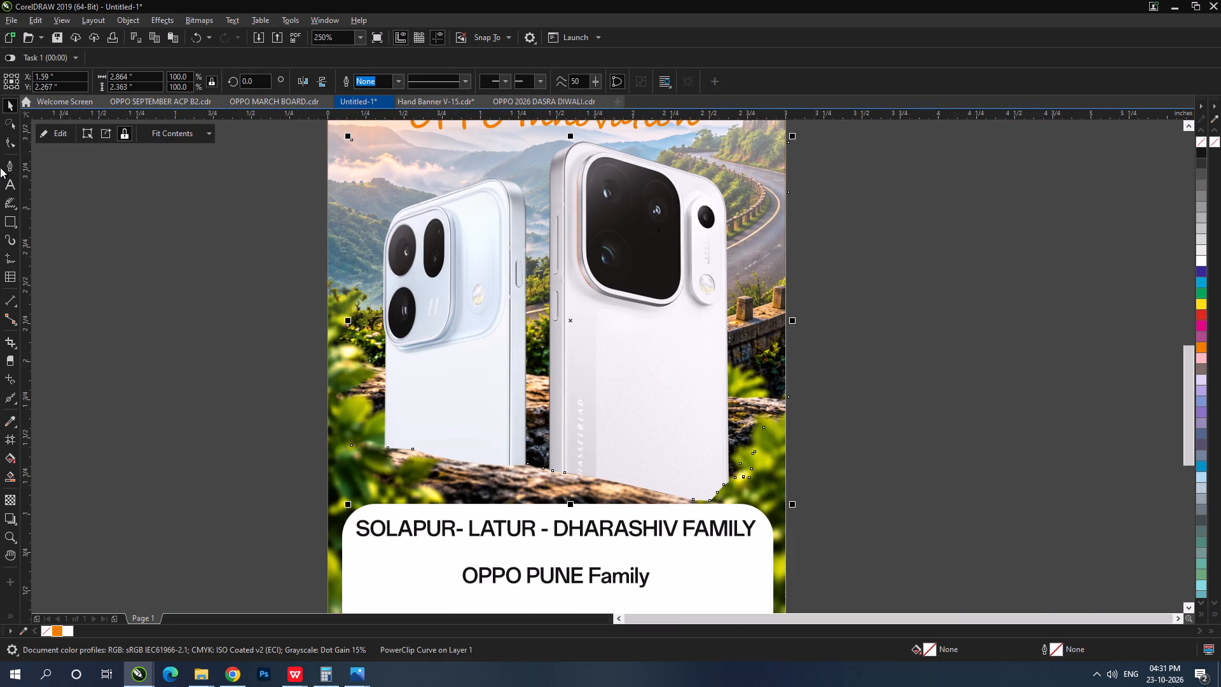
# Pull the PowerClip shape's right-side nodes inward again so that its edge lies inside the poster's right edge.
pyautogui.click(9, 143)
pyautogui.moveTo(906, 520); pyautogui.dragTo(767, 127)
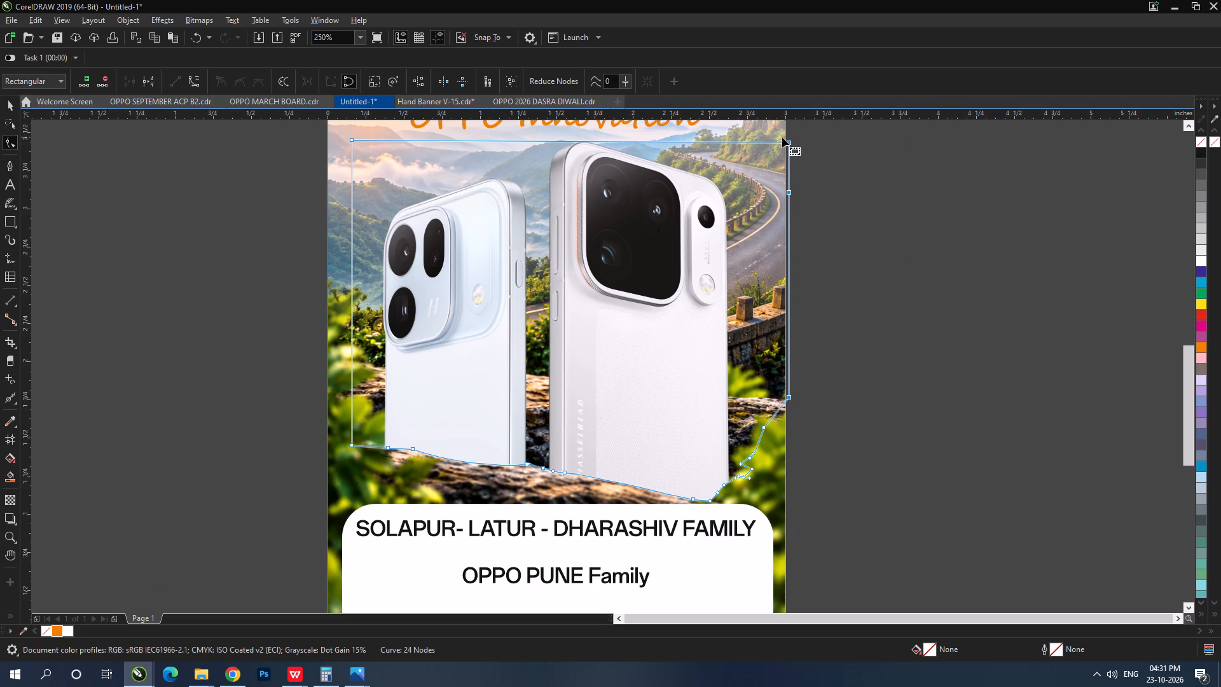
pyautogui.moveTo(788, 144); pyautogui.dragTo(768, 144)
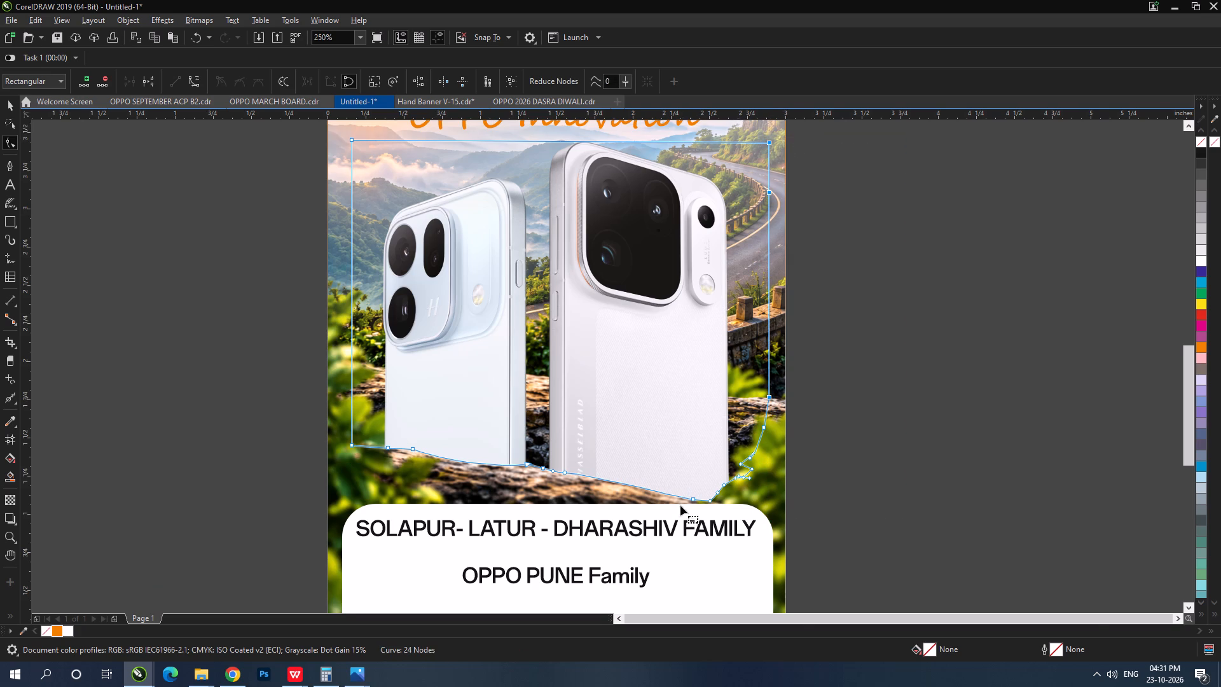
# Raise the PowerClip's lower nodes between the phone gap and the foliage slightly, so the larger phone's bottom follows the rock edge.
pyautogui.scroll(1, 680, 506)
pyautogui.moveTo(789, 522); pyautogui.dragTo(415, 415)
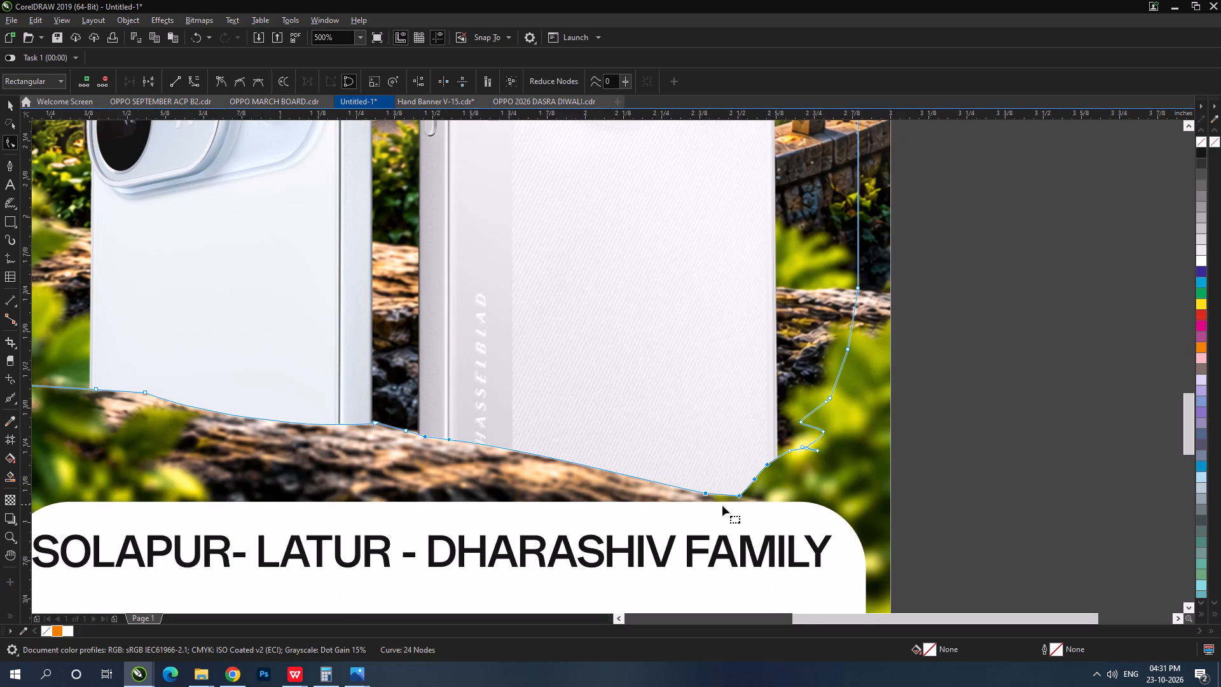
pyautogui.scroll(1, 706, 496)
pyautogui.moveTo(707, 490); pyautogui.dragTo(707, 477)
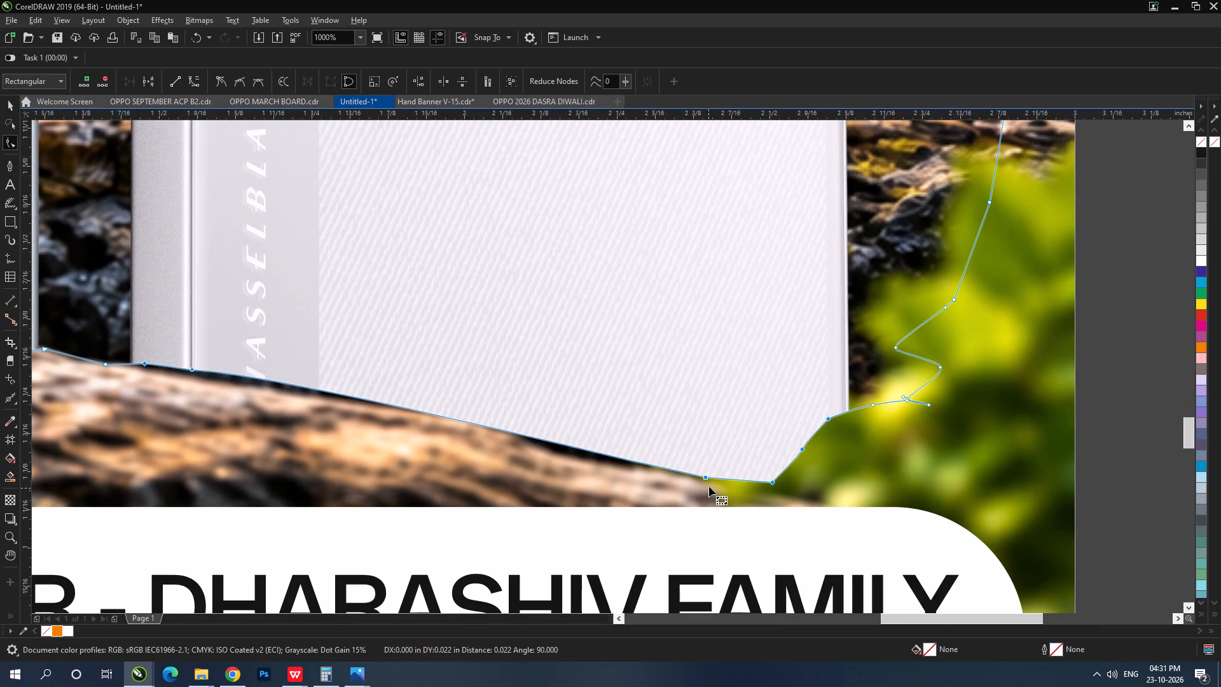
pyautogui.moveTo(703, 478); pyautogui.dragTo(703, 487)
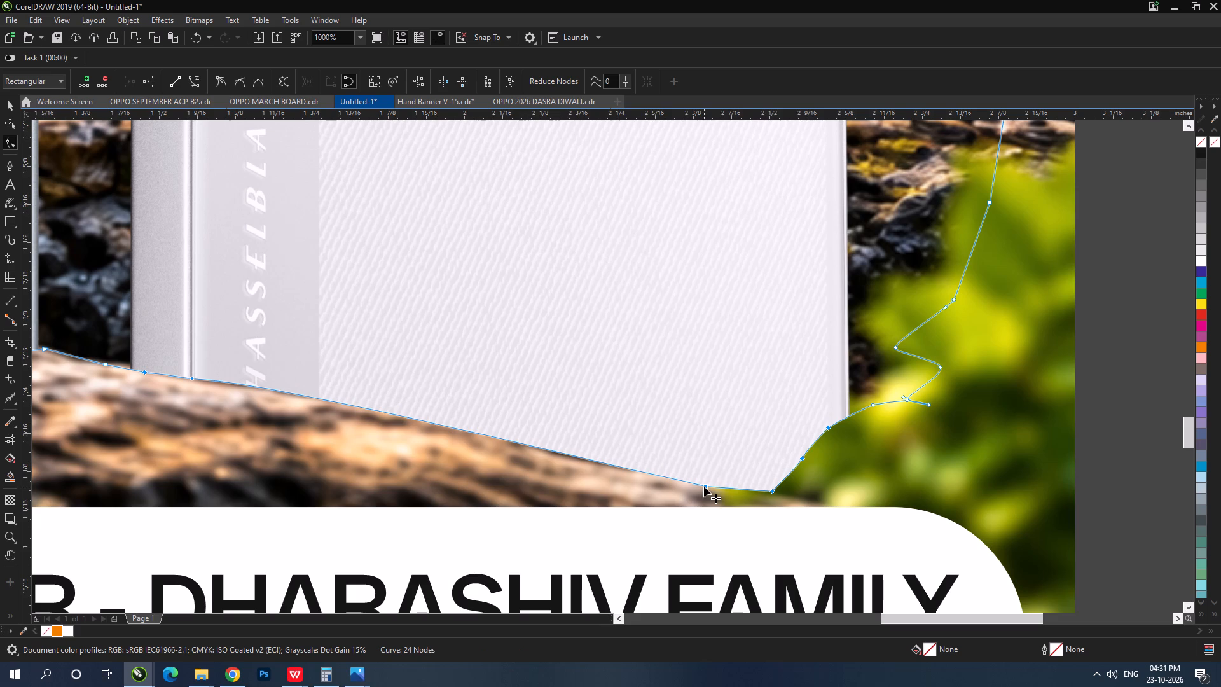
pyautogui.scroll(-1, 717, 448)
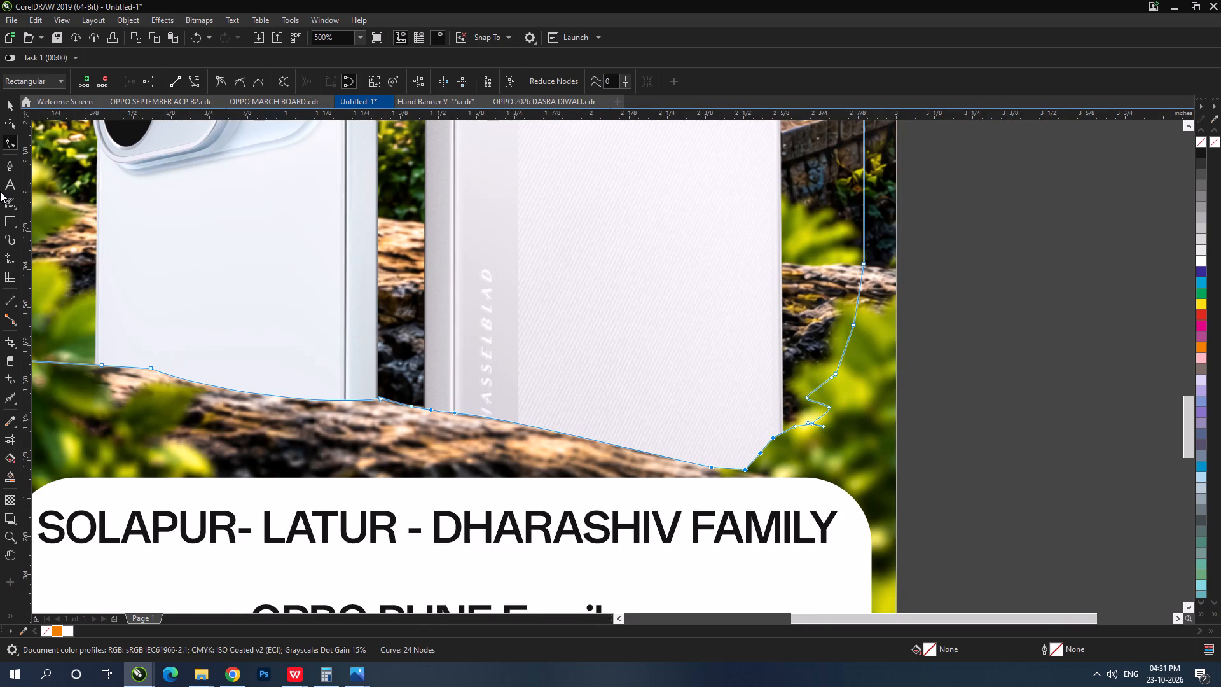
# Place a copy of the phones PowerClip beside the poster, off its right edge, at X 4.768 and Y 2.271 inches.
pyautogui.click(10, 106)
pyautogui.scroll(-1, 538, 425)
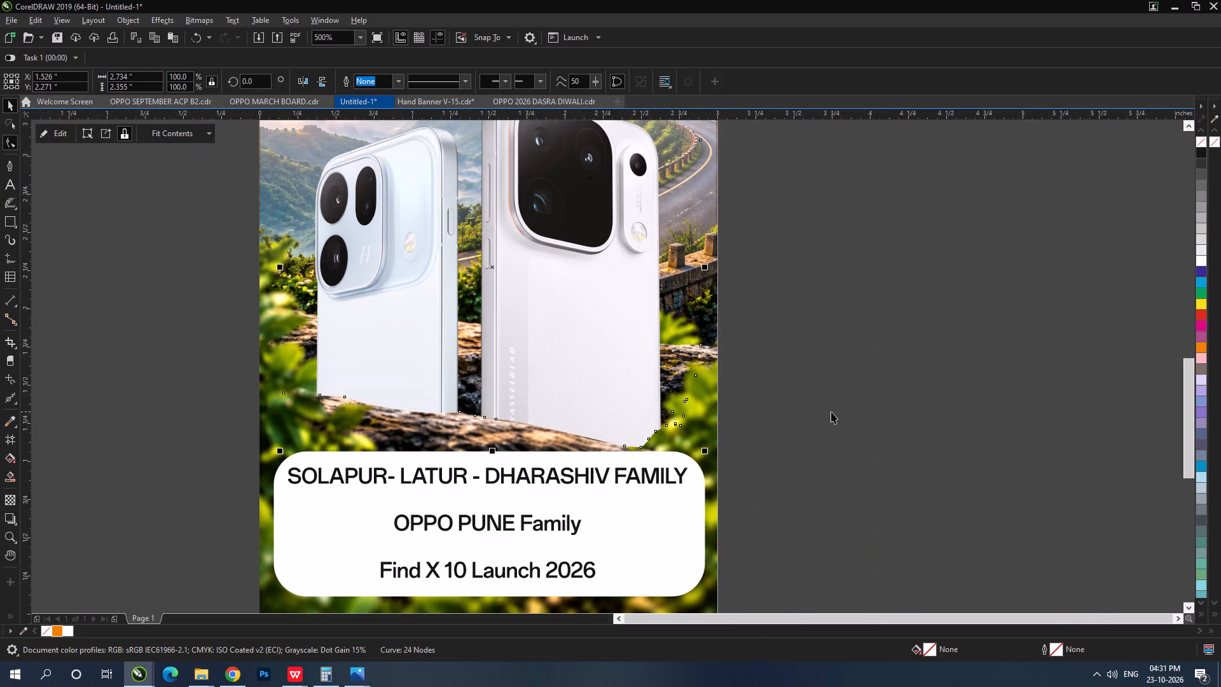
pyautogui.click(835, 411)
pyautogui.scroll(-1, 655, 403)
pyautogui.click(806, 436)
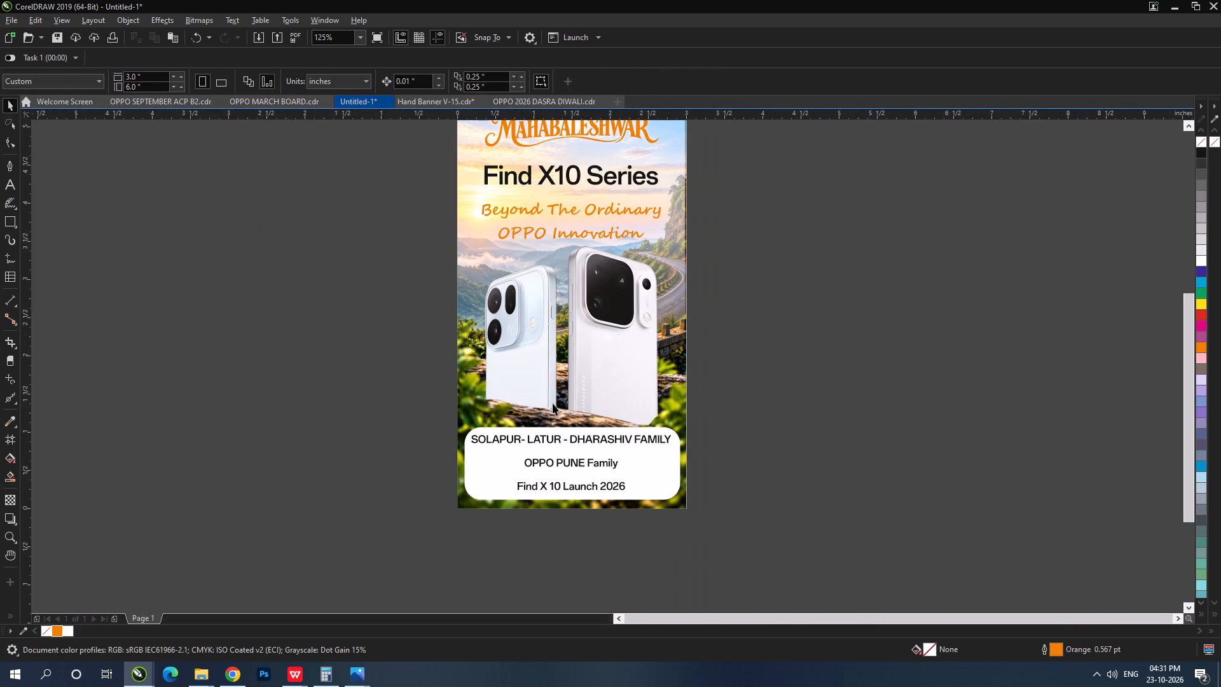
pyautogui.click(535, 392)
pyautogui.moveTo(520, 356); pyautogui.dragTo(766, 356)
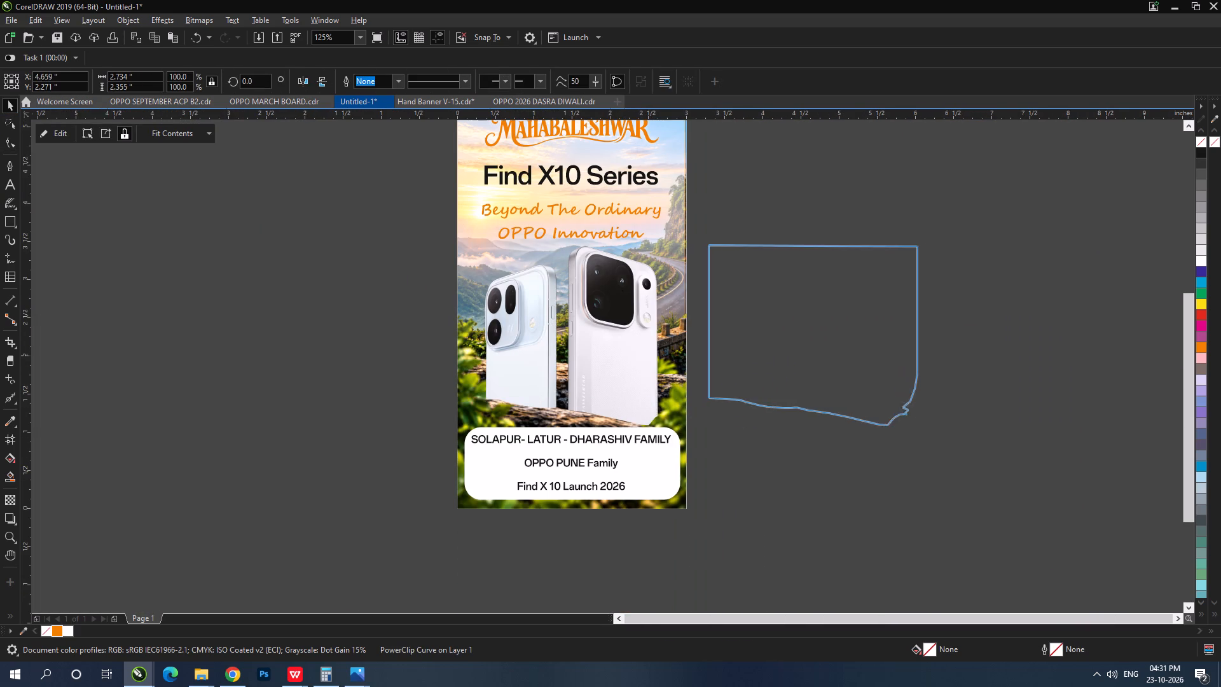
pyautogui.moveTo(766, 356); pyautogui.dragTo(767, 356)
pyautogui.keyDown('shift'); pyautogui.rightClick(767, 356); pyautogui.keyUp('shift')
# Delete the nodes along the copied PowerClip's lower contour and convert the remaining curved edge to a straight line.
pyautogui.click(11, 143)
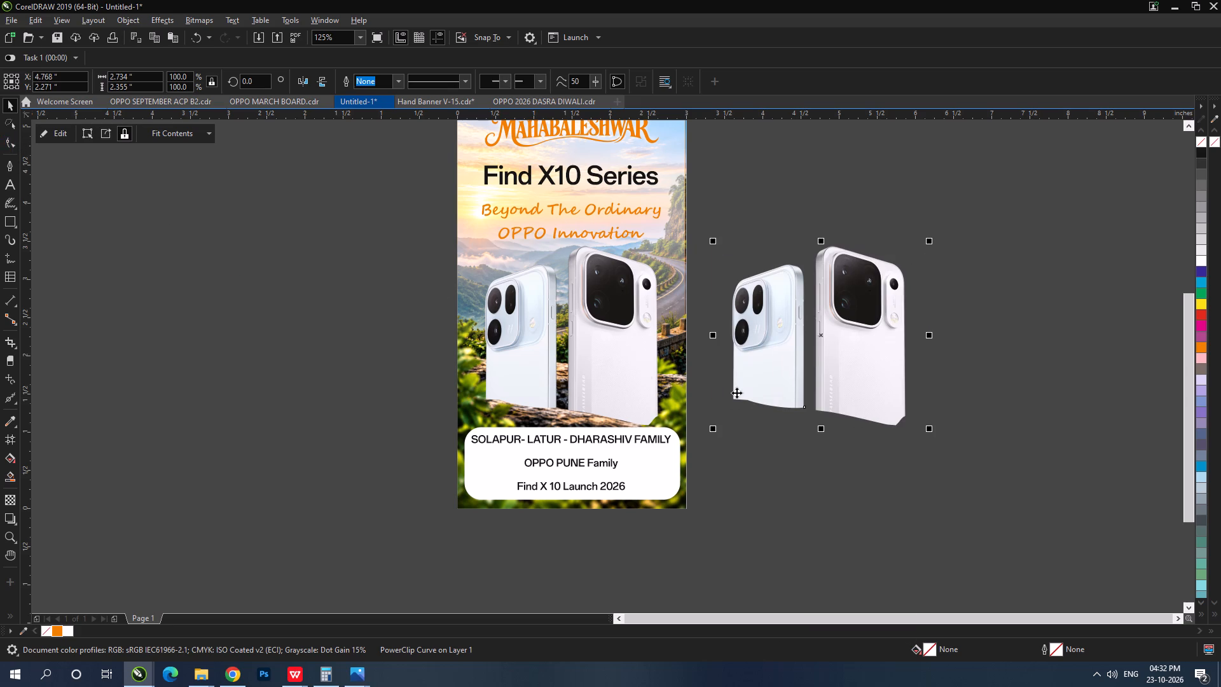
pyautogui.click(8, 142)
pyautogui.moveTo(965, 445); pyautogui.dragTo(672, 378)
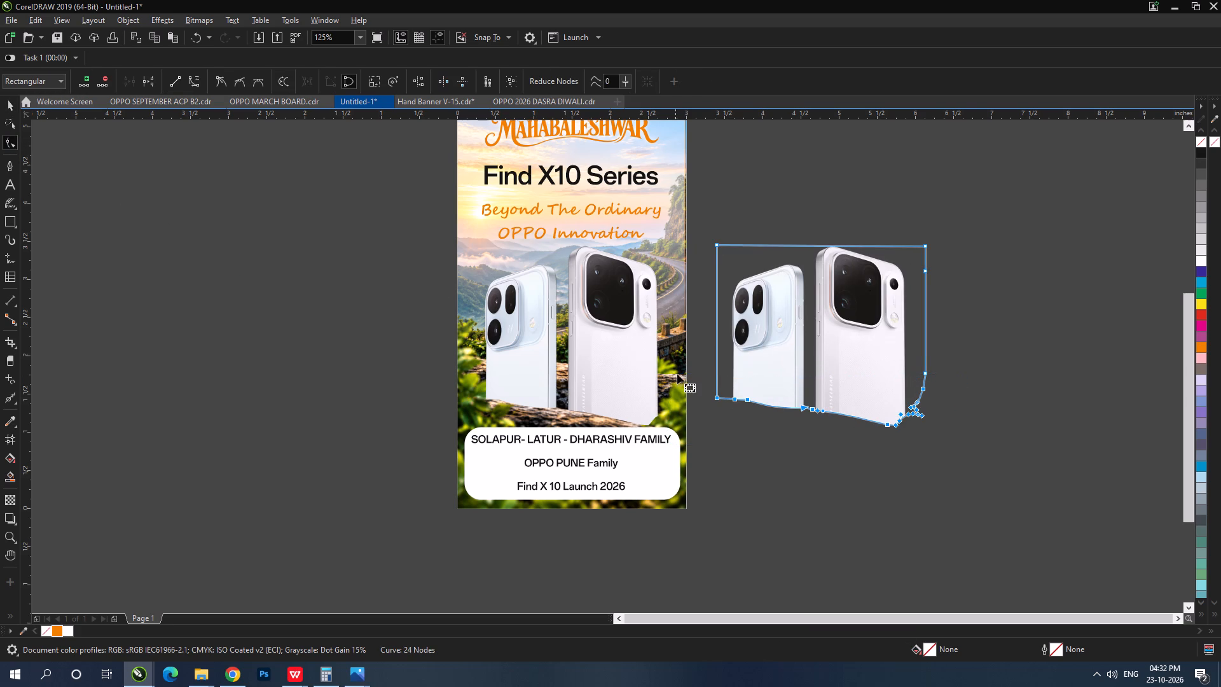
pyautogui.click(175, 81)
pyautogui.press('Delete')
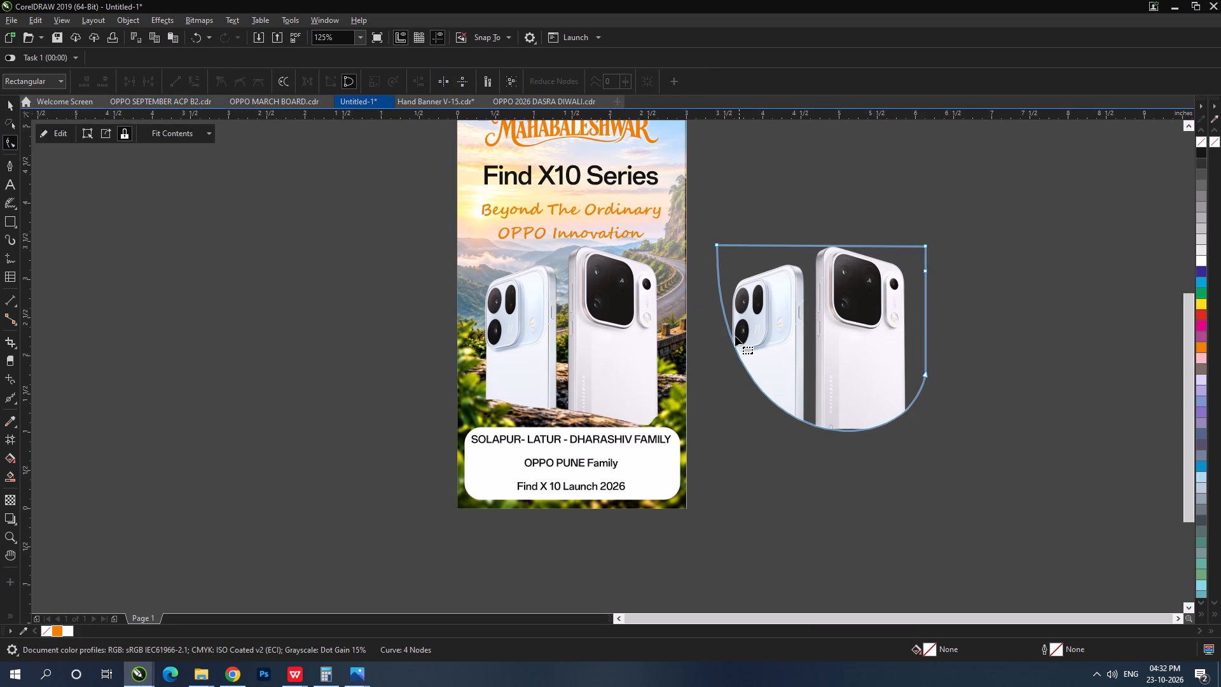
pyautogui.click(927, 376)
pyautogui.click(181, 82)
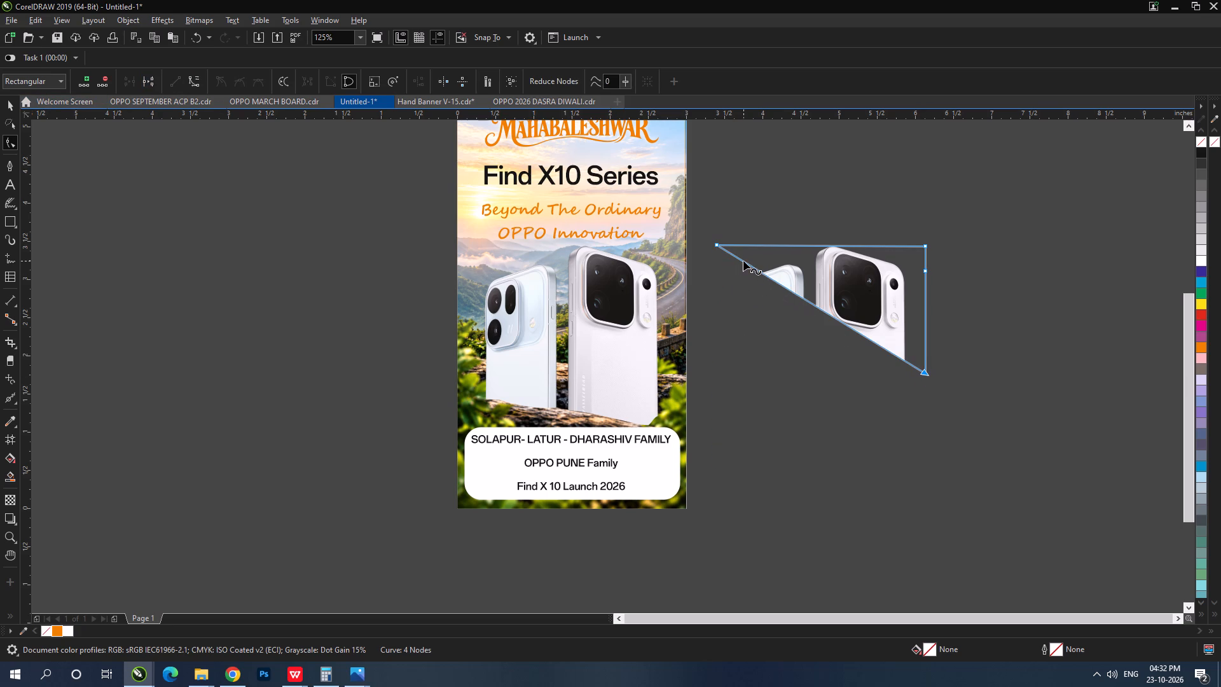
# Add and reposition lower corner nodes on the copied PowerClip so its frame encloses both phones down to their flat bottoms.
pyautogui.doubleClick(733, 256)
pyautogui.moveTo(733, 257); pyautogui.dragTo(733, 448)
pyautogui.doubleClick(859, 398)
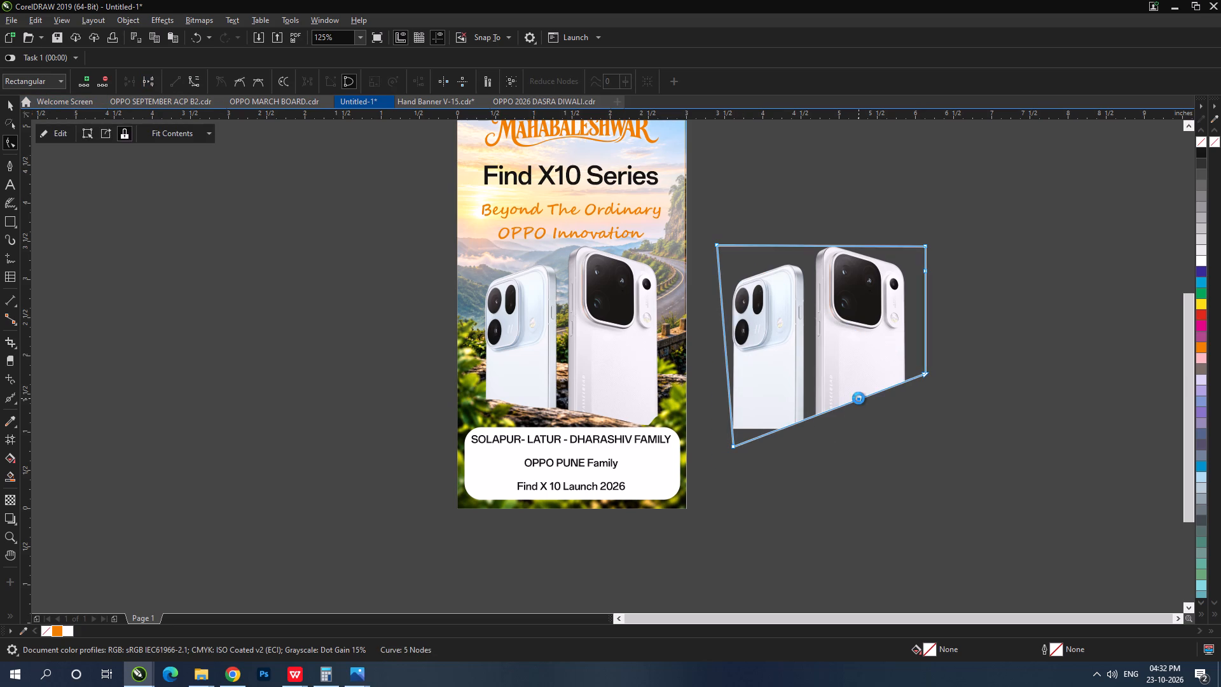
pyautogui.moveTo(859, 399); pyautogui.dragTo(855, 464)
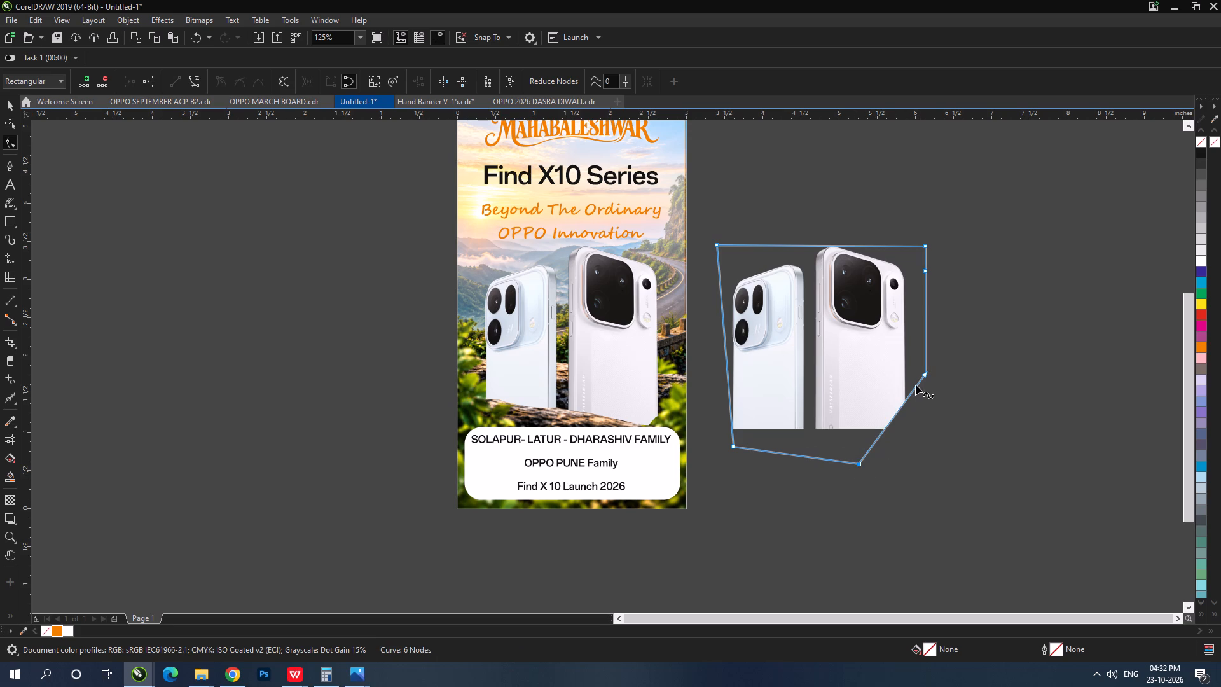
pyautogui.doubleClick(916, 385)
pyautogui.moveTo(915, 385); pyautogui.dragTo(924, 429)
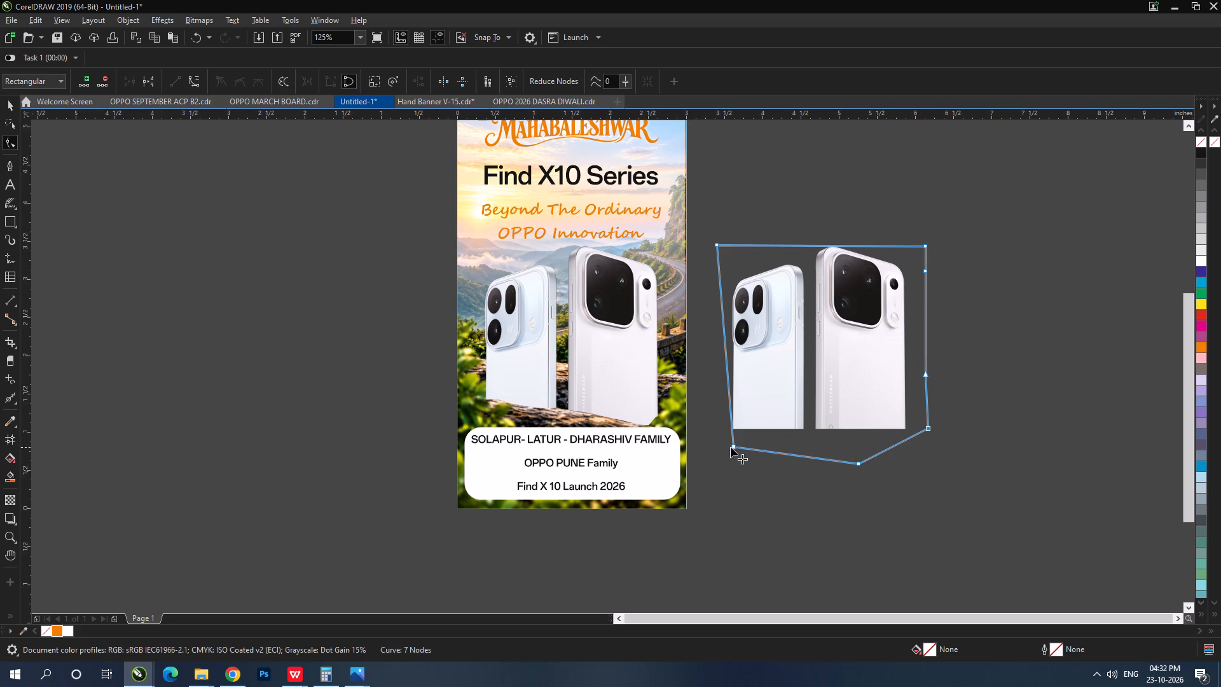
pyautogui.moveTo(733, 445); pyautogui.dragTo(720, 447)
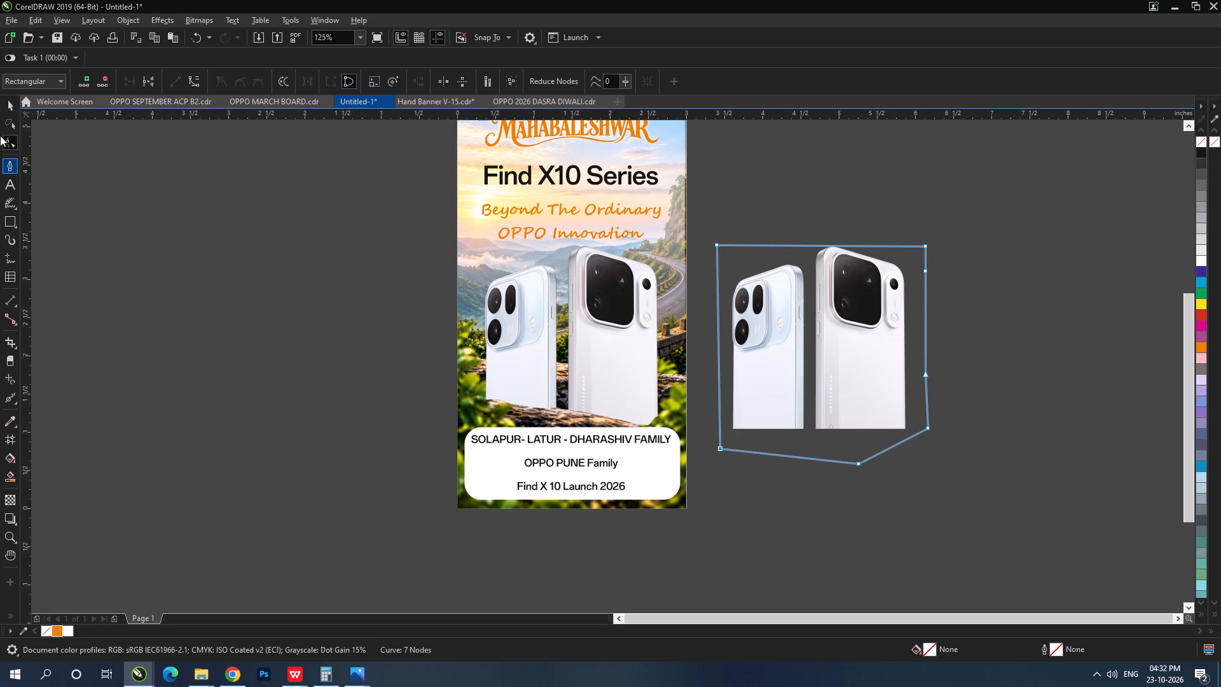
pyautogui.doubleClick(859, 464)
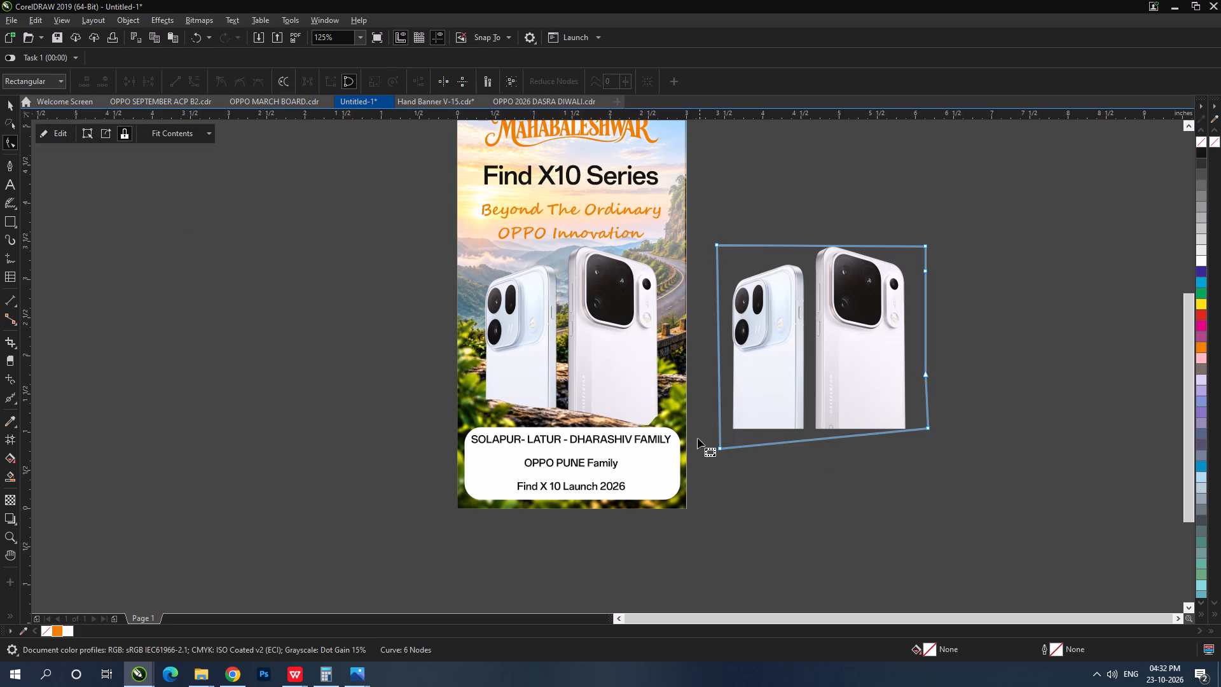
pyautogui.moveTo(720, 450); pyautogui.dragTo(724, 431)
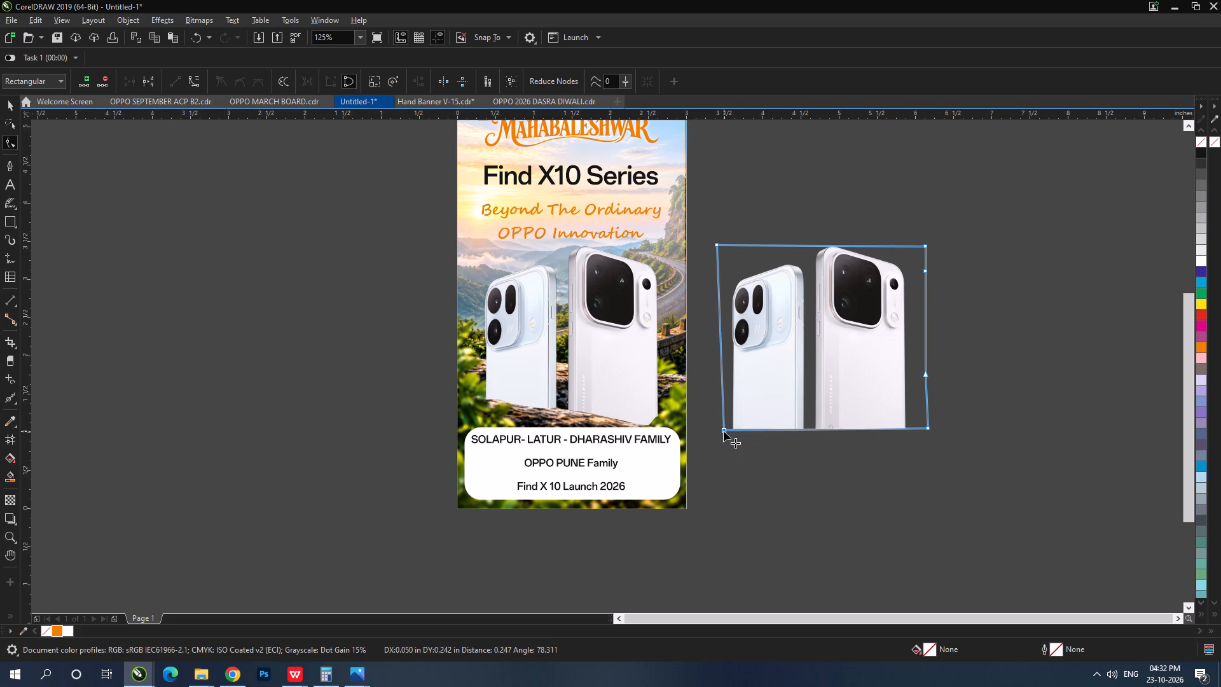
pyautogui.moveTo(724, 431); pyautogui.dragTo(722, 430)
pyautogui.click(12, 104)
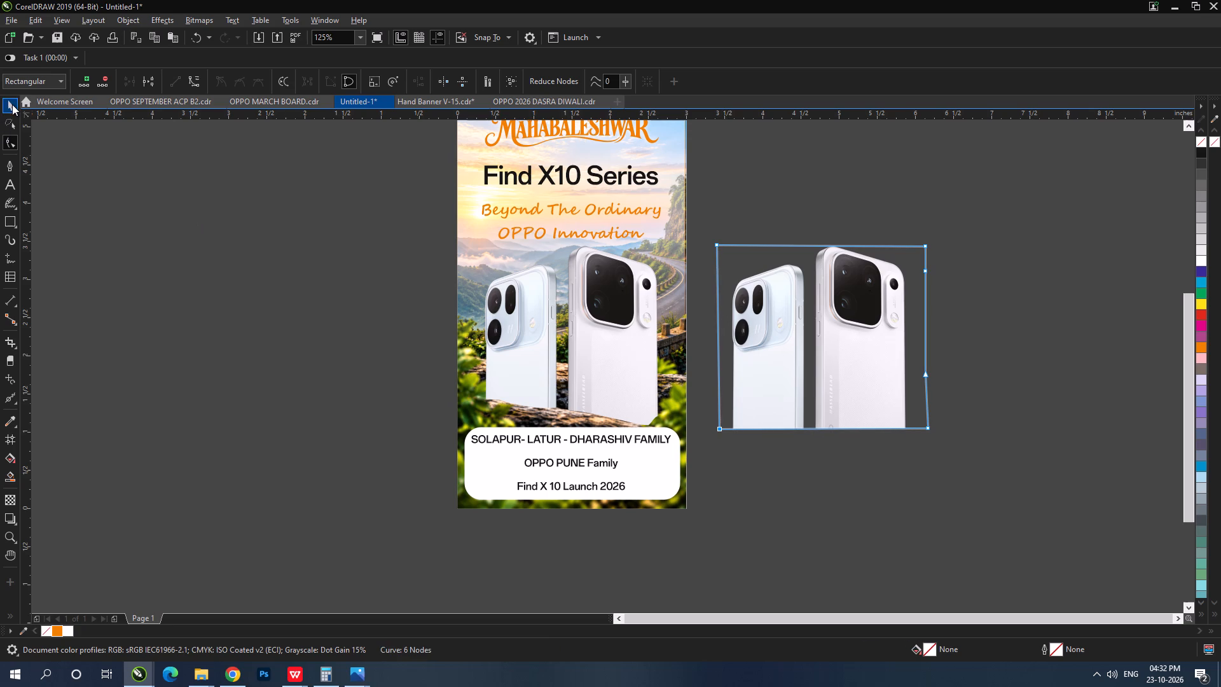
pyautogui.click(278, 431)
pyautogui.click(807, 482)
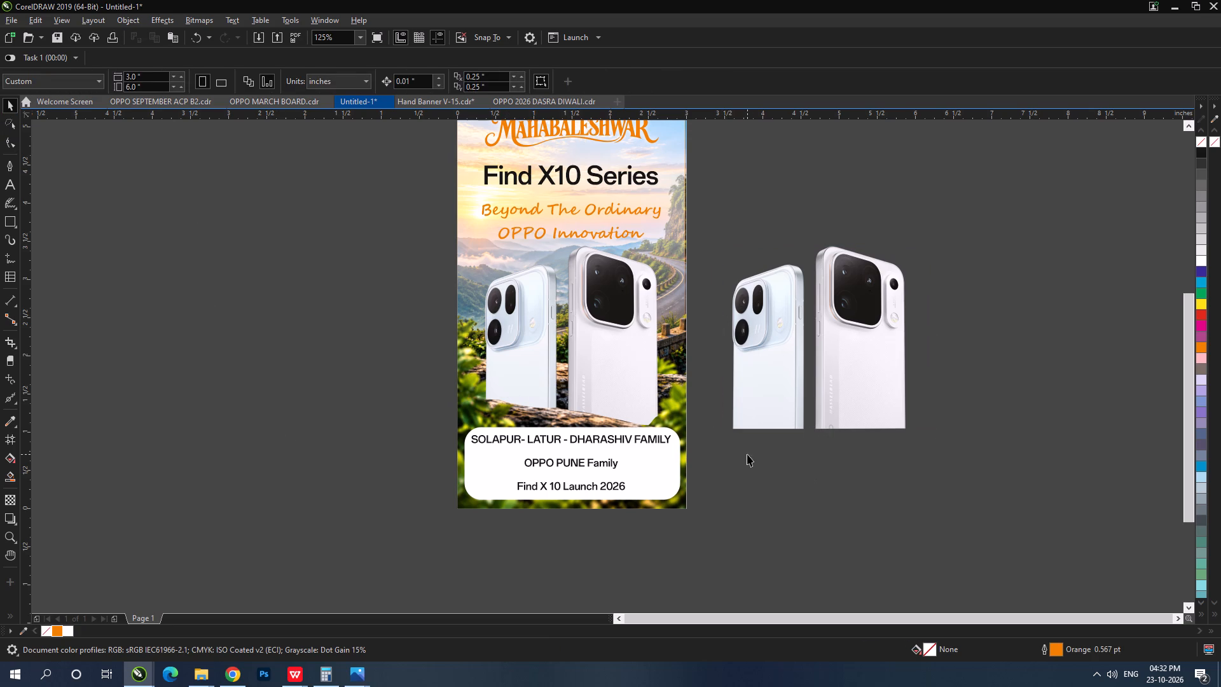
# Duplicate the whole poster to the far side of the separate phones copy.
pyautogui.click(769, 392)
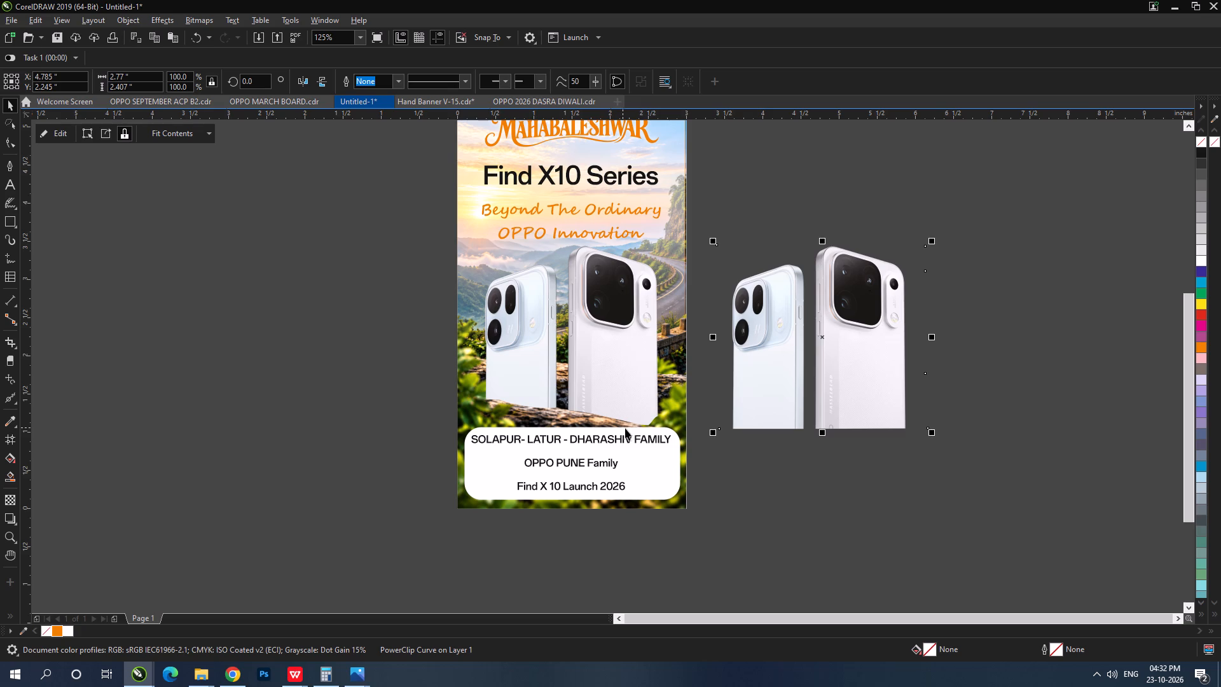
pyautogui.scroll(-1, 626, 429)
pyautogui.moveTo(673, 483); pyautogui.dragTo(397, 125)
pyautogui.moveTo(576, 371); pyautogui.dragTo(853, 376)
pyautogui.keyDown('shift'); pyautogui.rightClick(853, 376); pyautogui.keyUp('shift')
pyautogui.click(1051, 420)
# Delete the phones PowerClip from the duplicated poster.
pyautogui.click(921, 398)
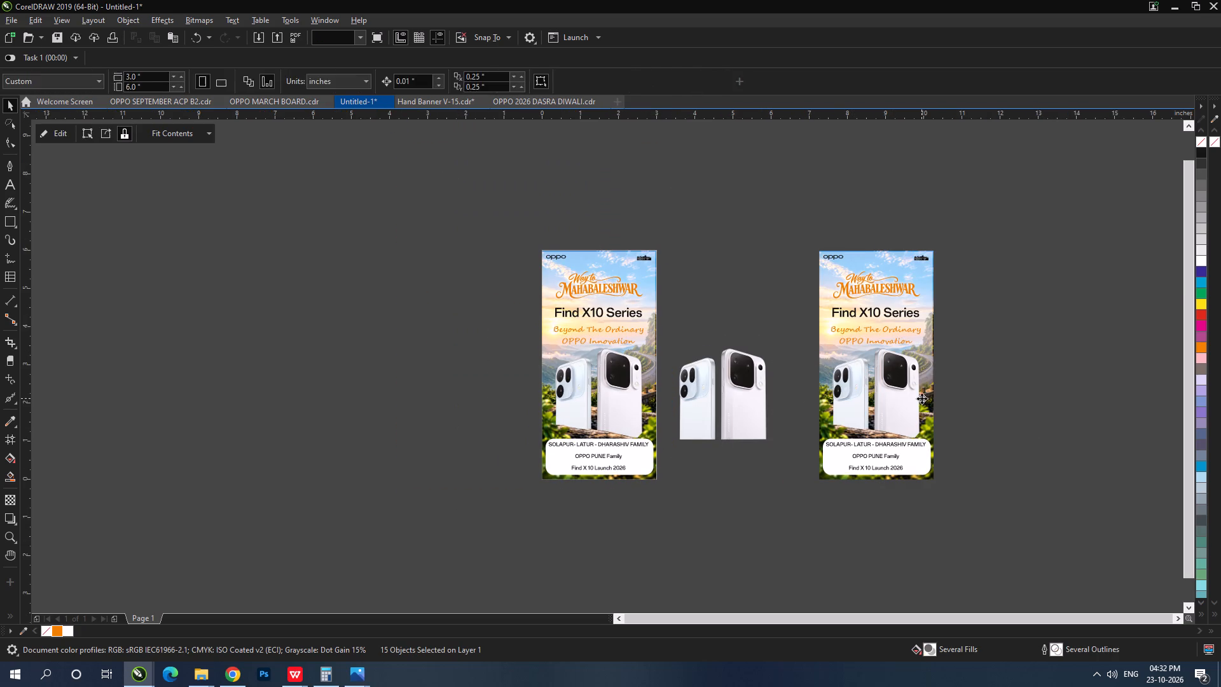
pyautogui.press('Delete')
pyautogui.scroll(1, 1007, 434)
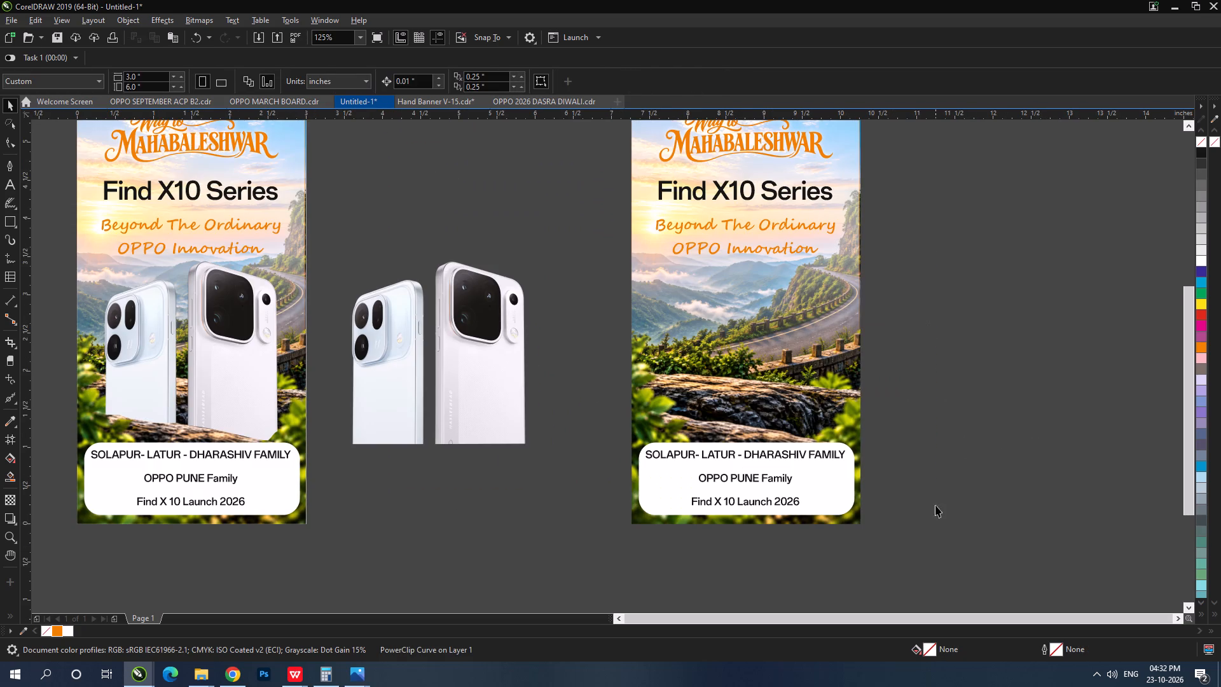
pyautogui.click(941, 526)
# Copy the duplicated poster's white rounded box as a thin mirrored strip 0.076 inches high along the box's top edge.
pyautogui.click(829, 488)
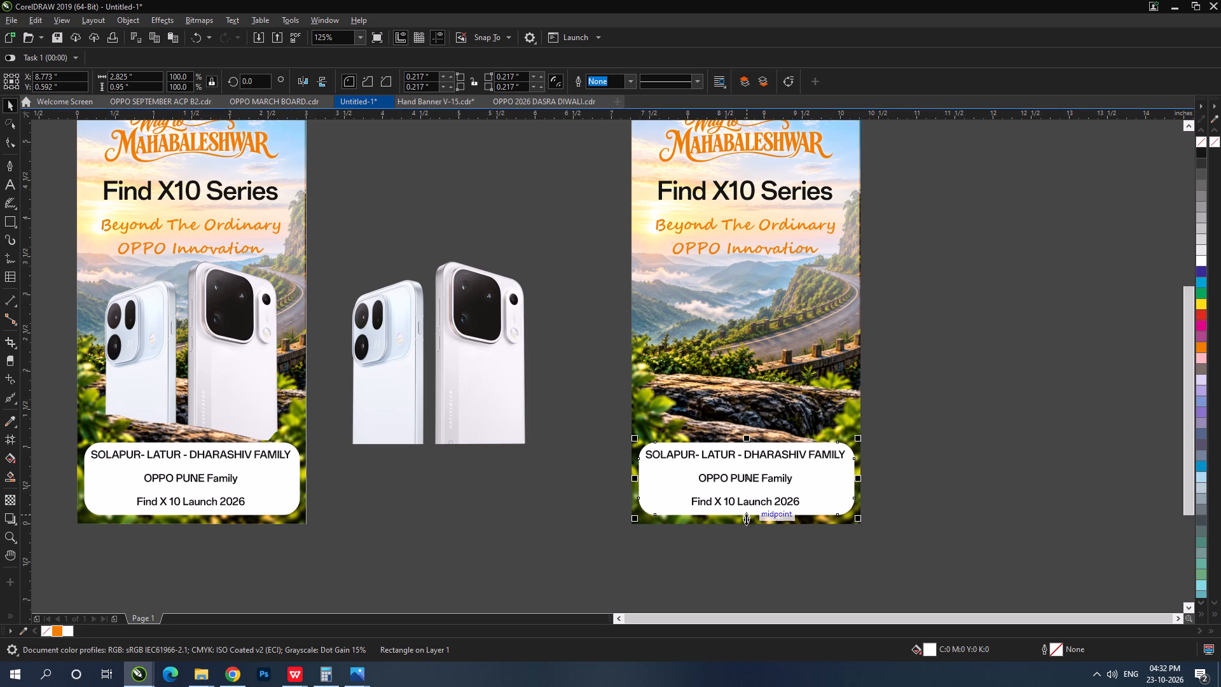
pyautogui.moveTo(745, 520); pyautogui.dragTo(771, 442)
pyautogui.rightClick(771, 442)
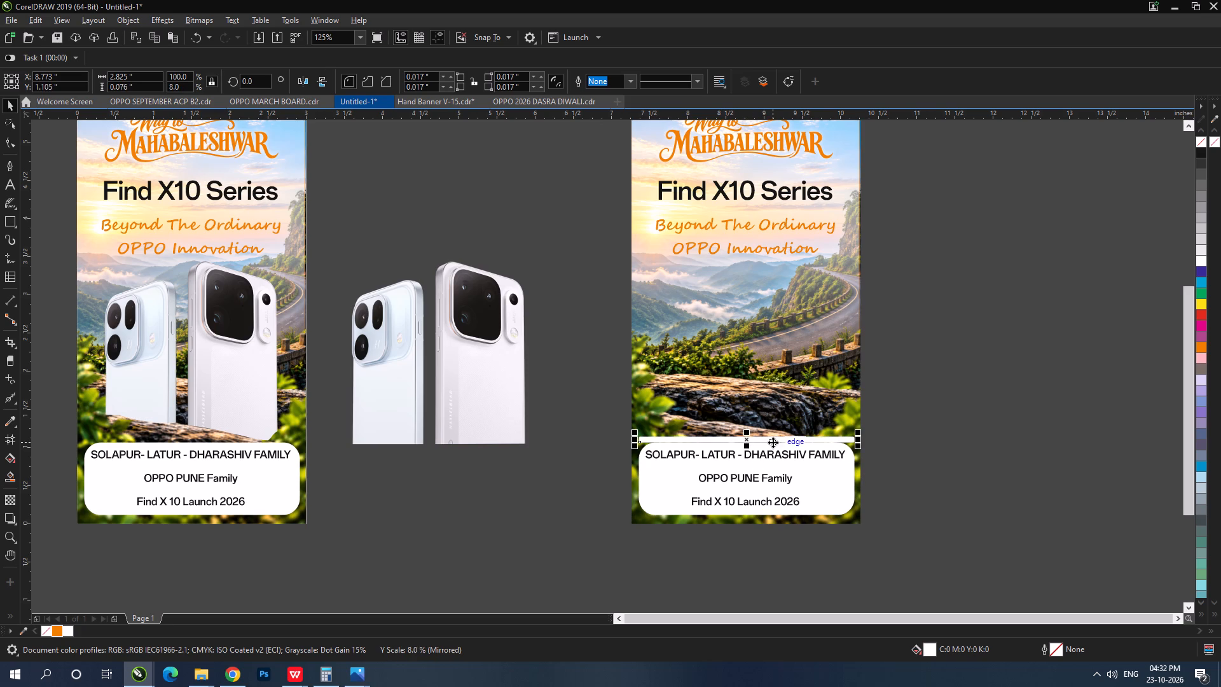
pyautogui.click(919, 461)
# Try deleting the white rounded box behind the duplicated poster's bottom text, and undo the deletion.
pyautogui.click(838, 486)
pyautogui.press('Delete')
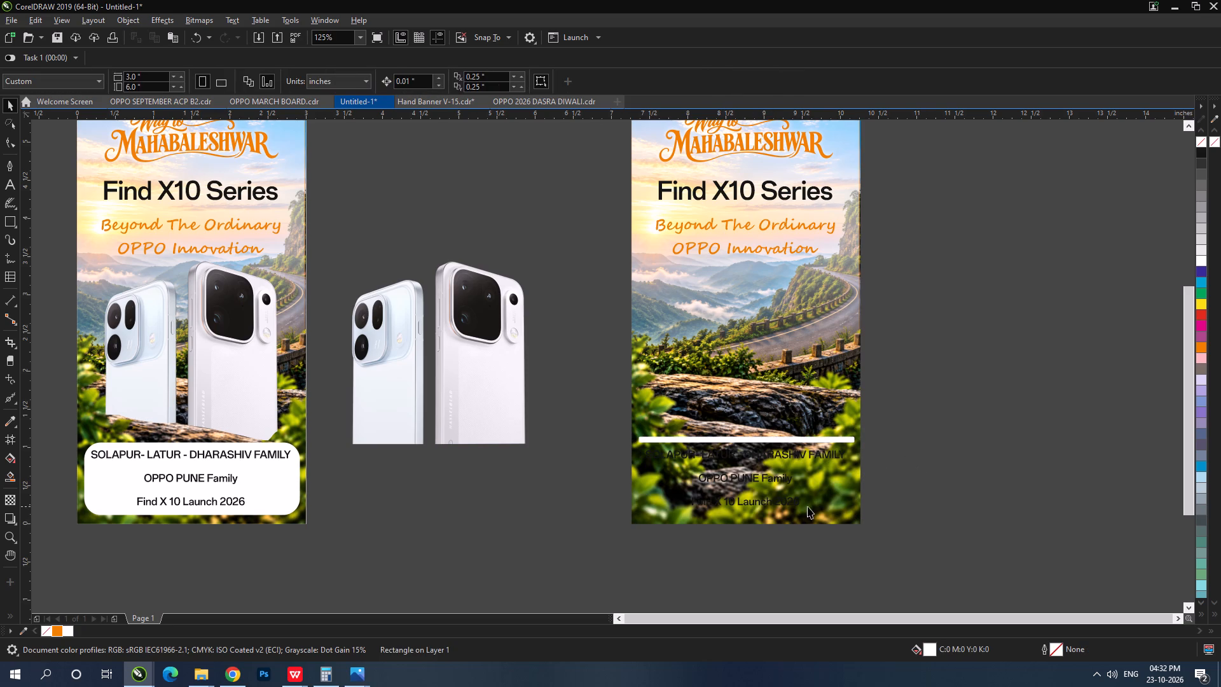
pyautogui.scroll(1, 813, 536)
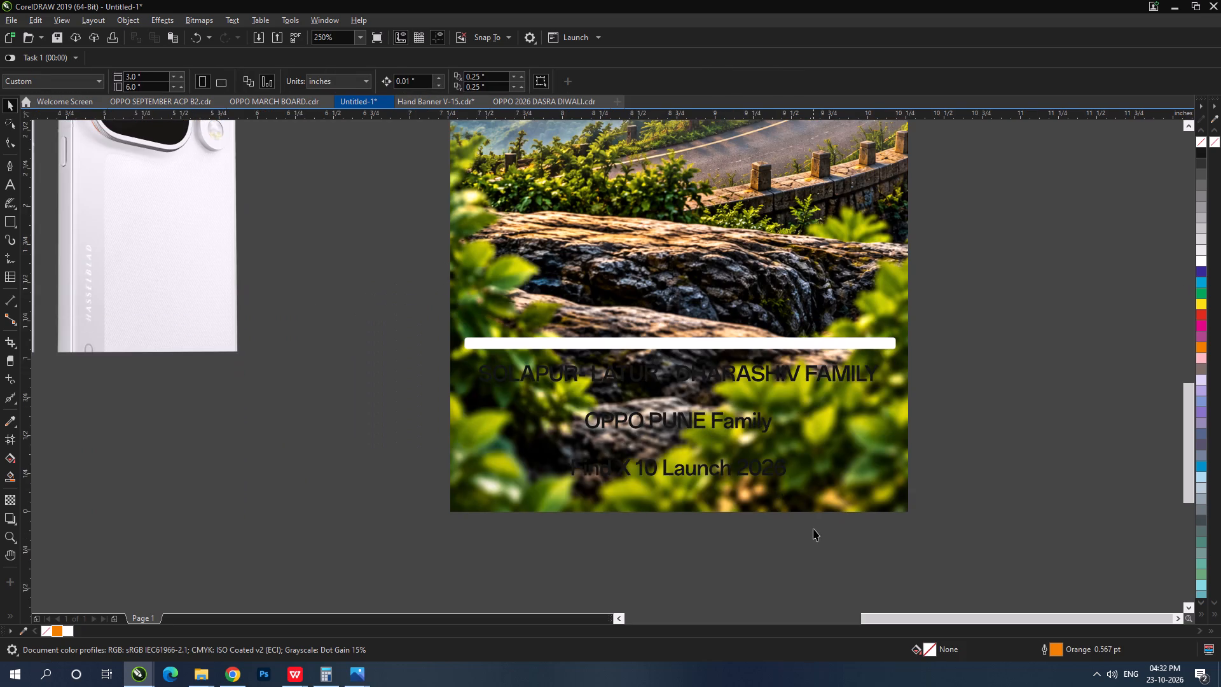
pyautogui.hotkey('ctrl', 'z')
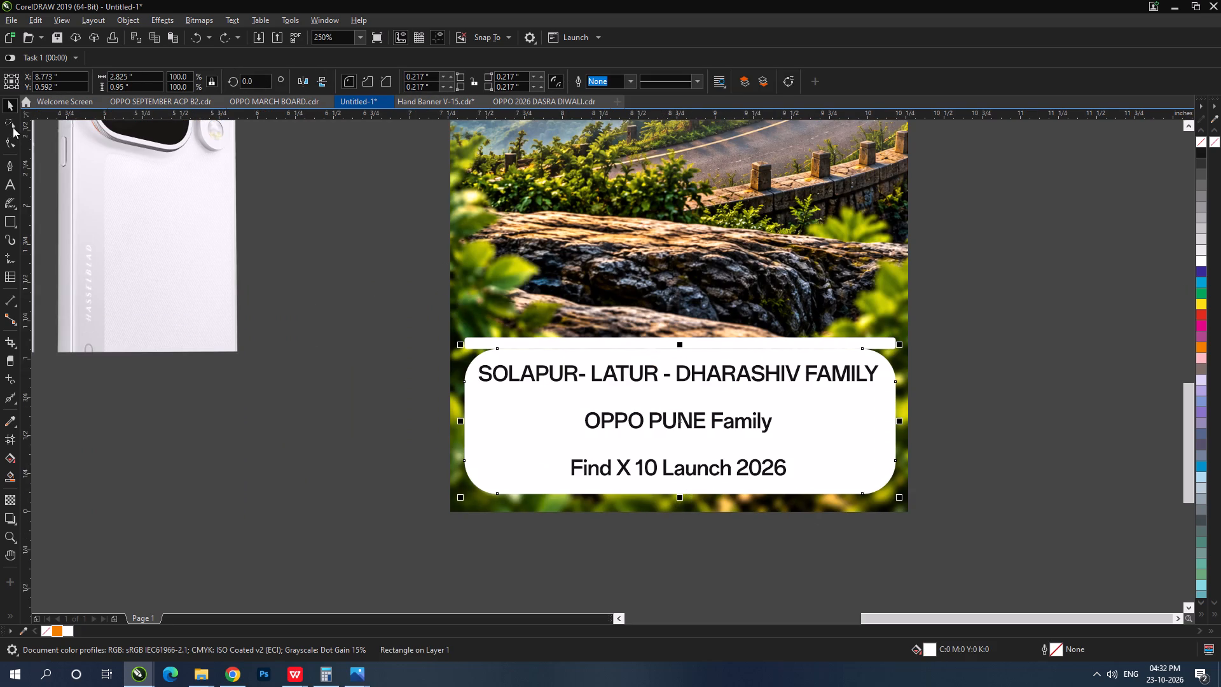
# Square off the white box's corners to 0 and set its width to 3 inches with proportions locked.
pyautogui.click(10, 142)
pyautogui.moveTo(496, 349); pyautogui.dragTo(301, 324)
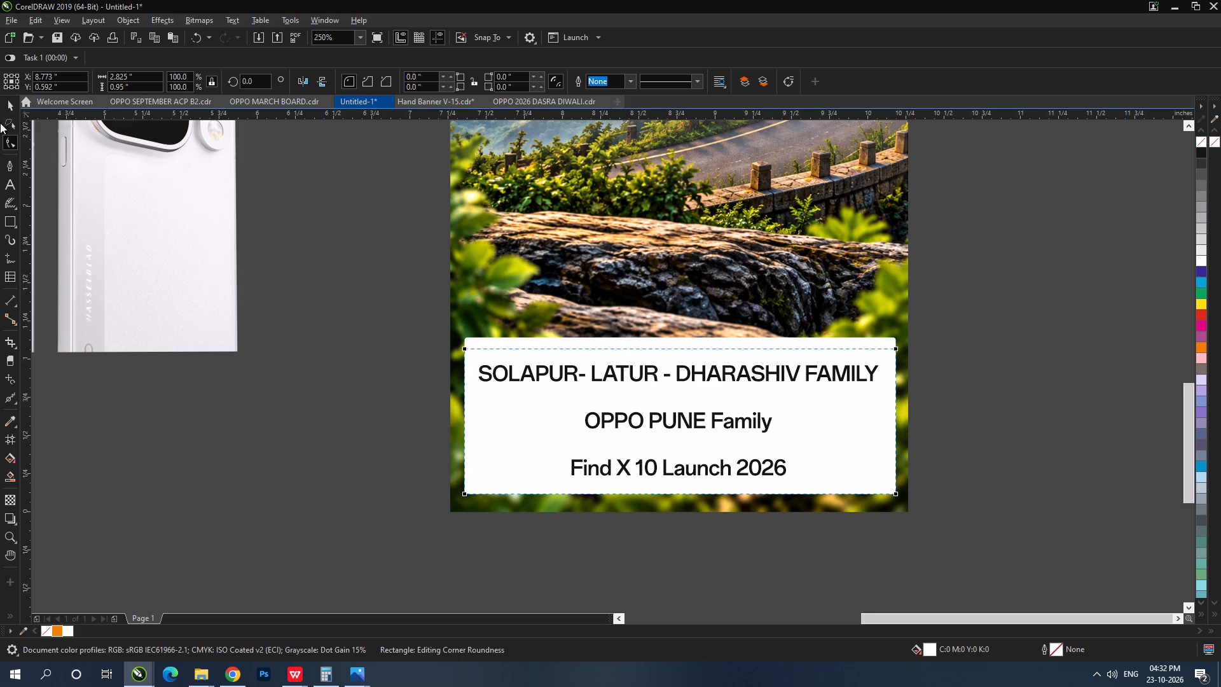
pyautogui.click(7, 108)
pyautogui.moveTo(142, 78); pyautogui.dragTo(1, 60)
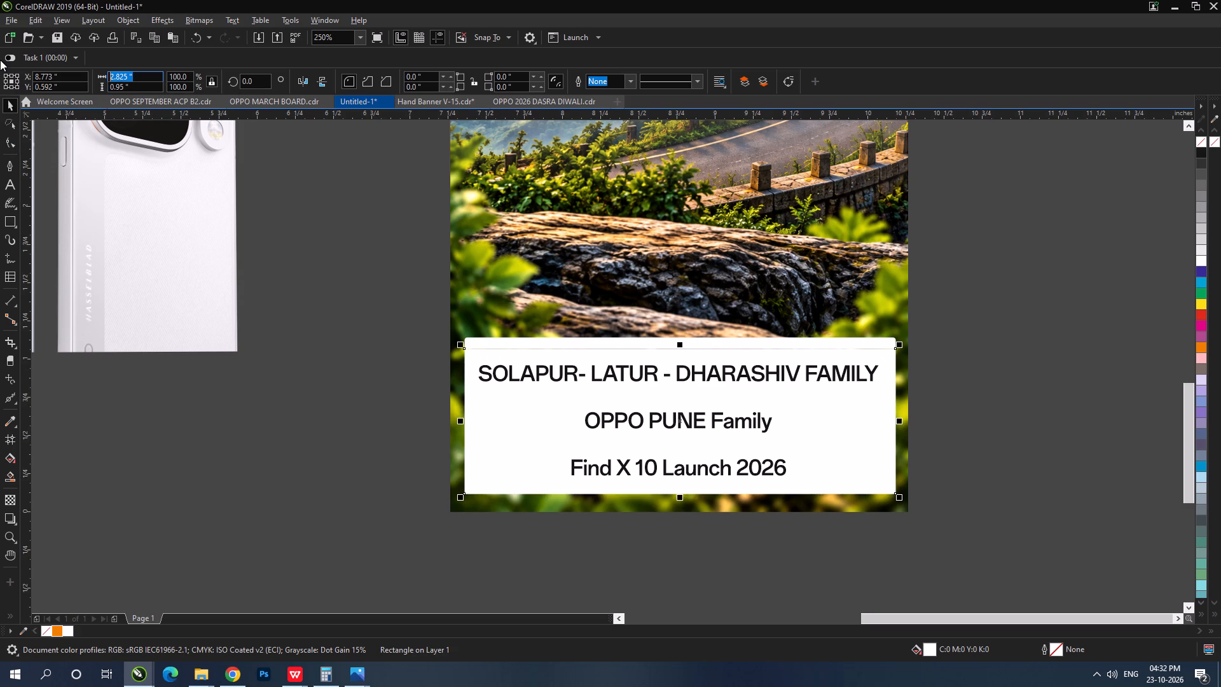
pyautogui.press('3')
pyautogui.press('Return')
# Align the widened white box to the bottom edge of the duplicated poster's background.
pyautogui.keyDown('shift'); pyautogui.click(519, 263); pyautogui.keyUp('shift')
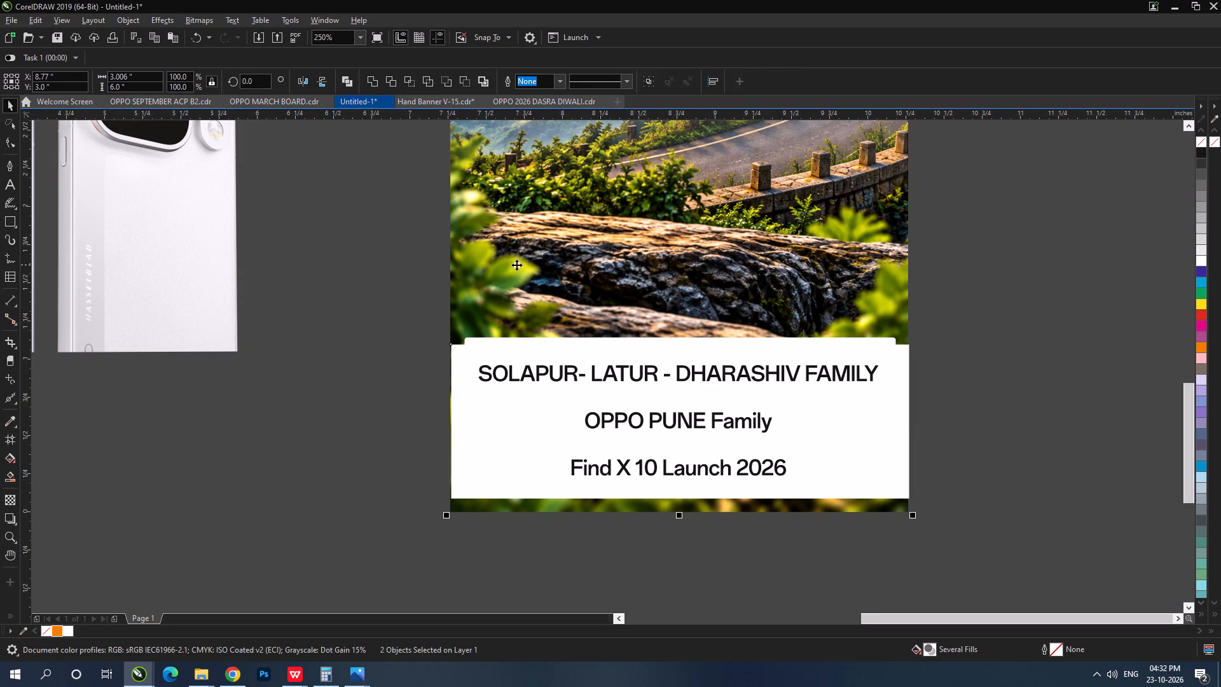
pyautogui.press('b')
pyautogui.keyDown('shift'); pyautogui.click(516, 265); pyautogui.keyUp('shift')
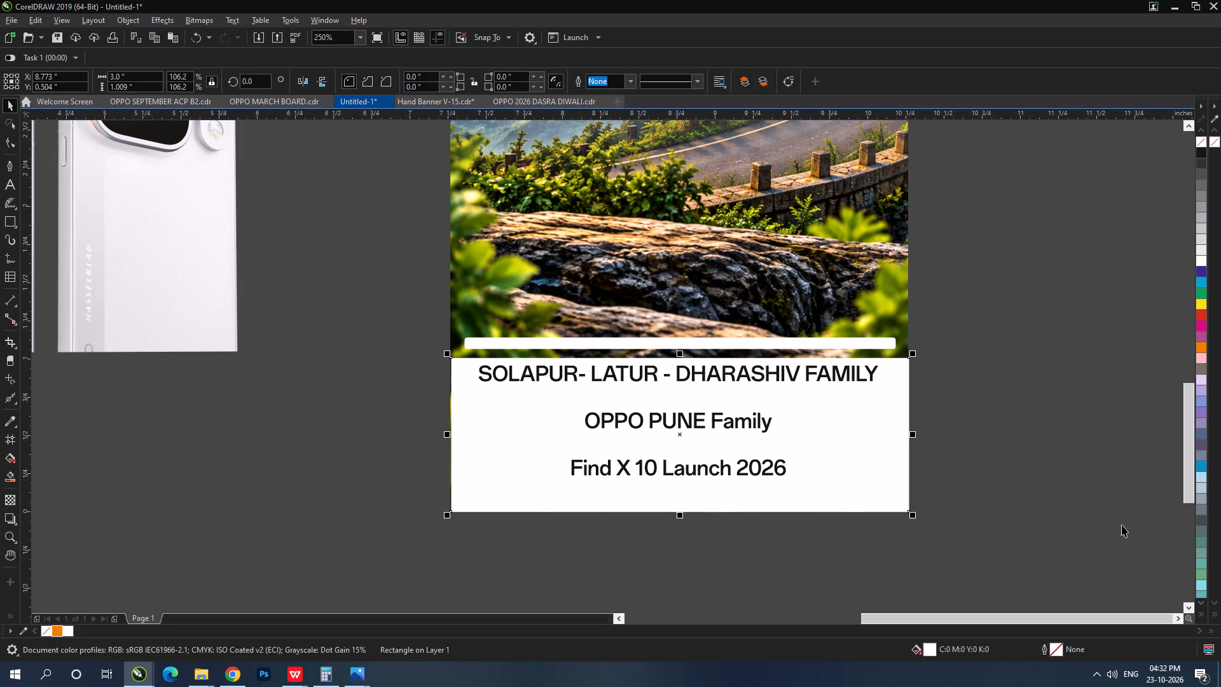
# Fill the bottom box with black, C100 M100 Y100 K100.
pyautogui.click(1200, 611)
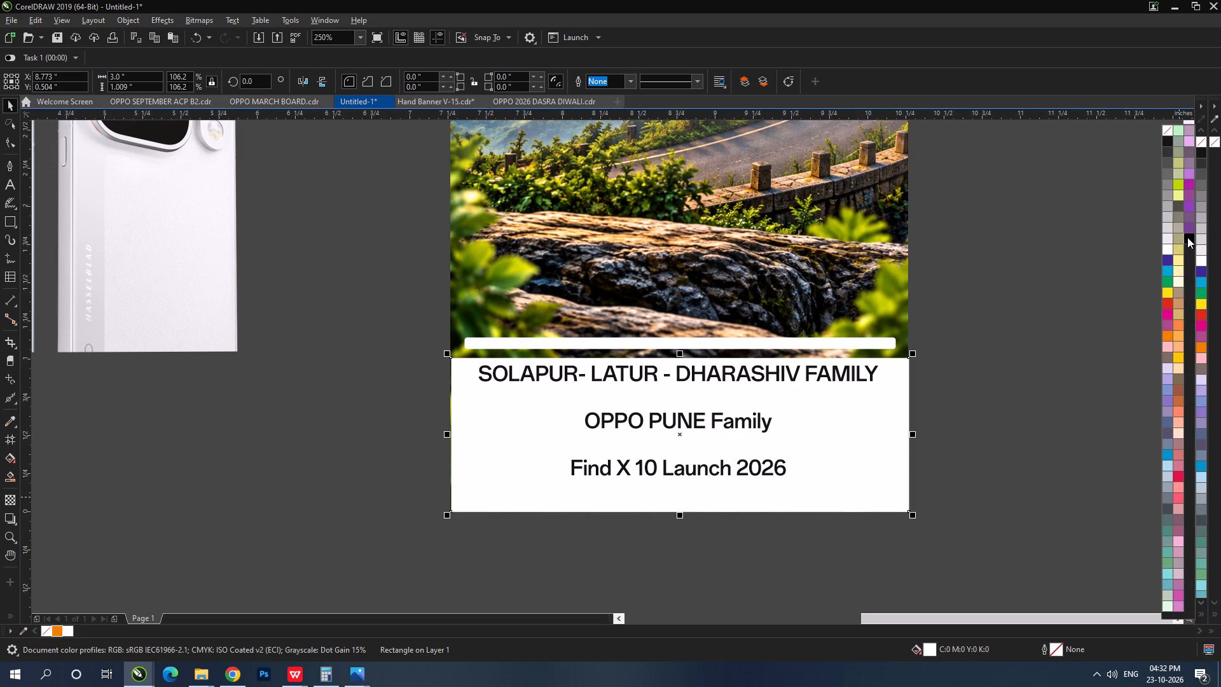
pyautogui.click(1188, 238)
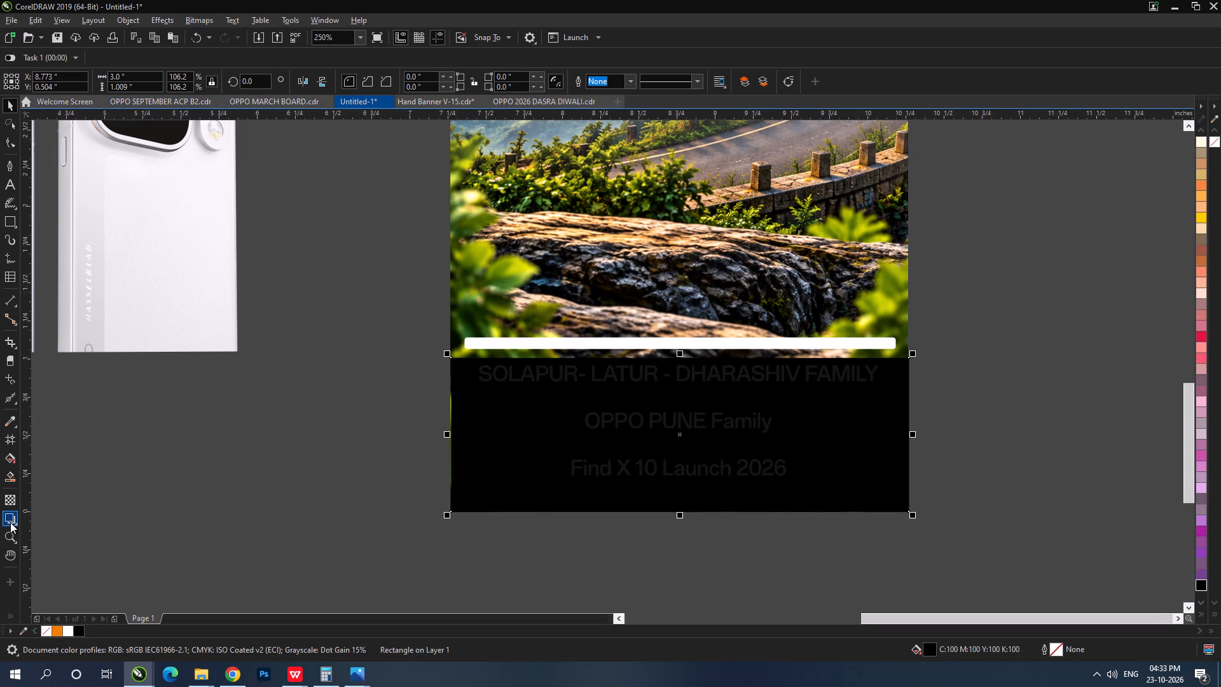
# Apply a linear transparency to the black box so it fades out upward from the poster's bottom.
pyautogui.click(13, 497)
pyautogui.moveTo(680, 489); pyautogui.dragTo(680, 484)
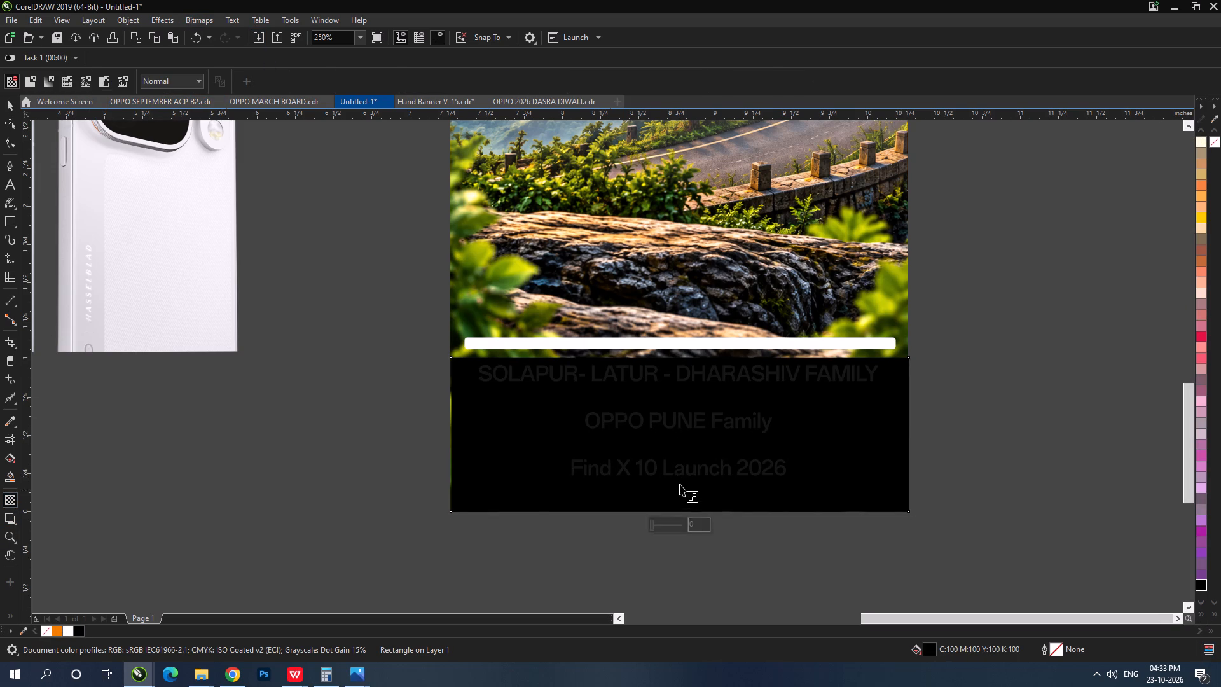
pyautogui.moveTo(680, 484); pyautogui.dragTo(675, 379)
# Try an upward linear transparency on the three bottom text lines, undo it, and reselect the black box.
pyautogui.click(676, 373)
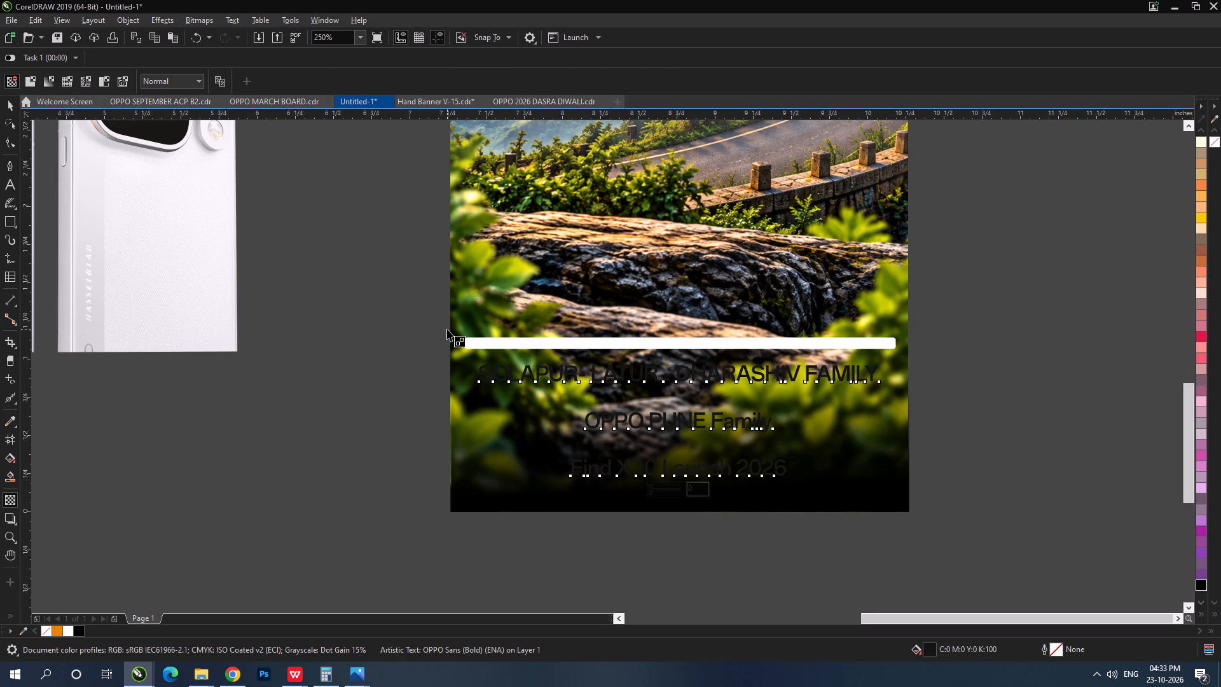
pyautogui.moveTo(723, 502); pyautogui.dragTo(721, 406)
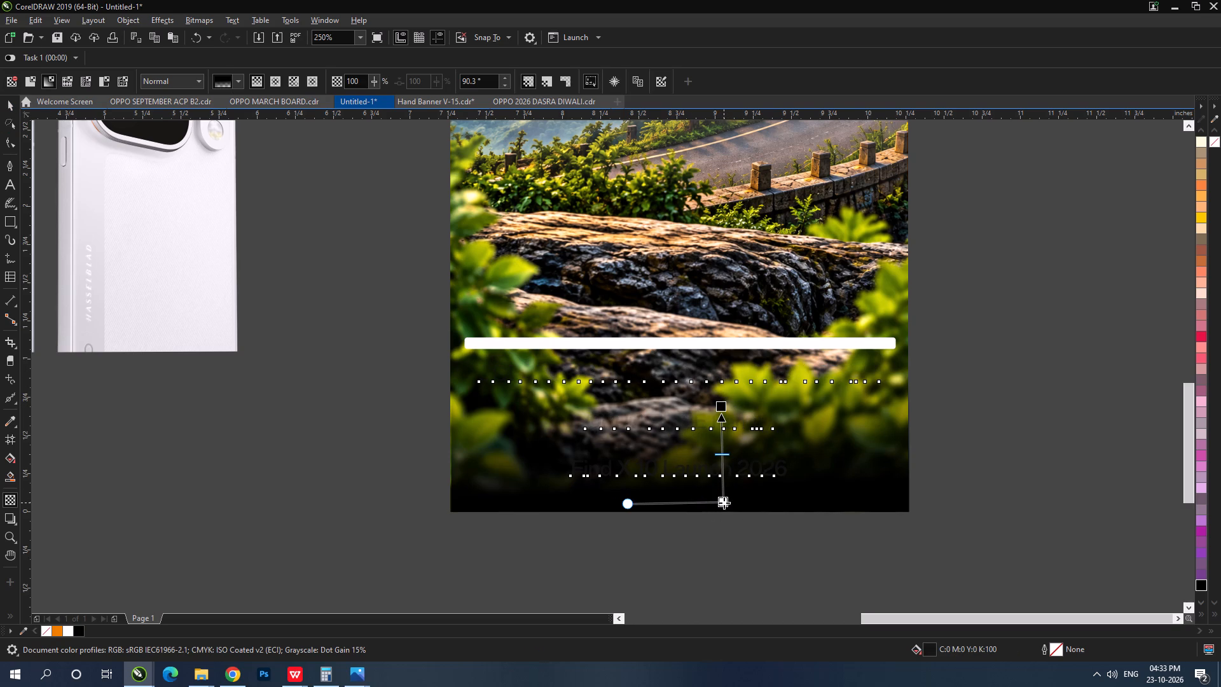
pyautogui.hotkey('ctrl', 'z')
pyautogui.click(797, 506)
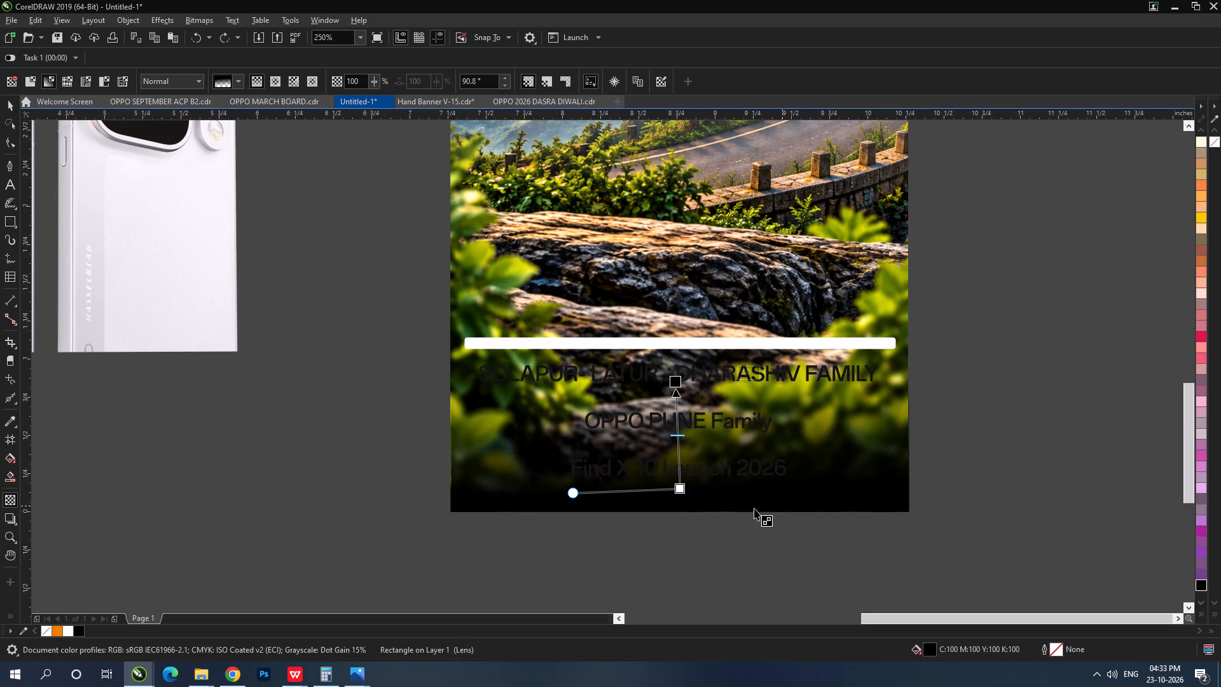
# Stretch the black box's transparency gradient from near the poster's bottom edge to just above the thin white strip.
pyautogui.moveTo(681, 490); pyautogui.dragTo(677, 501)
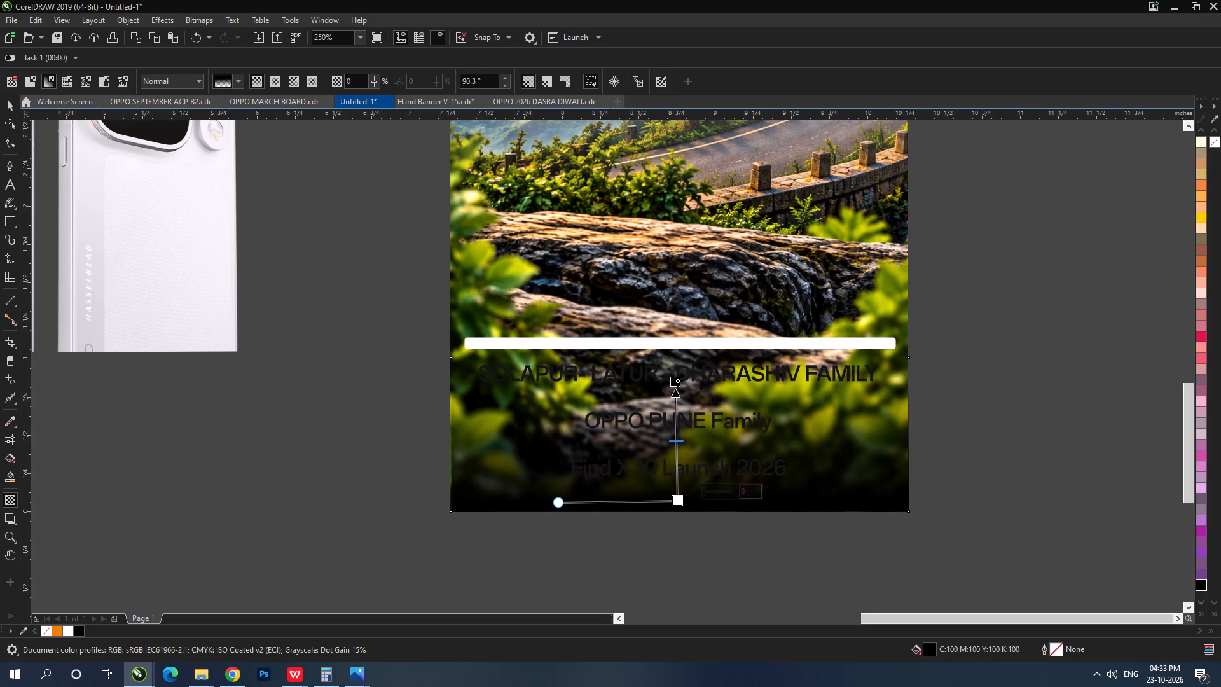
pyautogui.moveTo(677, 380); pyautogui.dragTo(670, 316)
pyautogui.moveTo(674, 317); pyautogui.dragTo(674, 326)
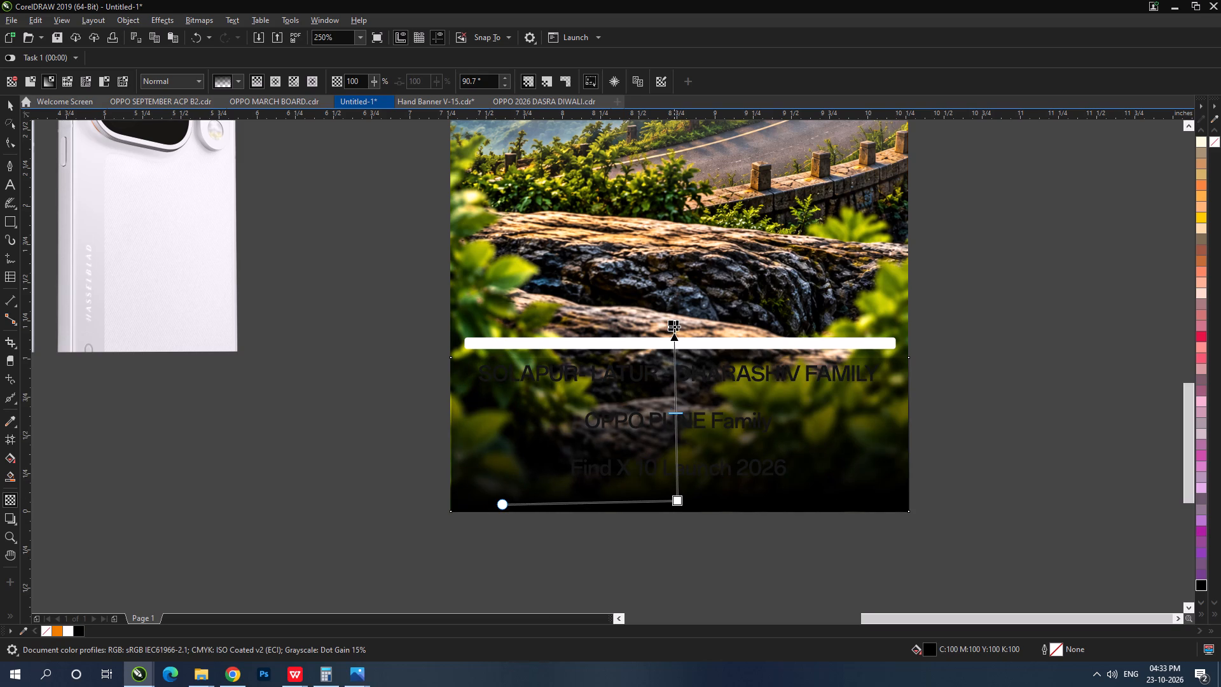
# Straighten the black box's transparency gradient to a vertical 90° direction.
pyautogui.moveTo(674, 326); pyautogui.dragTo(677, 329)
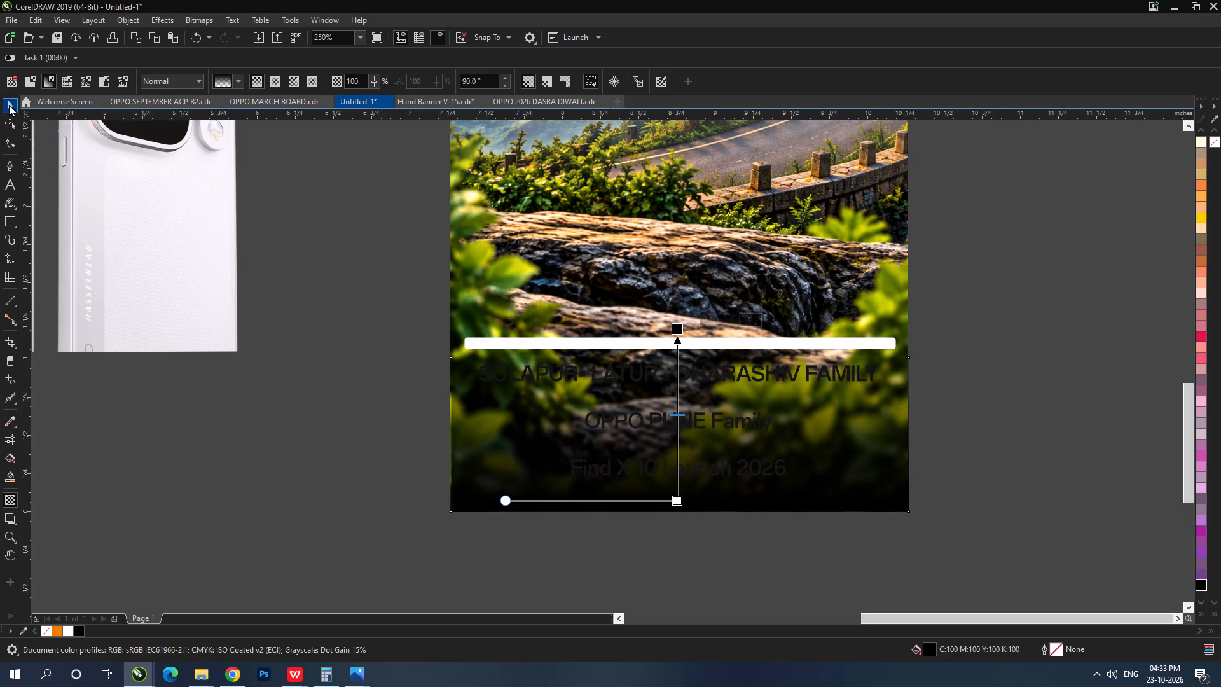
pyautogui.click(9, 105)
# Fill the three bottom text lines with white and bring them in front of the black box.
pyautogui.moveTo(1004, 532); pyautogui.dragTo(464, 353)
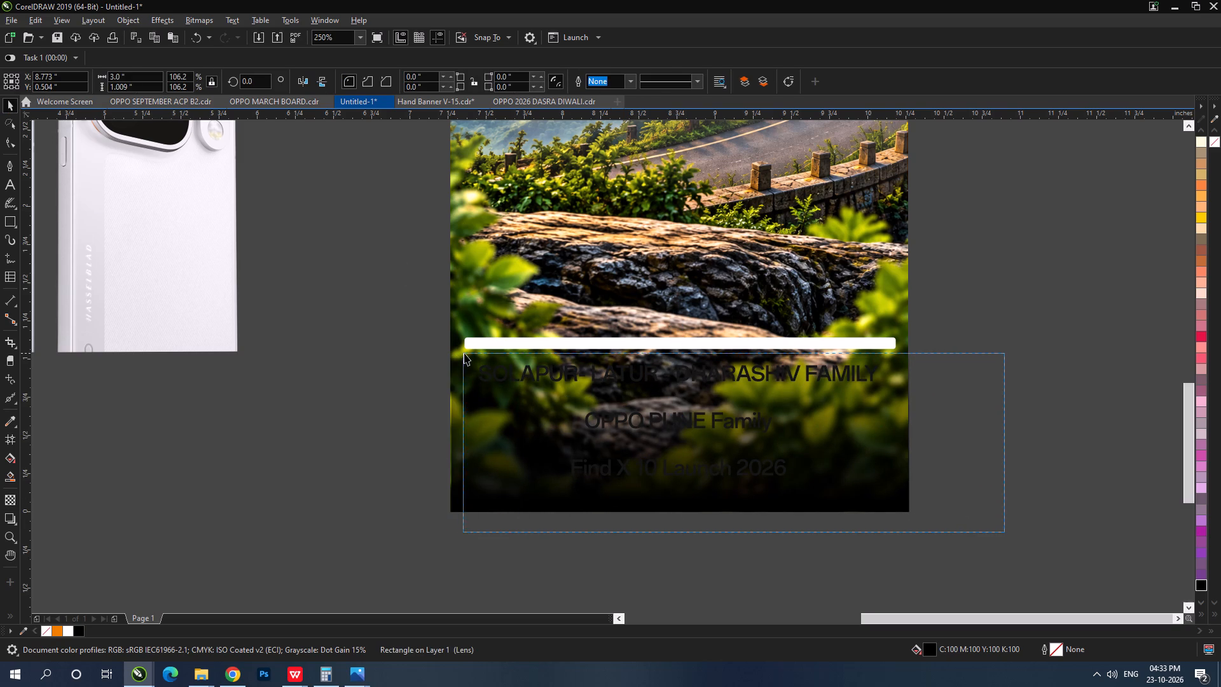
pyautogui.moveTo(464, 353); pyautogui.dragTo(465, 353)
pyautogui.click(71, 630)
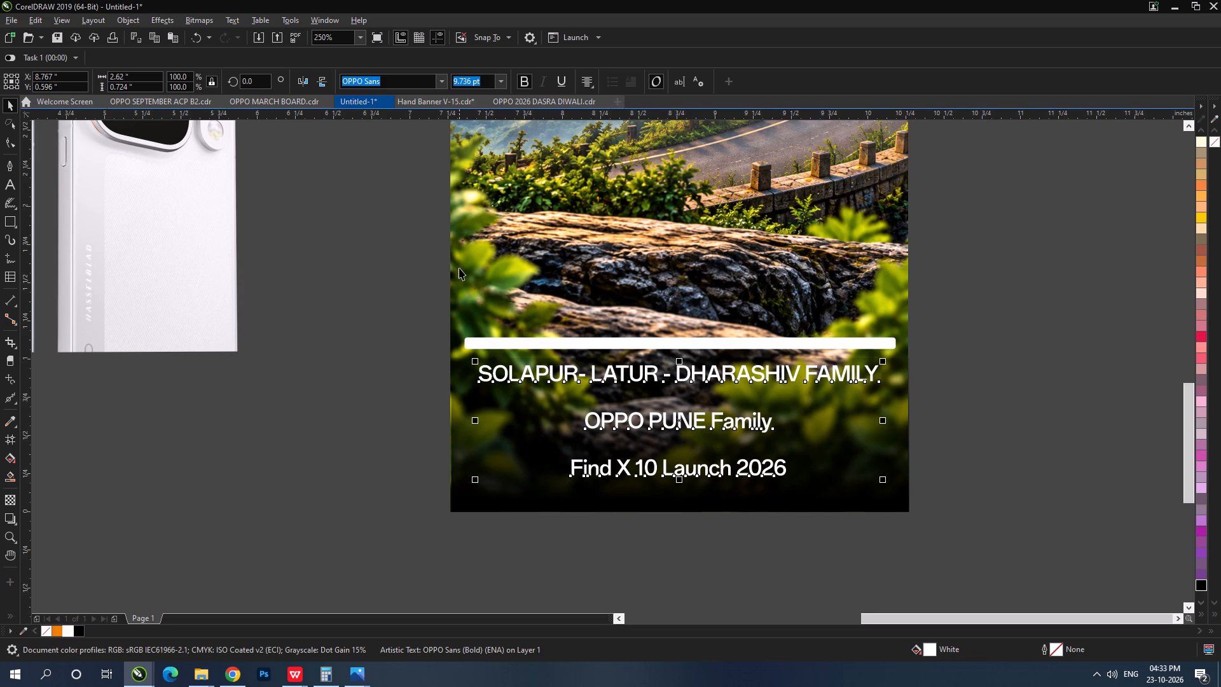
pyautogui.hotkey('ctrl', 'Home')
pyautogui.hotkey('ctrl', 'Home')
pyautogui.click(845, 559)
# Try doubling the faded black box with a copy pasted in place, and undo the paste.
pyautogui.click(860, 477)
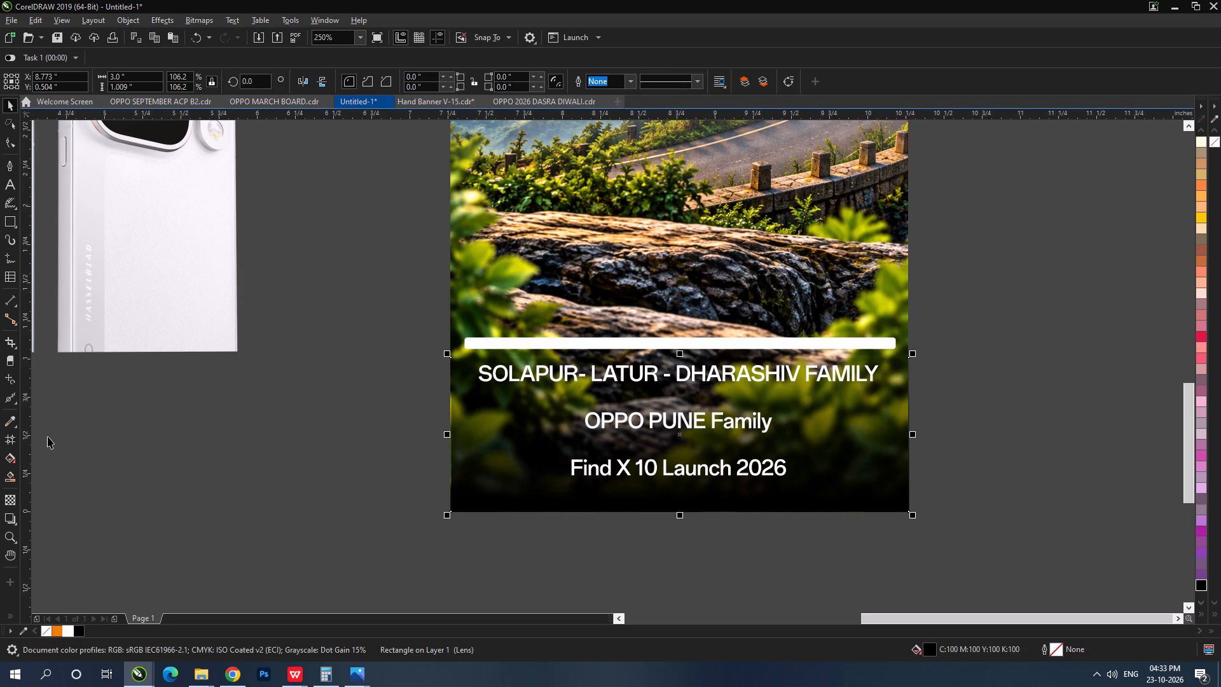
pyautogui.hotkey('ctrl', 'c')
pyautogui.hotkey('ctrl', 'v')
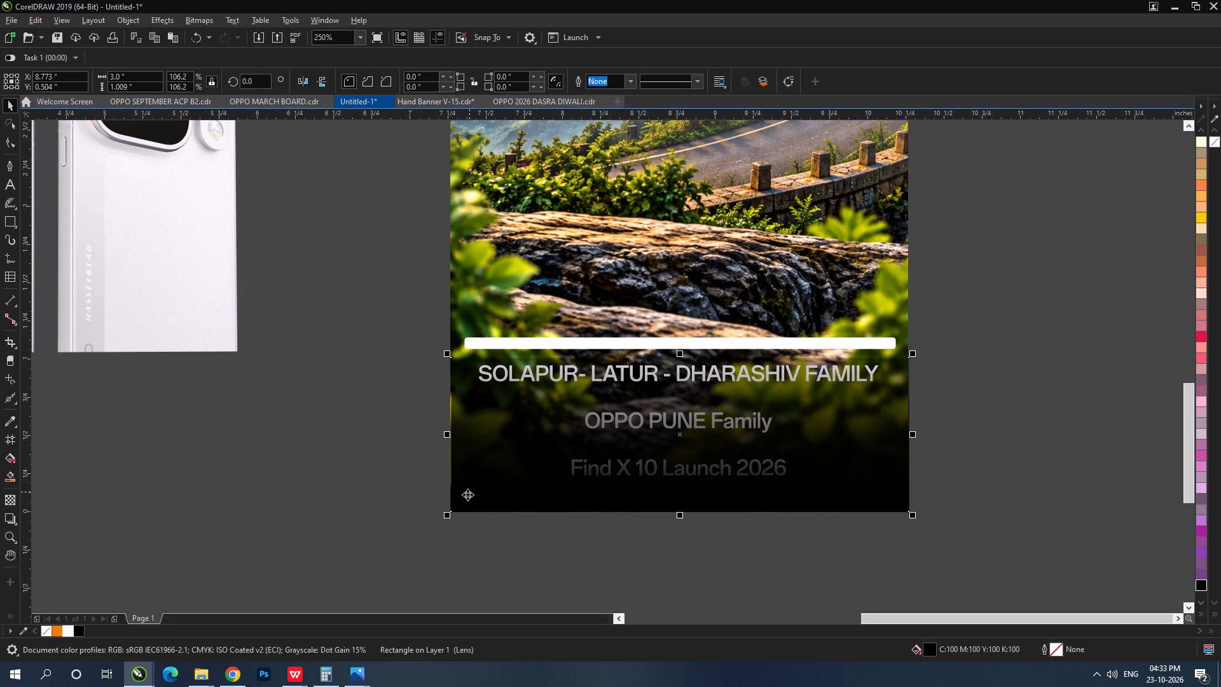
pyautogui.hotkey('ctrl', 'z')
# Shorten the black box's transparency gradient so its upper end sits just below the thin white strip.
pyautogui.click(503, 455)
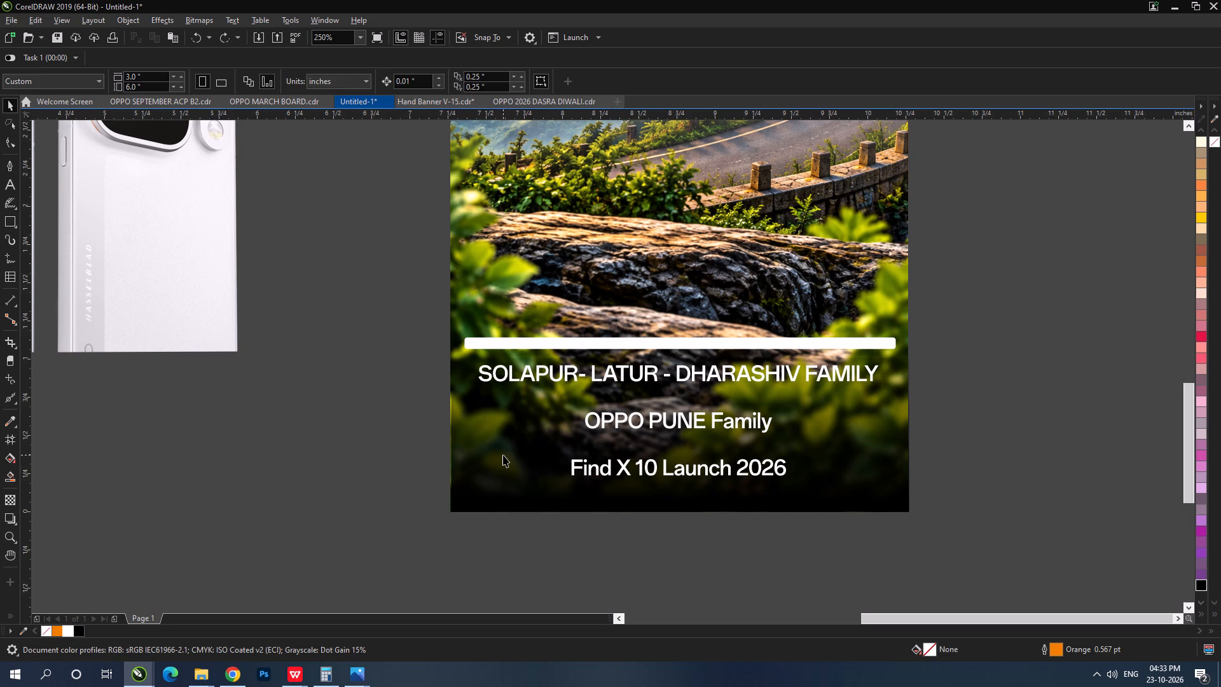
pyautogui.click(9, 497)
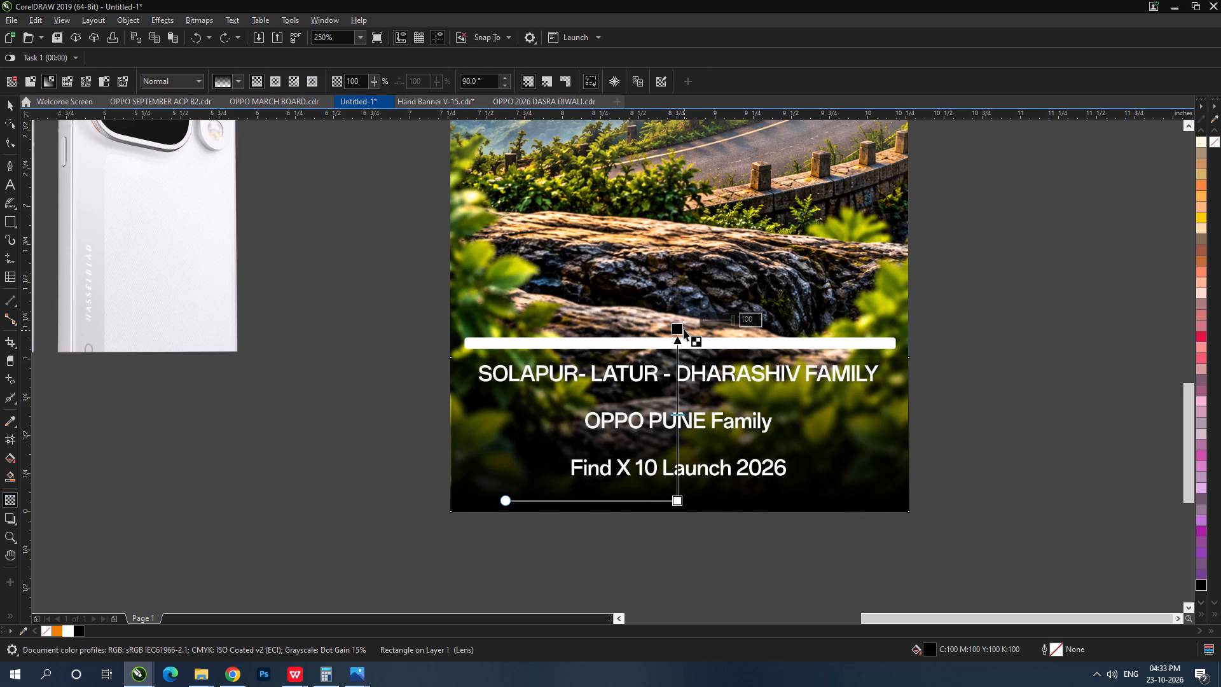
pyautogui.moveTo(679, 328); pyautogui.dragTo(675, 355)
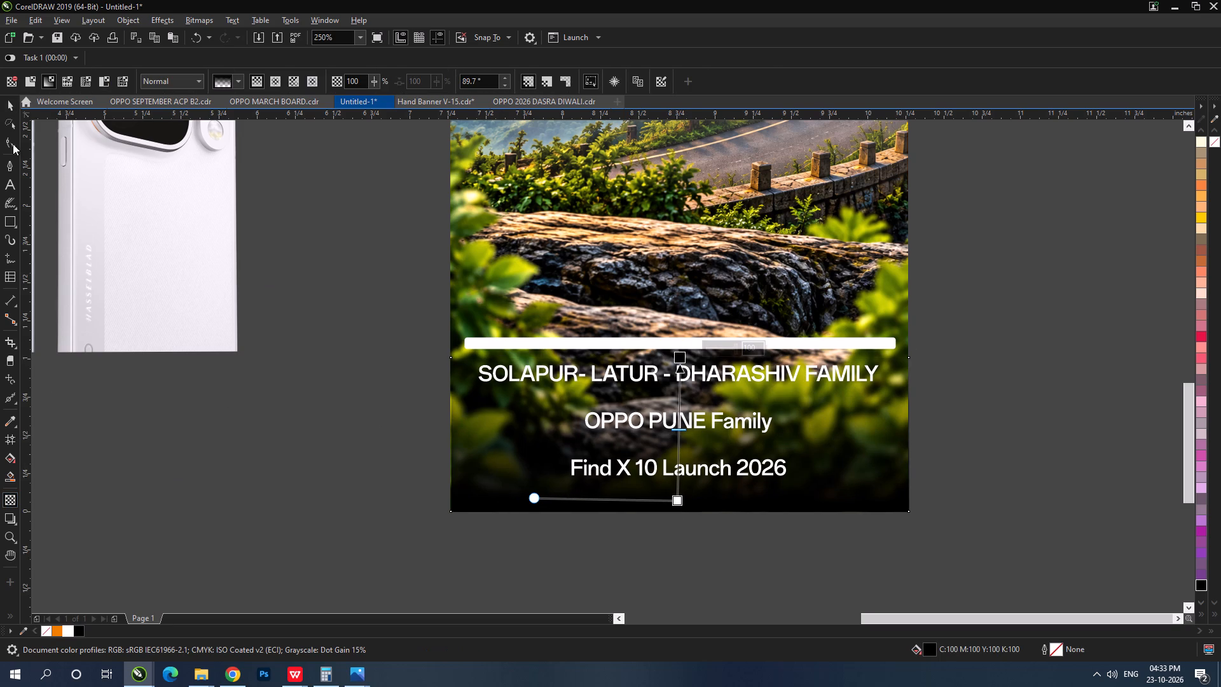
pyautogui.click(7, 111)
# Convert the faded black box to a bitmap.
pyautogui.click(201, 19)
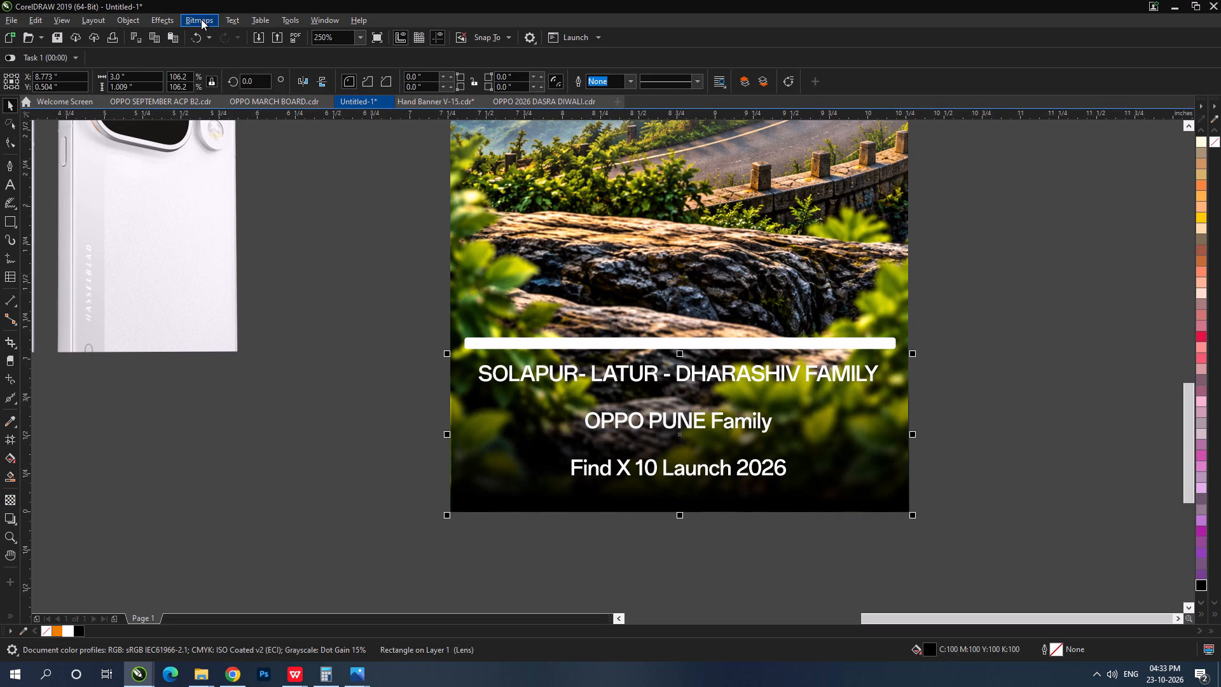
pyautogui.click(214, 38)
pyautogui.click(623, 401)
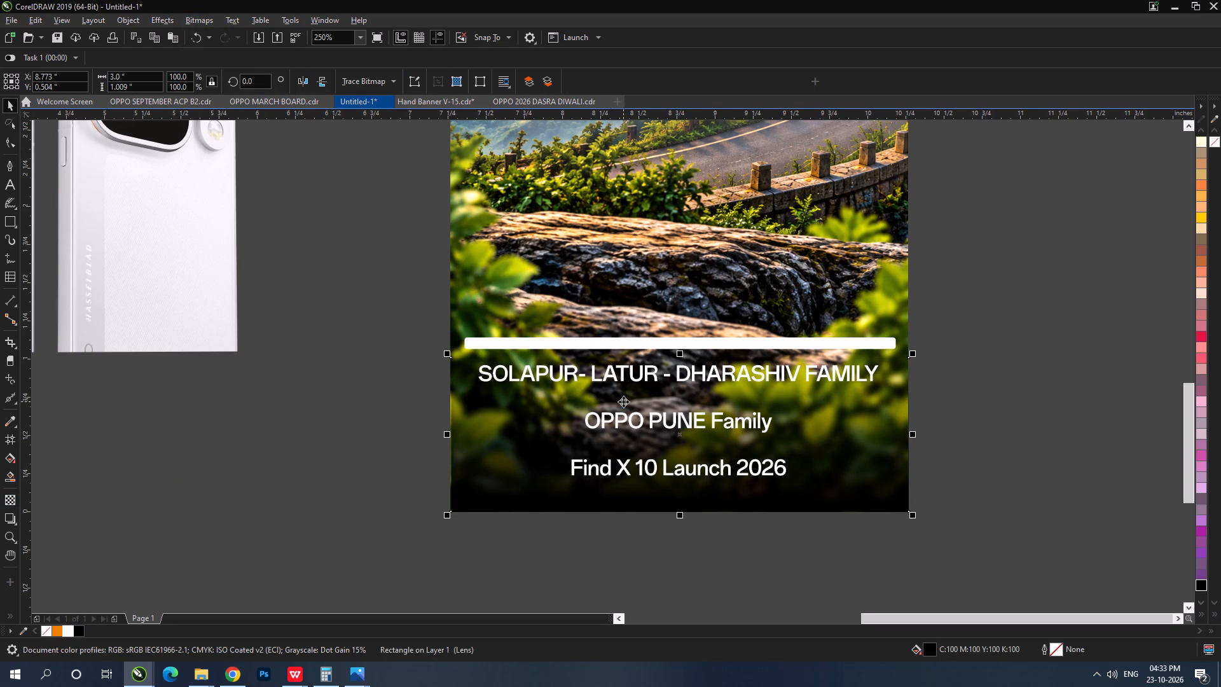
# Duplicate the black fade bitmap in place to darken the poster's bottom area.
pyautogui.hotkey('ctrl', 'c')
pyautogui.hotkey('ctrl', 'v')
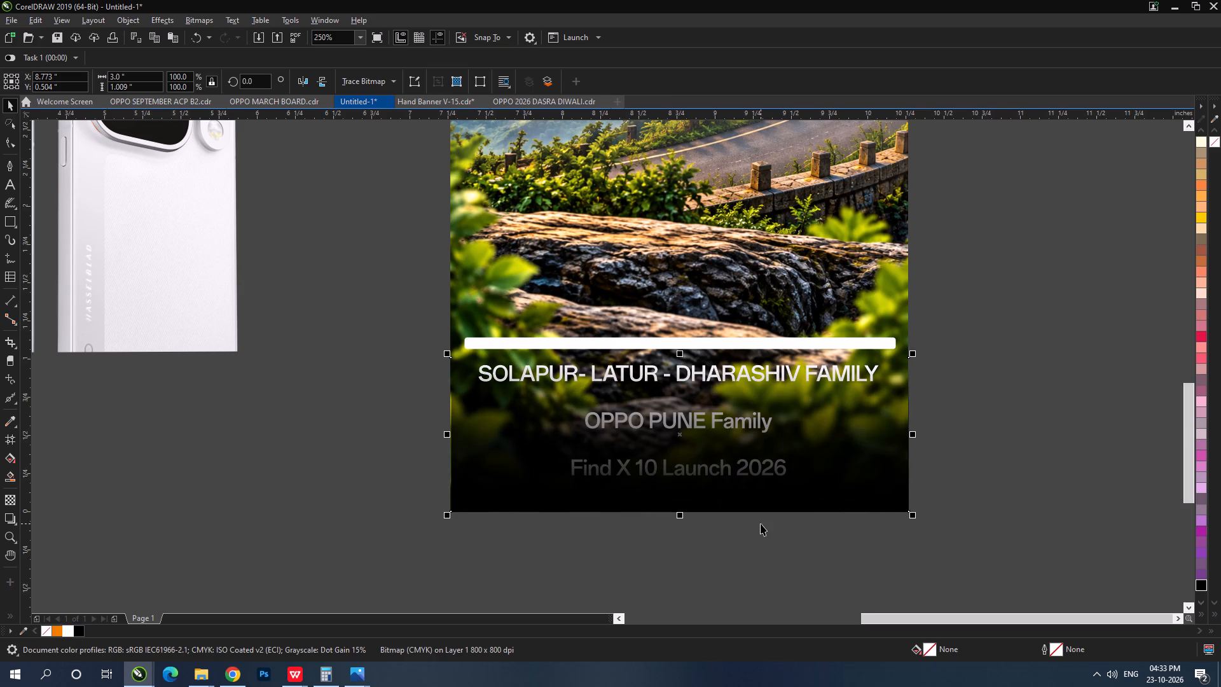
pyautogui.click(915, 540)
# Bring the three white bottom text lines in front of the duplicated black fade.
pyautogui.moveTo(997, 510); pyautogui.dragTo(467, 347)
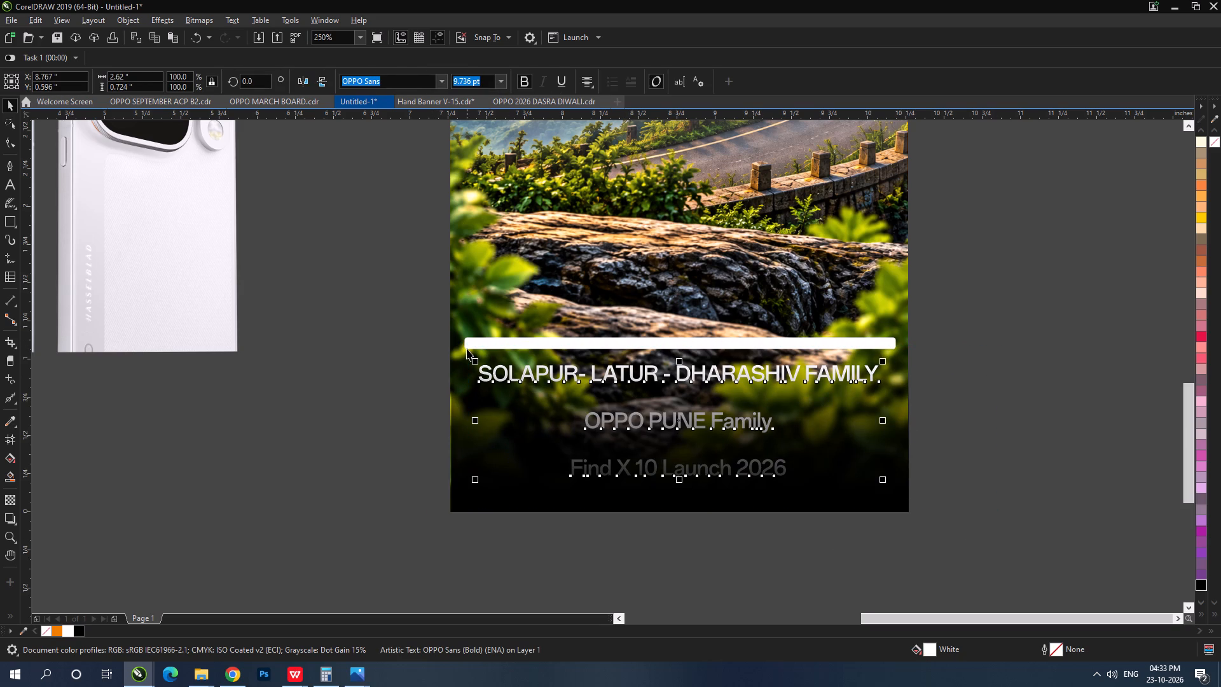
pyautogui.hotkey('ctrl', 'Home')
pyautogui.click(691, 564)
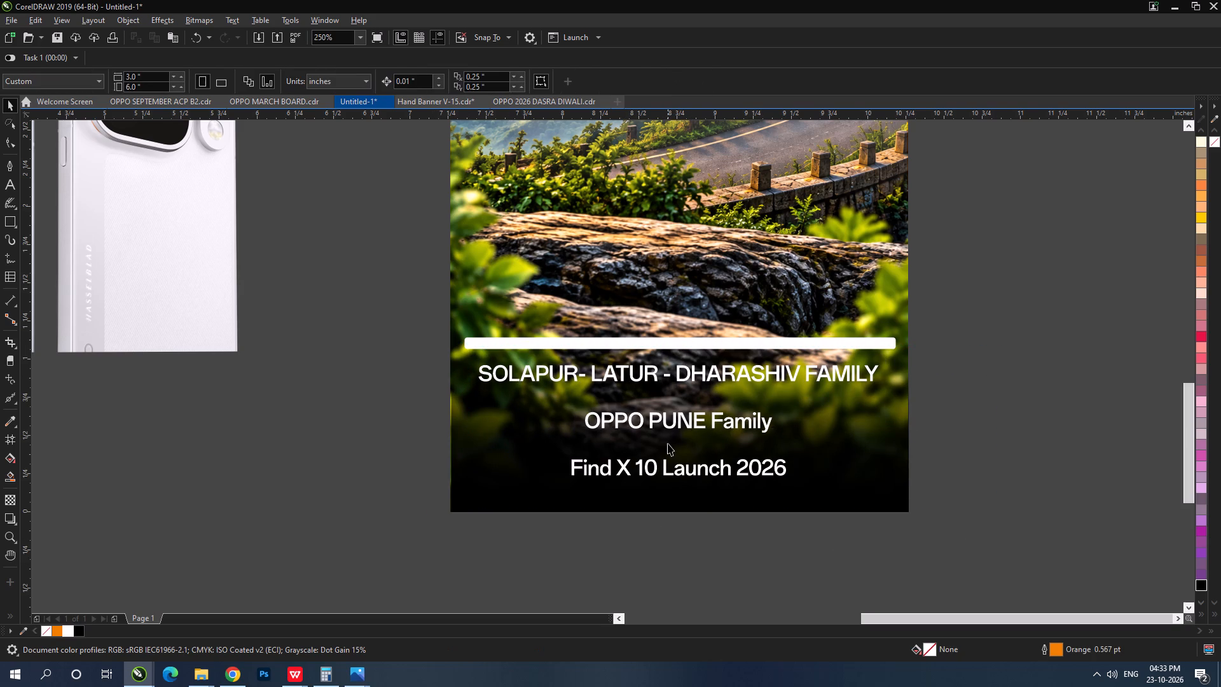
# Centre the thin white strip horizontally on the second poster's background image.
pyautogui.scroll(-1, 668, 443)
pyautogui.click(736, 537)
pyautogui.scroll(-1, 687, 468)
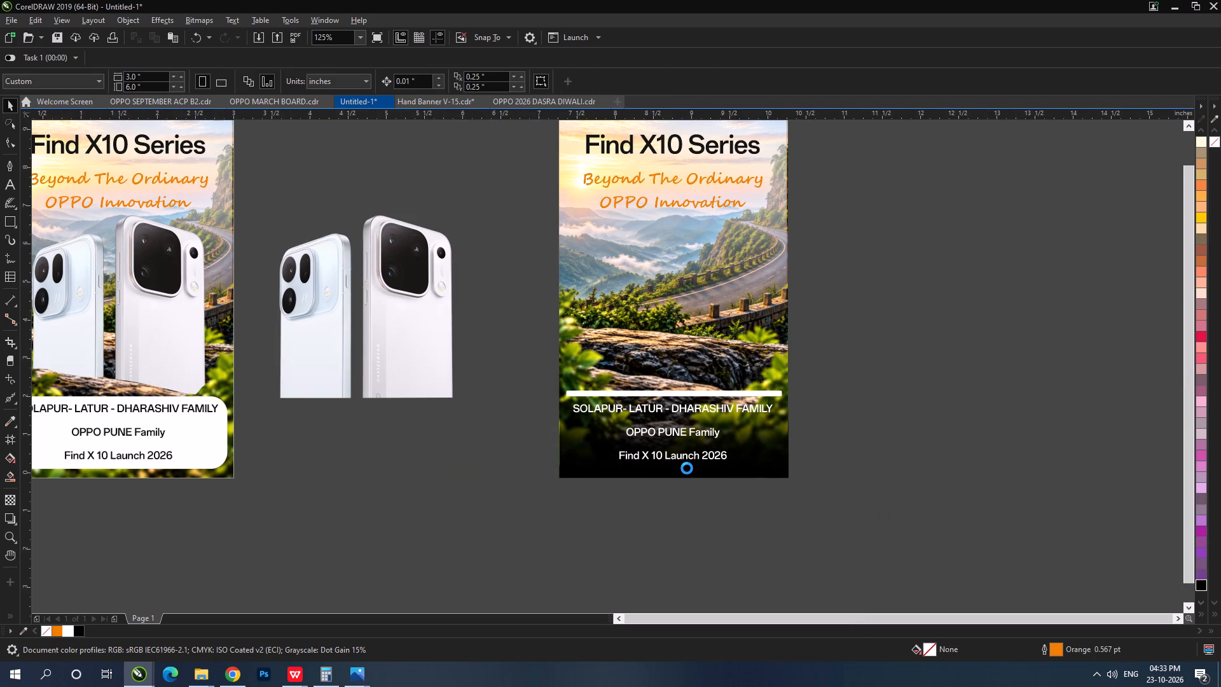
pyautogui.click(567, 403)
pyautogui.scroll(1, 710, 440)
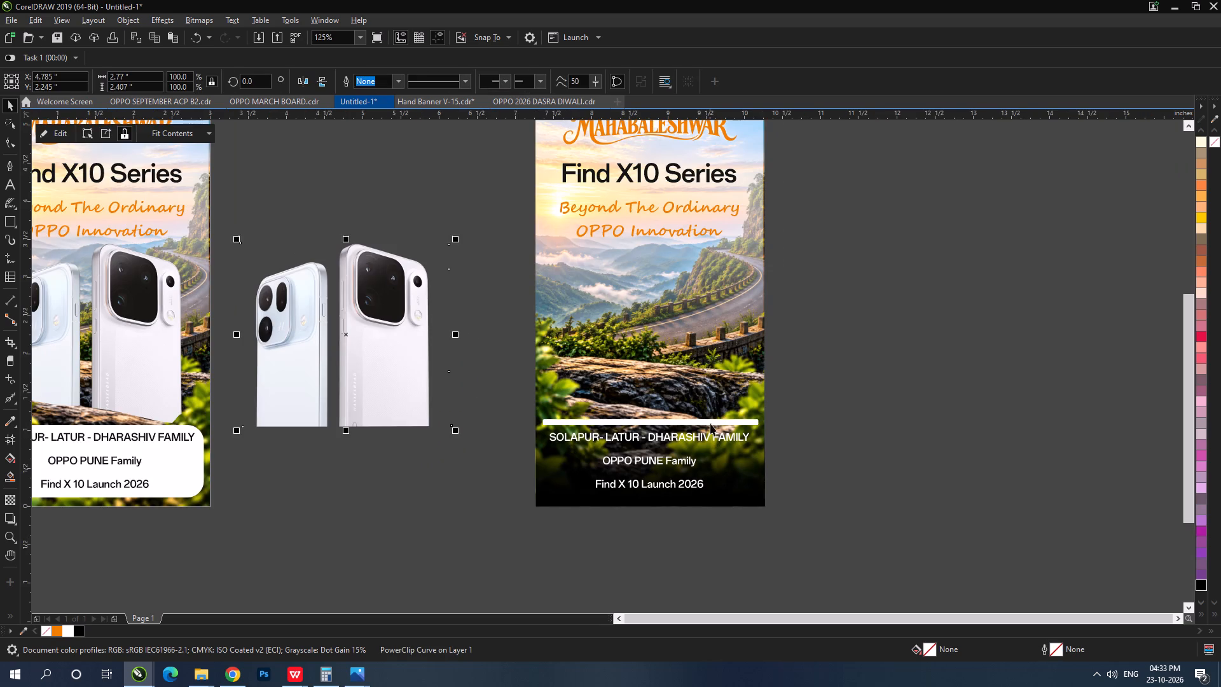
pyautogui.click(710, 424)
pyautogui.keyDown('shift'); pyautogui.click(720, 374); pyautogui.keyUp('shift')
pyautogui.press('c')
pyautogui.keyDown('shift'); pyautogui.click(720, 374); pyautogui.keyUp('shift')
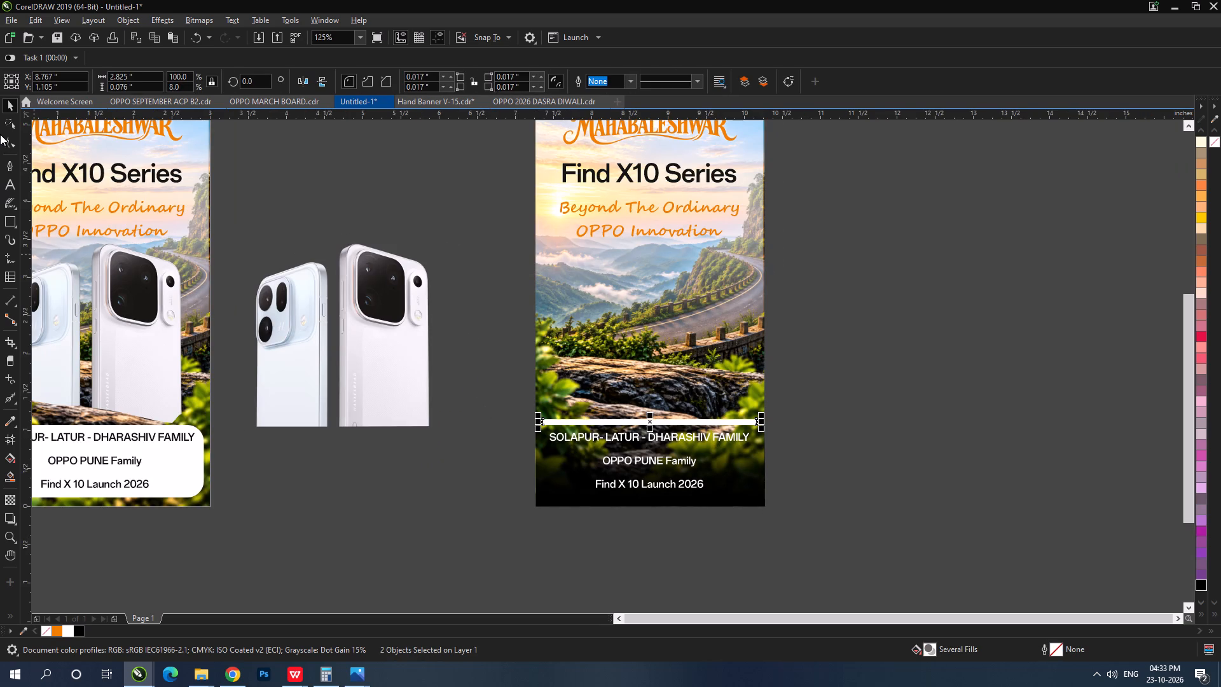
# Reshape the thin white strip's rounded corners to square ones with 0.0" radius.
pyautogui.click(6, 143)
pyautogui.scroll(2, 714, 427)
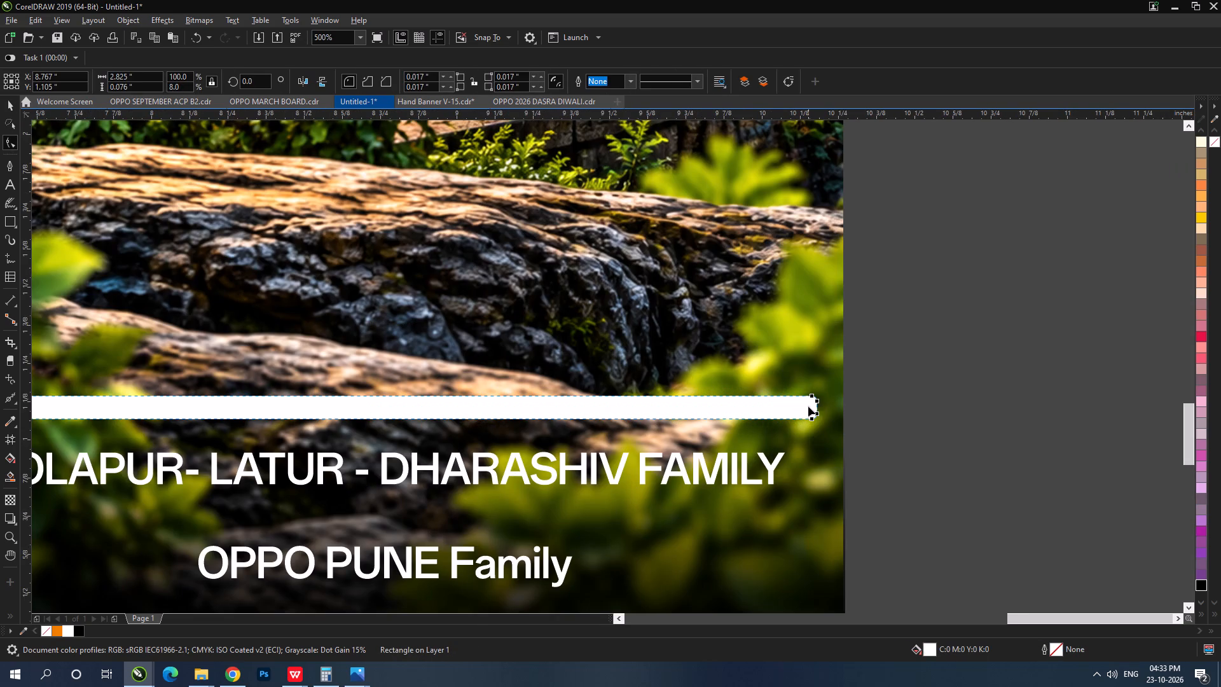
pyautogui.moveTo(811, 393); pyautogui.dragTo(849, 394)
pyautogui.click(9, 105)
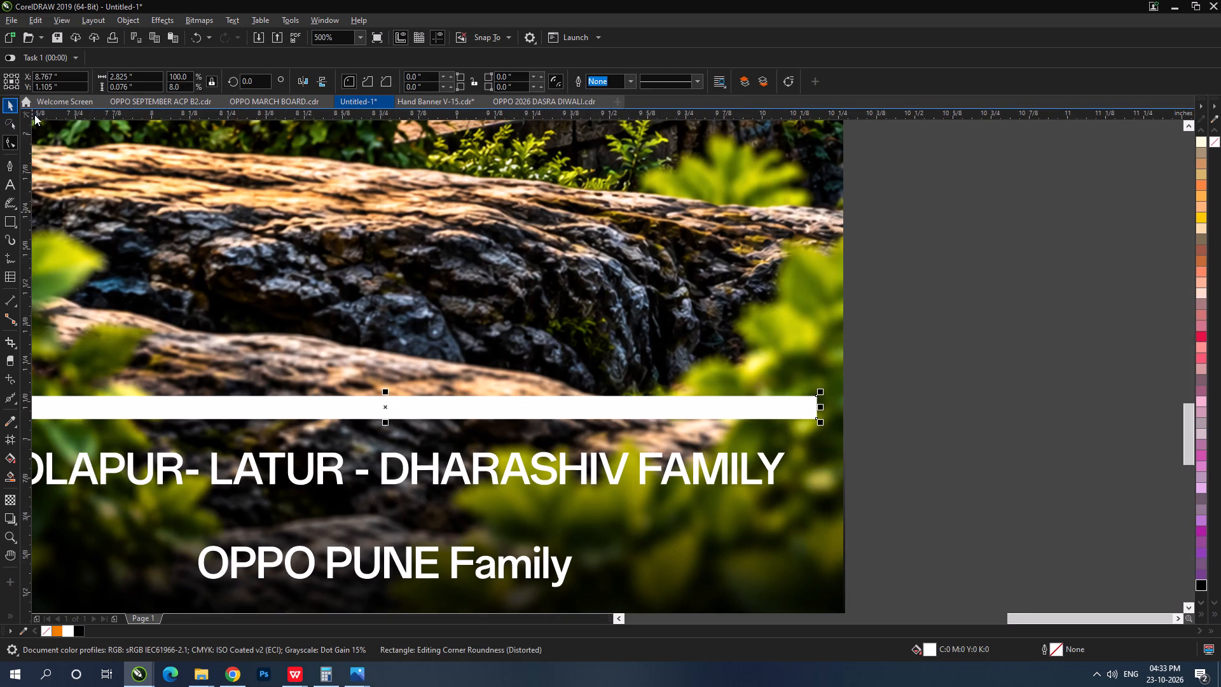
# Set the white strip's width to 3" and centre it horizontally on the black fade box.
pyautogui.moveTo(142, 77); pyautogui.dragTo(0, 57)
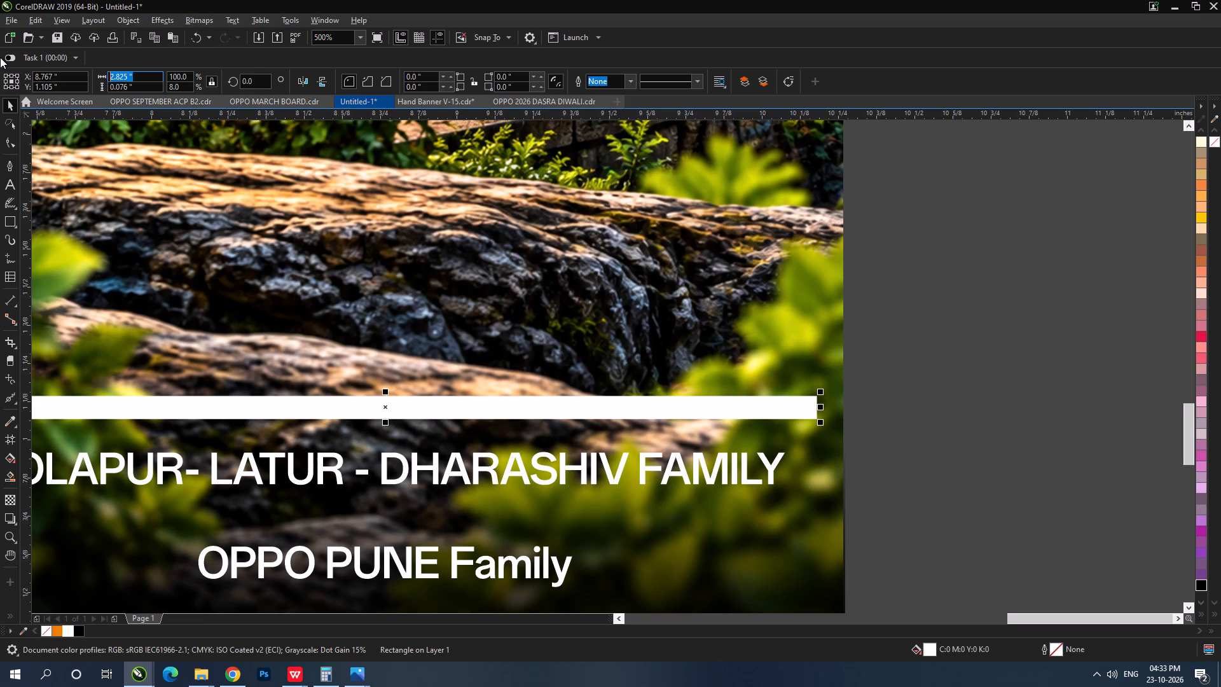
pyautogui.press('3')
pyautogui.press('Return')
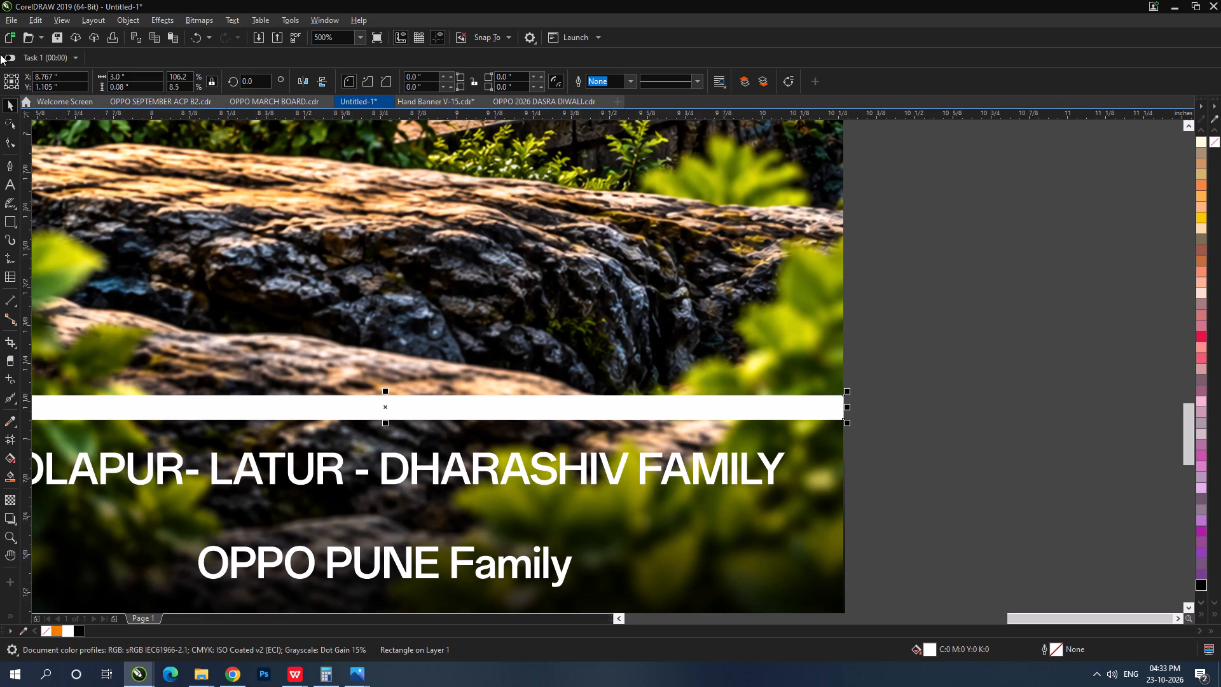
pyautogui.keyDown('shift'); pyautogui.click(802, 517); pyautogui.keyUp('shift')
pyautogui.press('c')
pyautogui.keyDown('shift'); pyautogui.click(802, 517); pyautogui.keyUp('shift')
# Reduce the white strip's height to about 0.04" from its upper edge.
pyautogui.moveTo(388, 389); pyautogui.dragTo(392, 403)
pyautogui.scroll(-3, 644, 420)
pyautogui.click(866, 443)
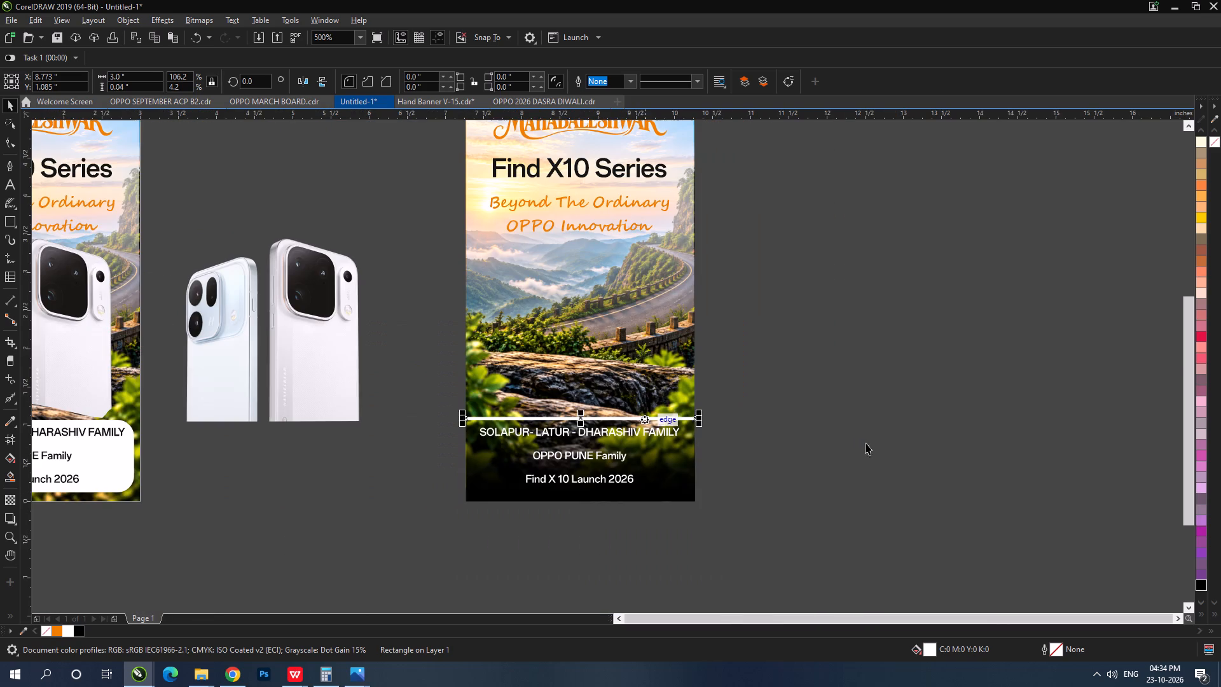
# Centre the separate phones copy horizontally on the second poster's white strip and bring it to the front.
pyautogui.click(294, 364)
pyautogui.keyDown('shift'); pyautogui.click(593, 419); pyautogui.keyUp('shift')
pyautogui.press('c')
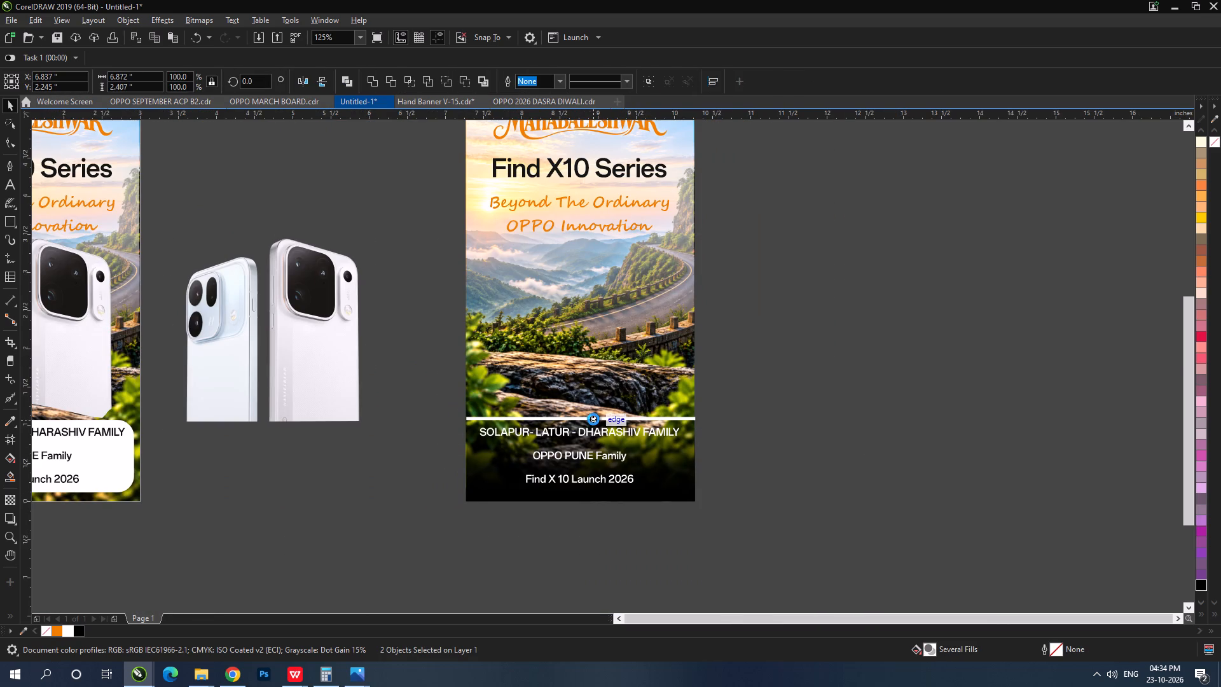
pyautogui.keyDown('shift'); pyautogui.click(593, 419); pyautogui.keyUp('shift')
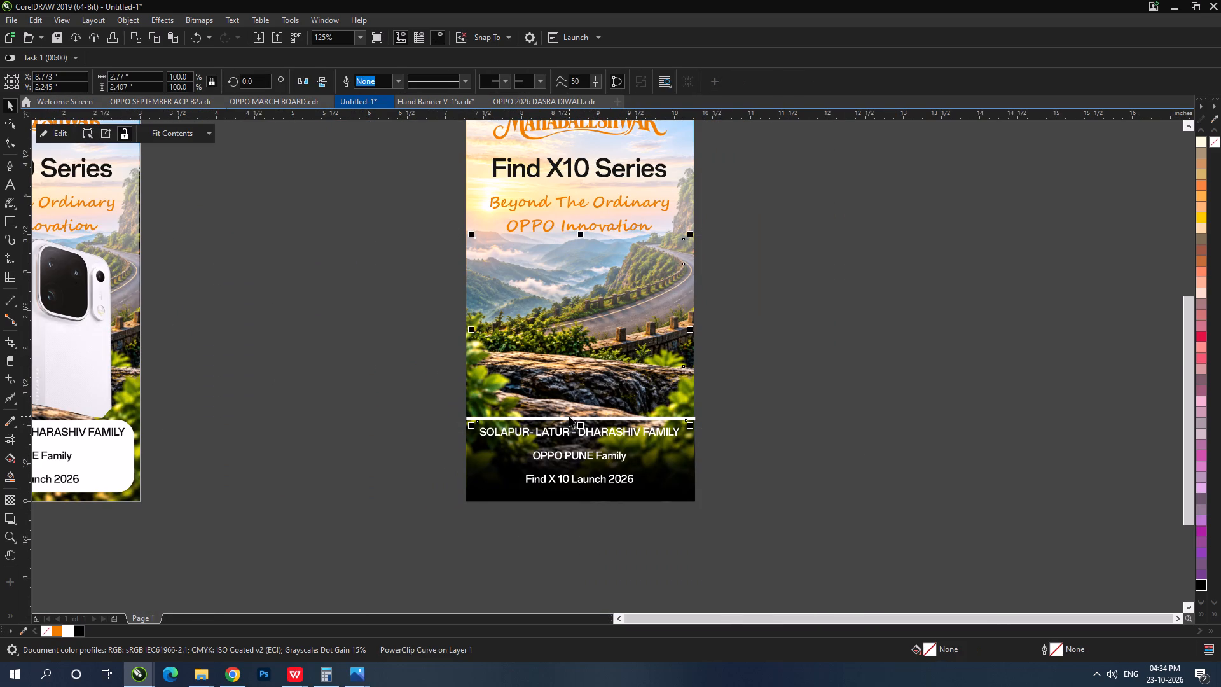
pyautogui.hotkey('ctrl', 'Home')
pyautogui.click(799, 406)
# Adjust the phones' vertical position so their bottom edges meet the white strip.
pyautogui.click(609, 380)
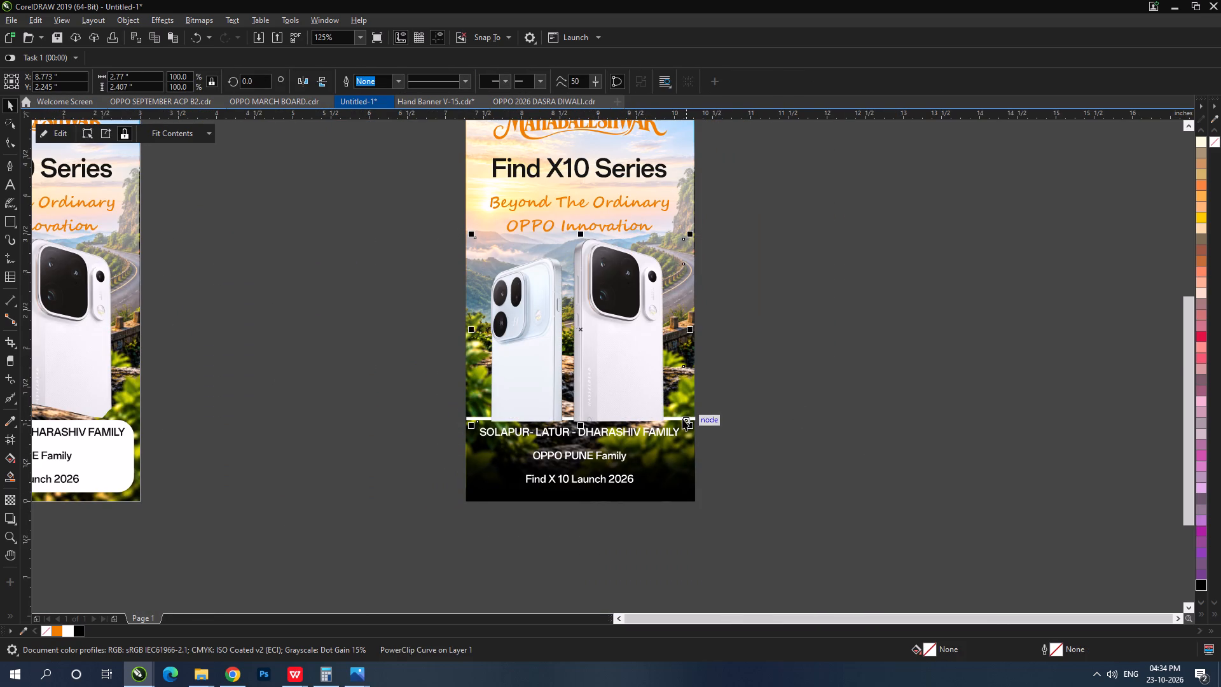
pyautogui.click(621, 356)
pyautogui.scroll(2, 595, 414)
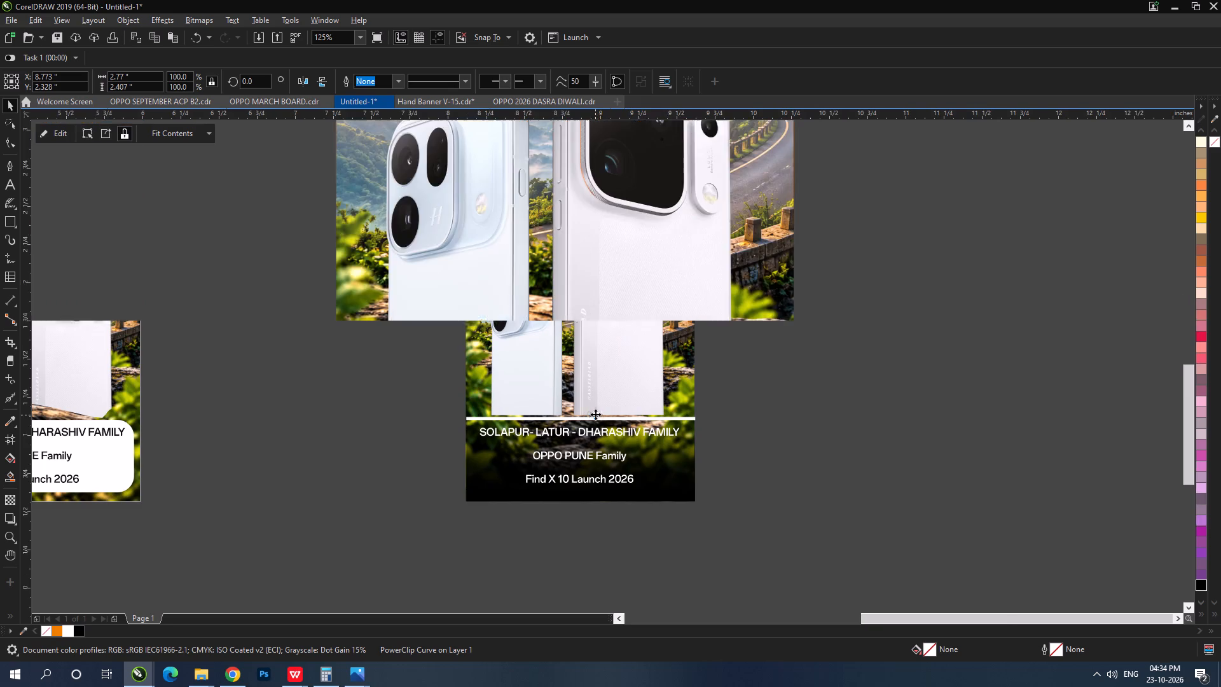
pyautogui.moveTo(310, 402); pyautogui.dragTo(310, 412)
# Bring the white strip in front of the phones and centre it horizontally on the black fade.
pyautogui.click(80, 432)
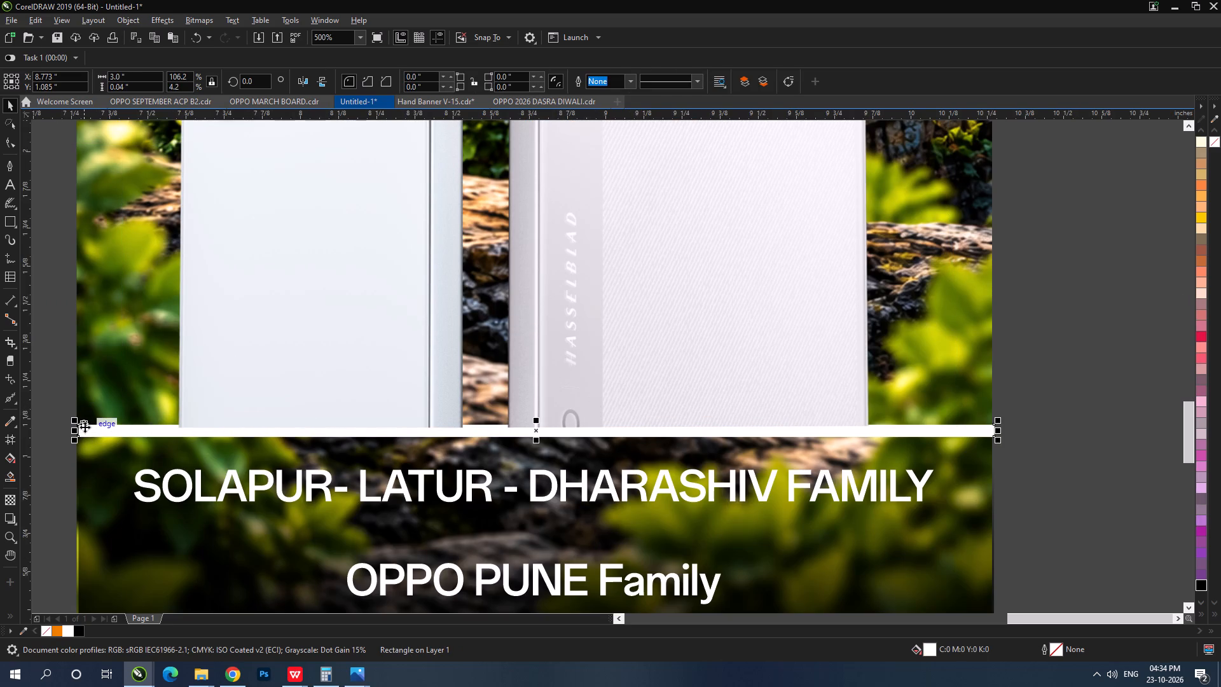
pyautogui.hotkey('ctrl', 'Home')
pyautogui.keyDown('shift'); pyautogui.click(974, 508); pyautogui.keyUp('shift')
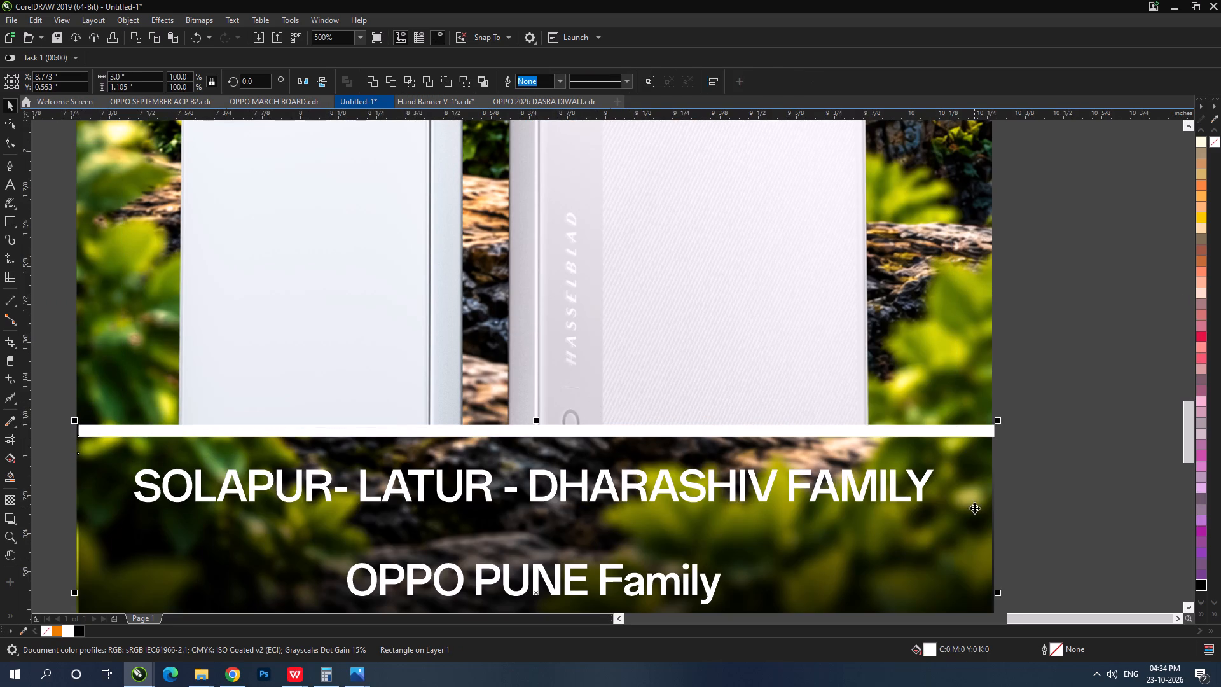
pyautogui.press('c')
pyautogui.keyDown('shift'); pyautogui.click(974, 508); pyautogui.keyUp('shift')
pyautogui.scroll(-3, 866, 469)
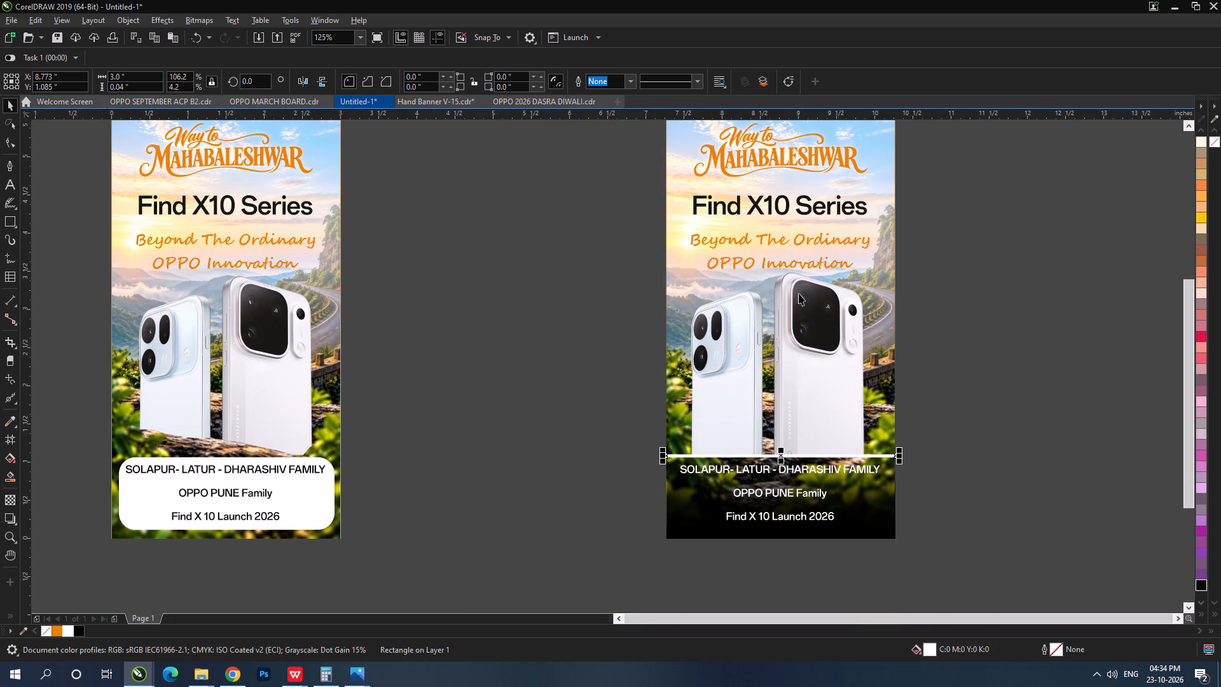
# Centre-align the white strip with the second poster's "Find X10 Series" heading and clear the selection.
pyautogui.keyDown('shift'); pyautogui.click(789, 205); pyautogui.keyUp('shift')
pyautogui.press('c')
pyautogui.click(1072, 354)
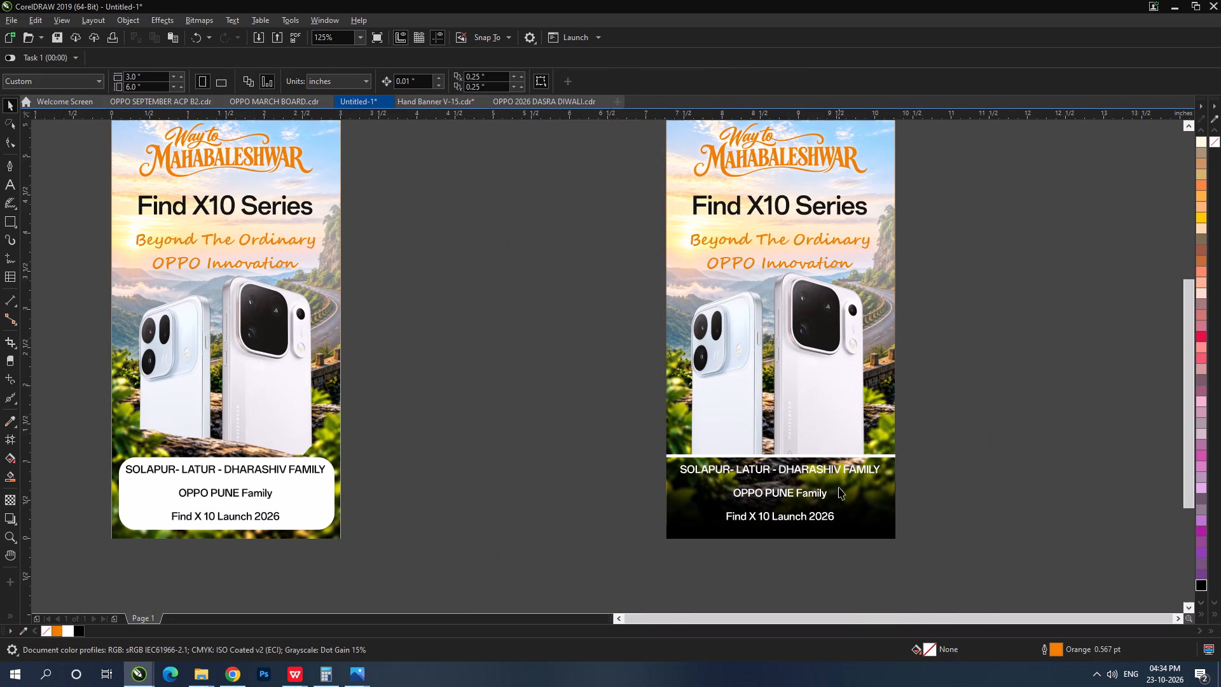
pyautogui.click(981, 504)
# Change the font of the second poster's three bottom text lines to Arial Bold.
pyautogui.click(765, 471)
pyautogui.scroll(1, 803, 478)
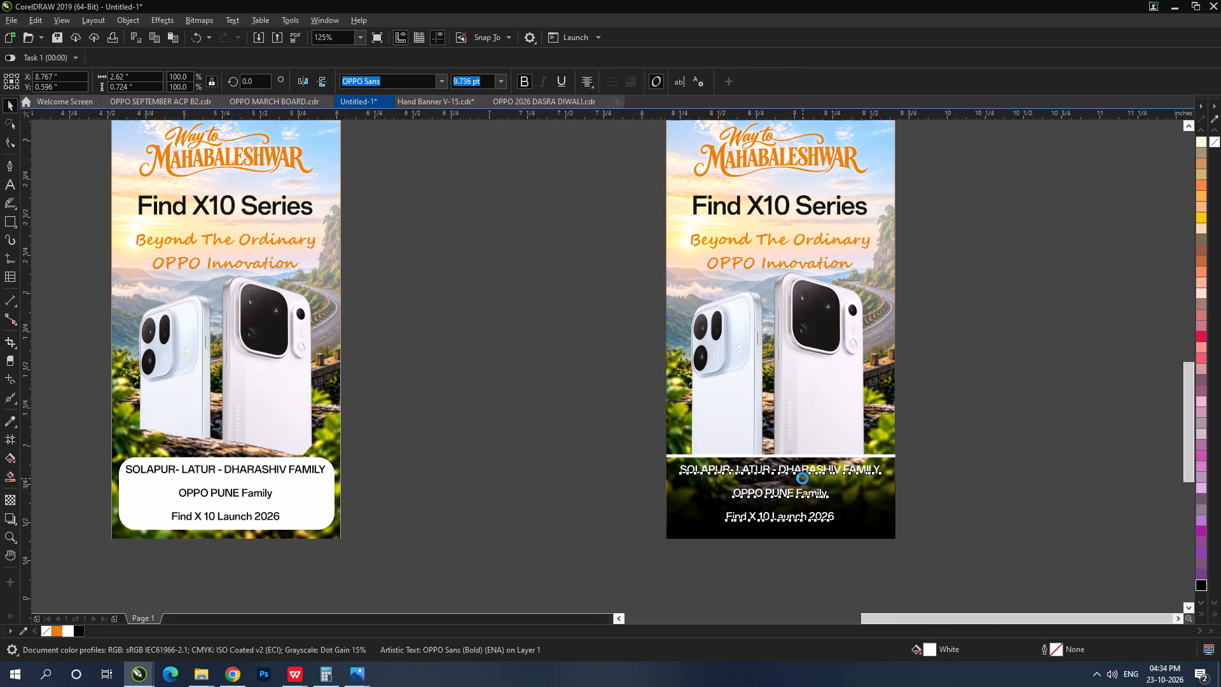
pyautogui.click(443, 79)
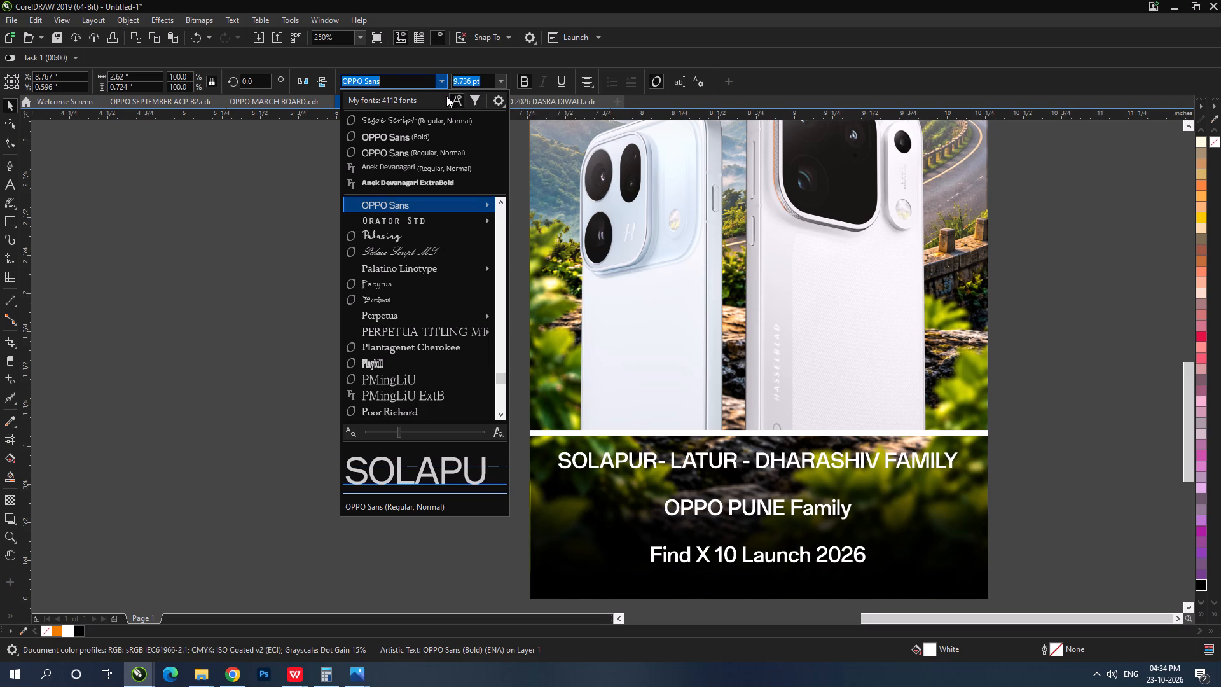
pyautogui.click(396, 81)
pyautogui.hotkey('ctrl', 'a')
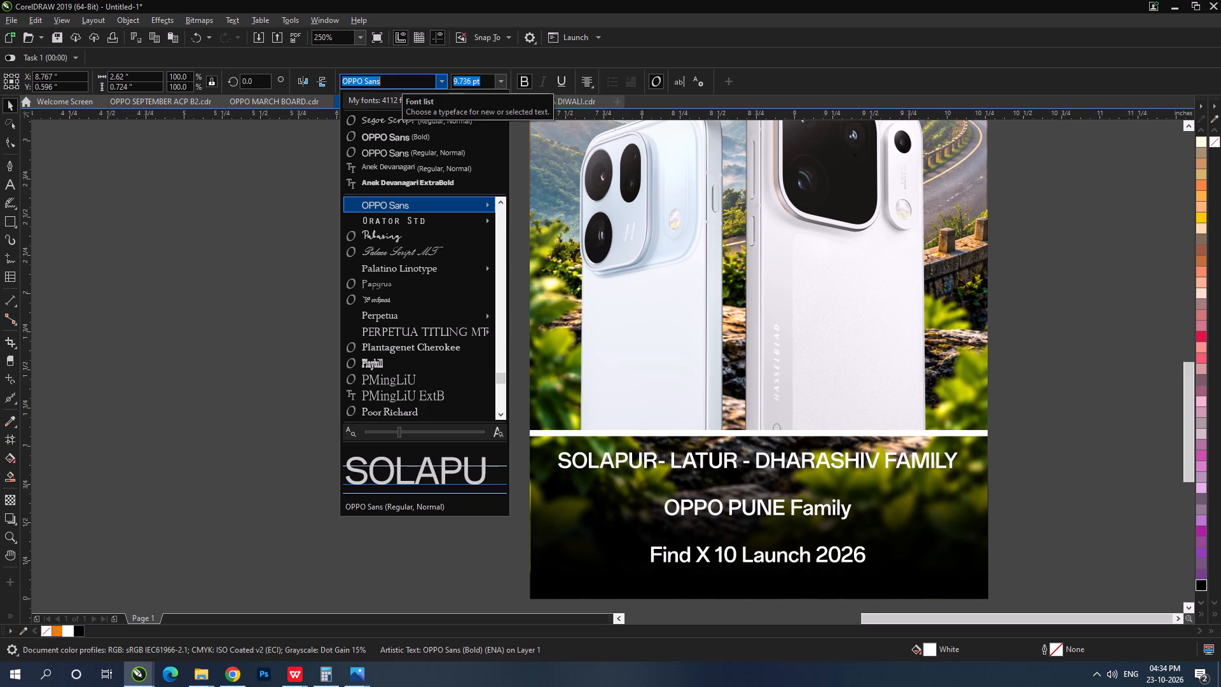
pyautogui.write('ari')
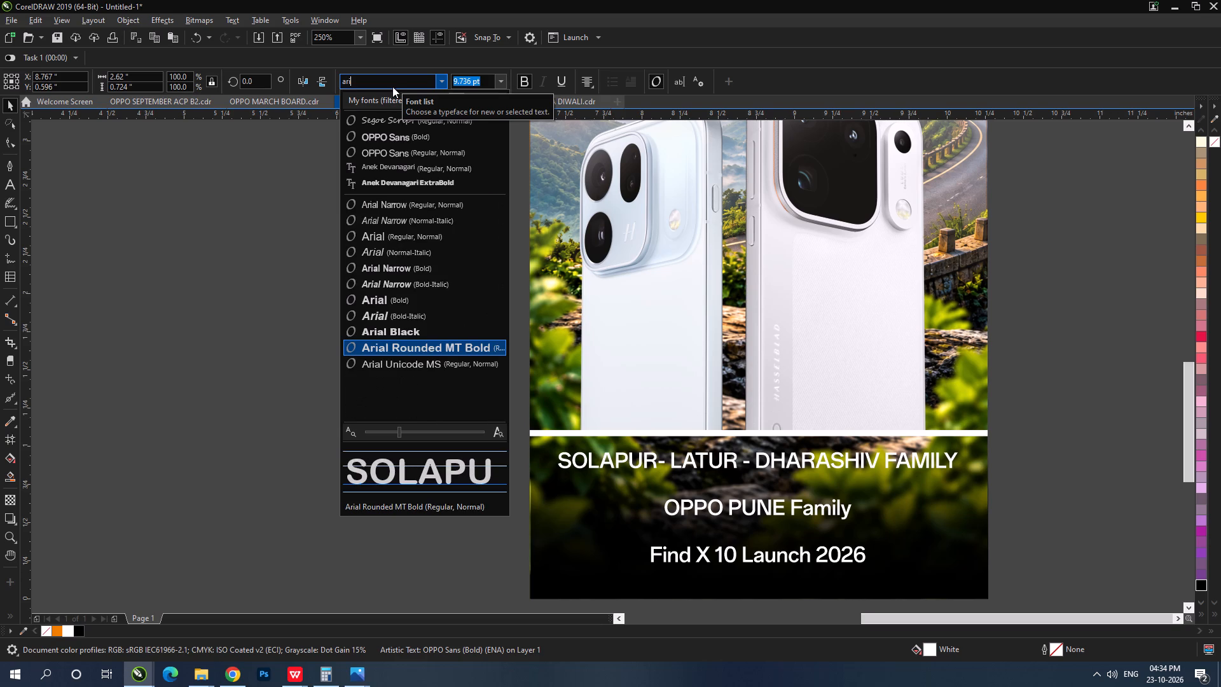
pyautogui.click(408, 301)
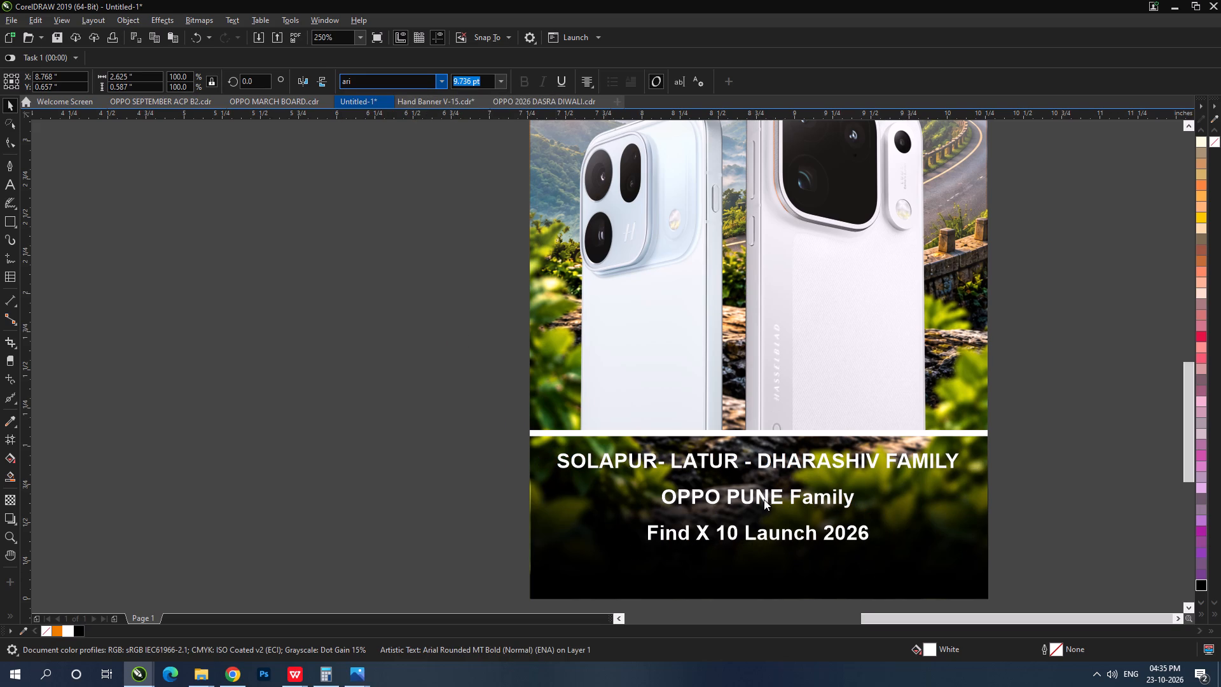
# Move the second poster's three bottom text lines slightly lower within the black fade and clear the selection.
pyautogui.moveTo(764, 497); pyautogui.dragTo(764, 525)
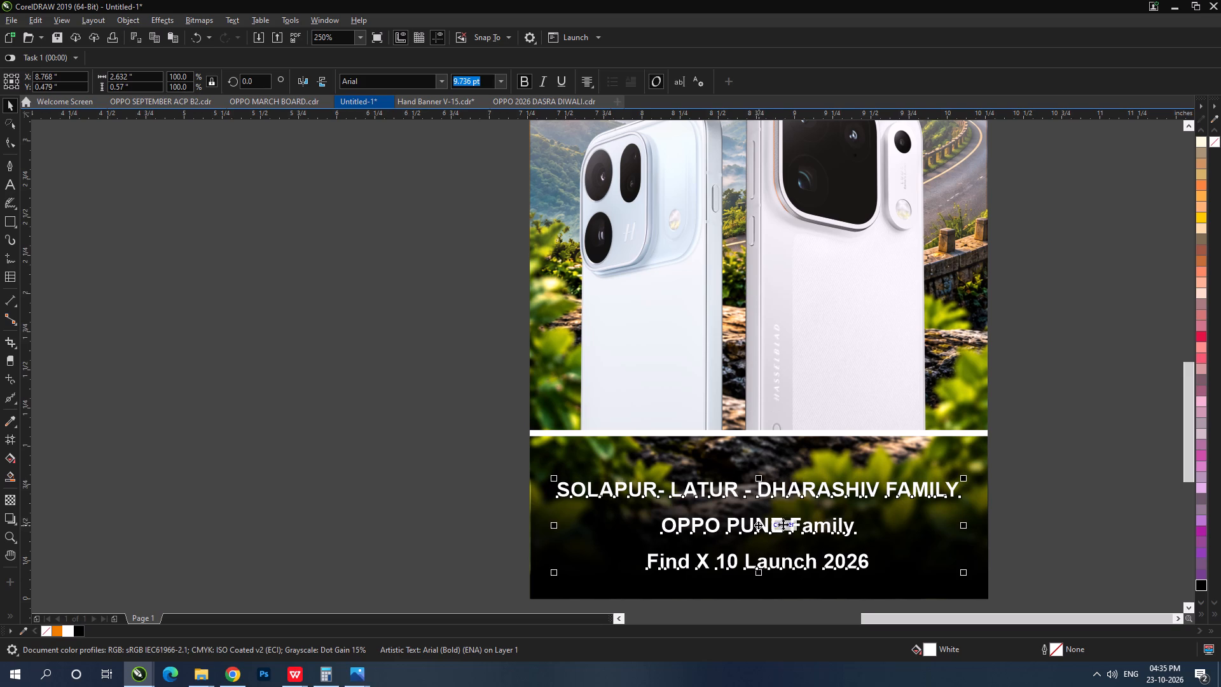
pyautogui.click(1052, 480)
pyautogui.hotkey('ctrl', 'a')
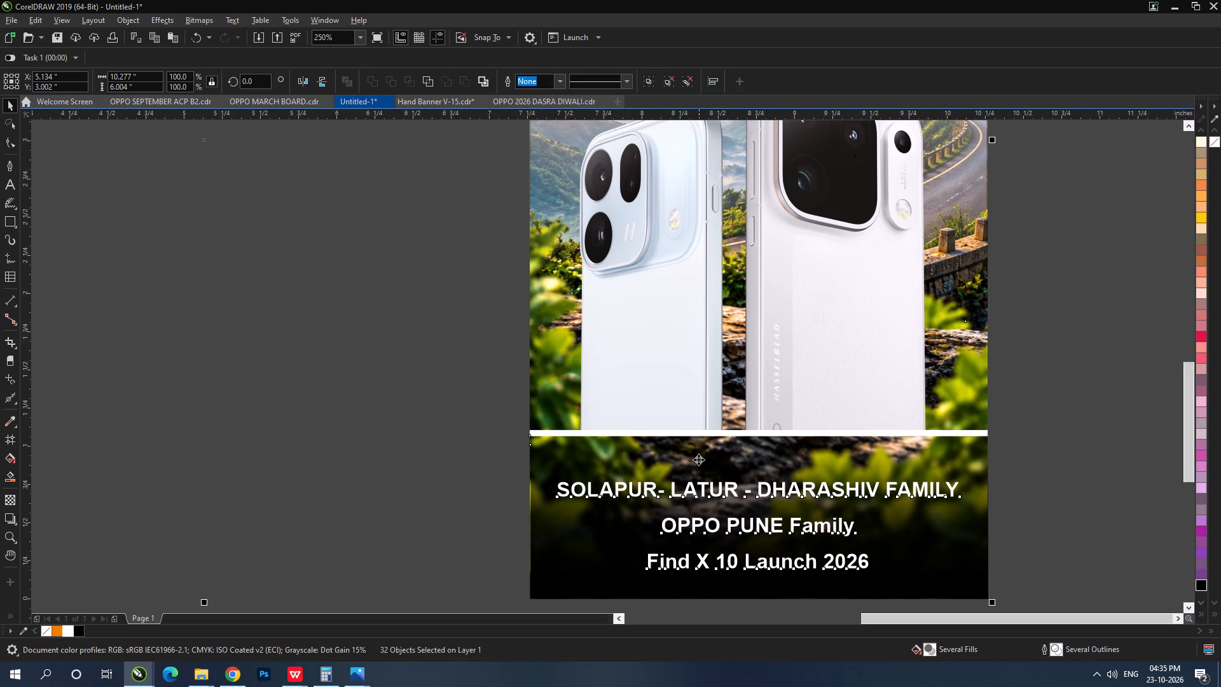
pyautogui.hotkey('shift', 'F2')
pyautogui.click(1086, 447)
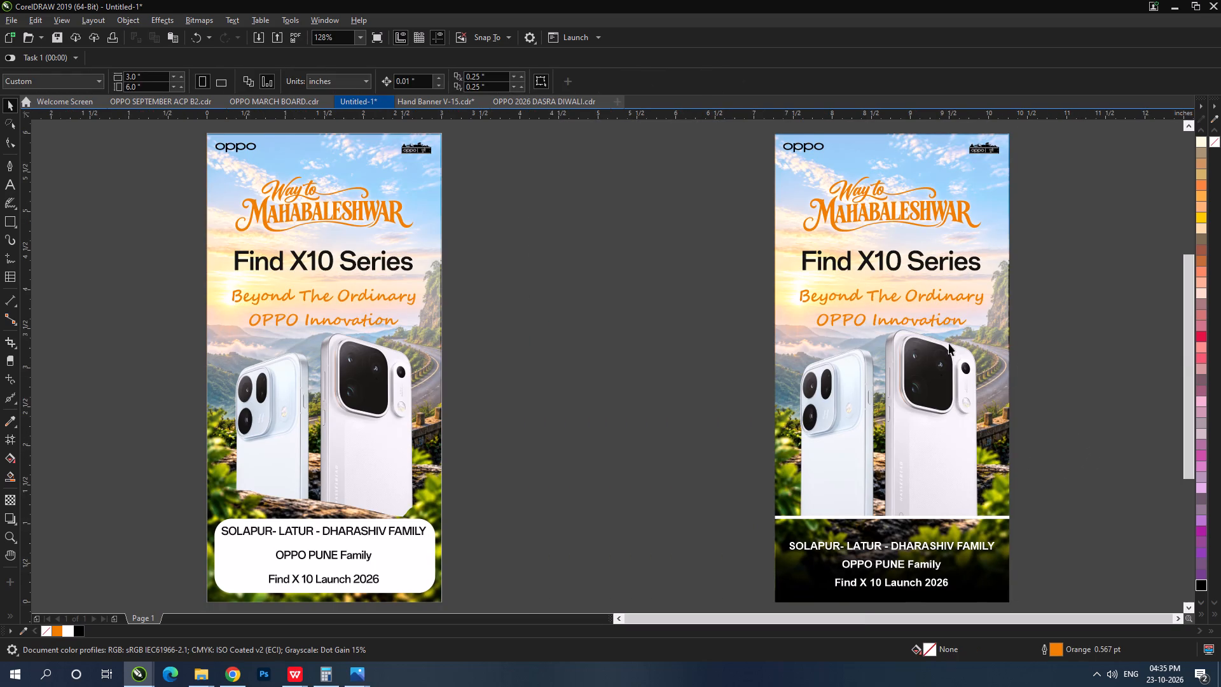
# Nudge the "OPPO Innovation" line on the second poster slightly up, closer to "Beyond The Ordinary".
pyautogui.click(909, 324)
pyautogui.press('Up')
pyautogui.press('Up')
pyautogui.press('Up')
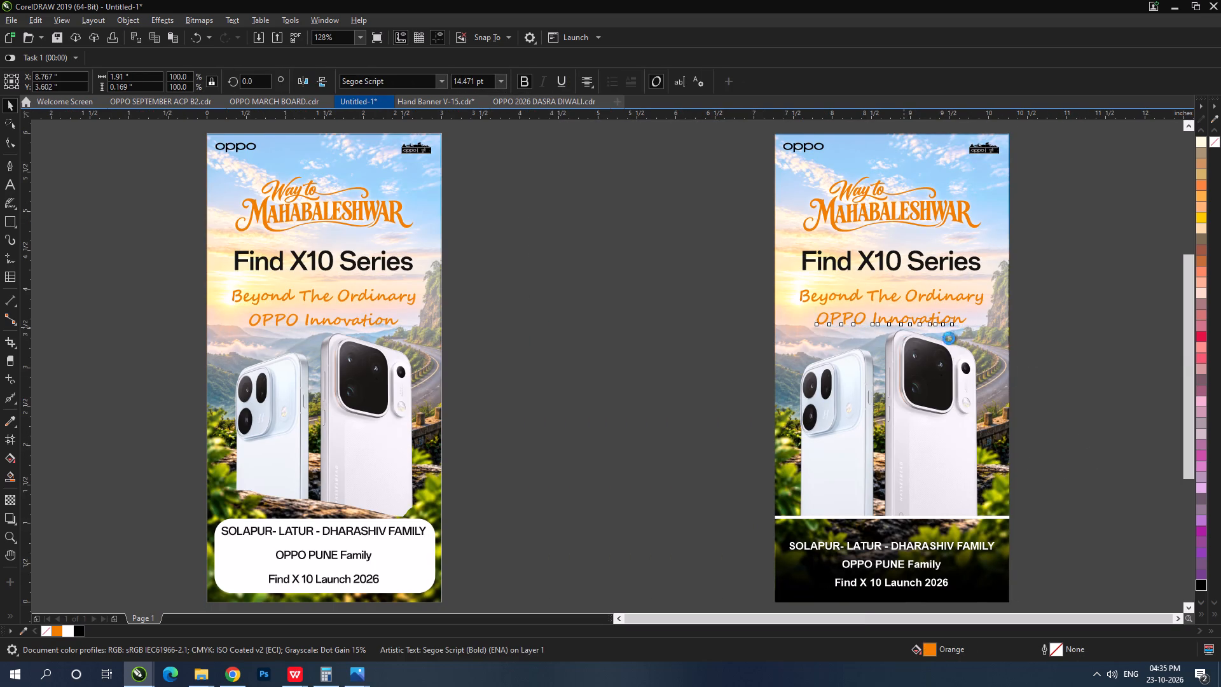
pyautogui.press('Up')
# Recolour both tagline lines on the second poster black and nudge them up closer to the "Find X10 Series" heading.
pyautogui.moveTo(1062, 345); pyautogui.dragTo(680, 277)
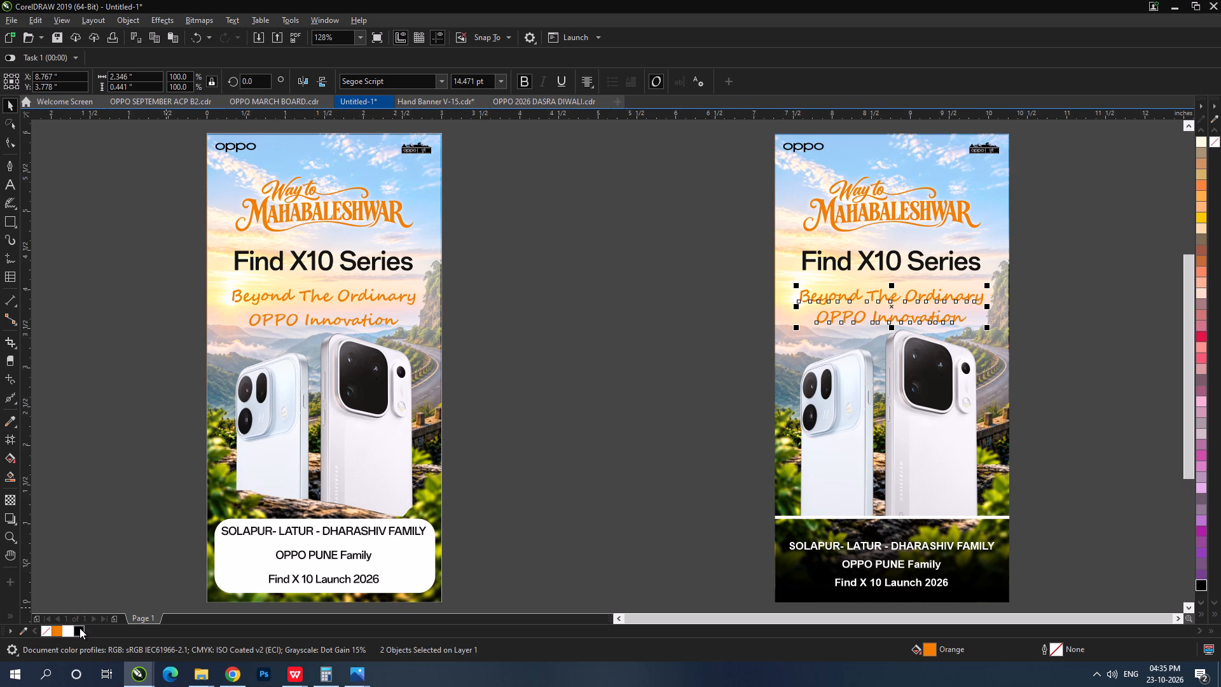
pyautogui.click(79, 628)
pyautogui.press('Up')
pyautogui.press('Up')
pyautogui.press('Up')
pyautogui.press('Up')
pyautogui.press('Up')
pyautogui.press('Up')
pyautogui.press('Up')
pyautogui.press('Up')
pyautogui.press('Up')
pyautogui.press('Up')
pyautogui.press('Up')
pyautogui.press('Up')
pyautogui.press('Up')
pyautogui.press('Up')
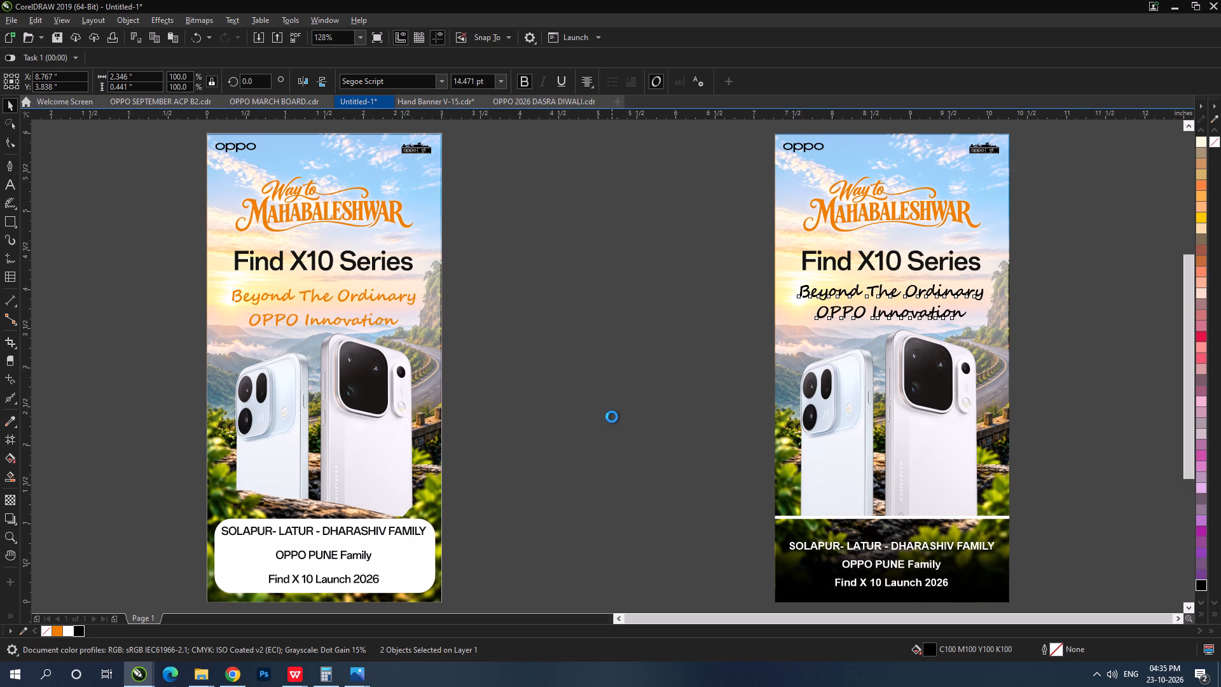
pyautogui.press('Up')
pyautogui.press('Up')
pyautogui.click(1132, 416)
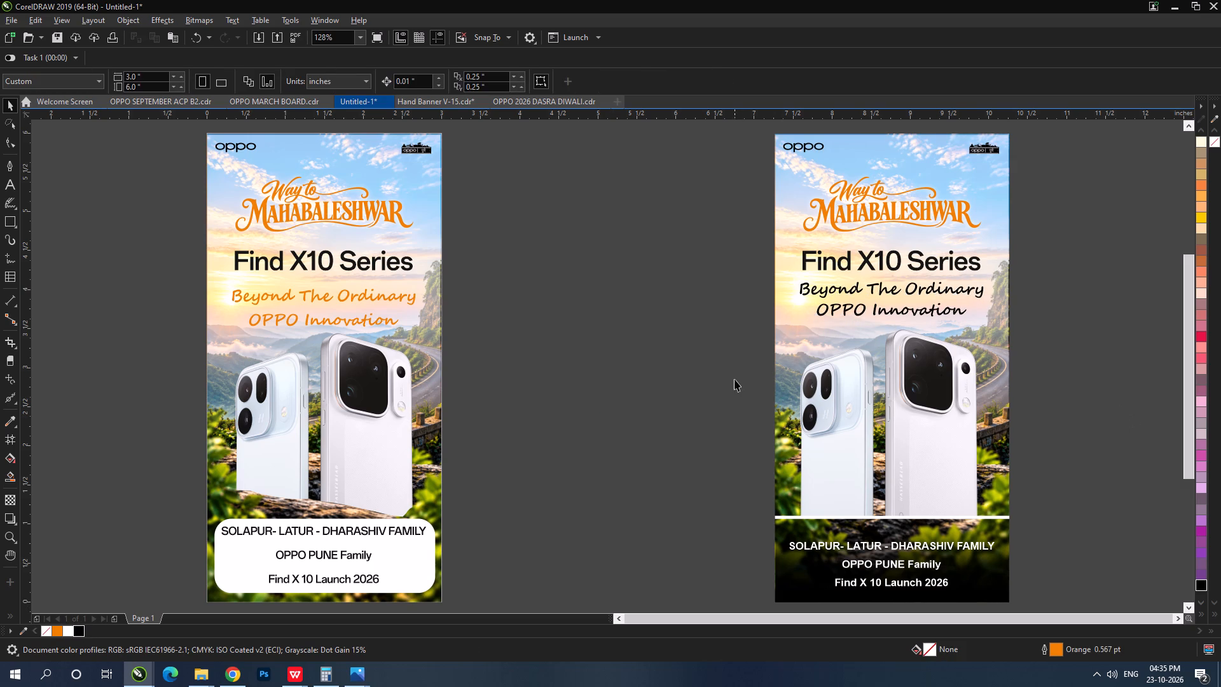
# Nudge all the first poster's objects up 0.01 inch and group them.
pyautogui.scroll(-1, 735, 379)
pyautogui.click(700, 450)
pyautogui.moveTo(665, 562); pyautogui.dragTo(395, 193)
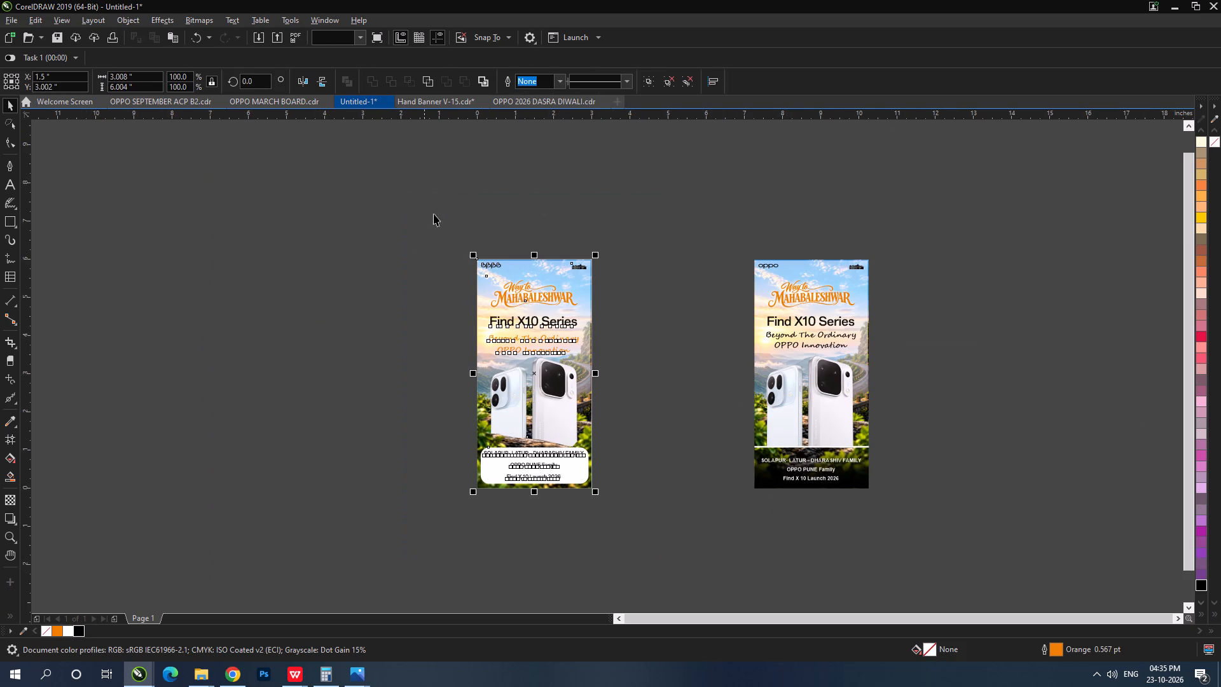
pyautogui.press('Up')
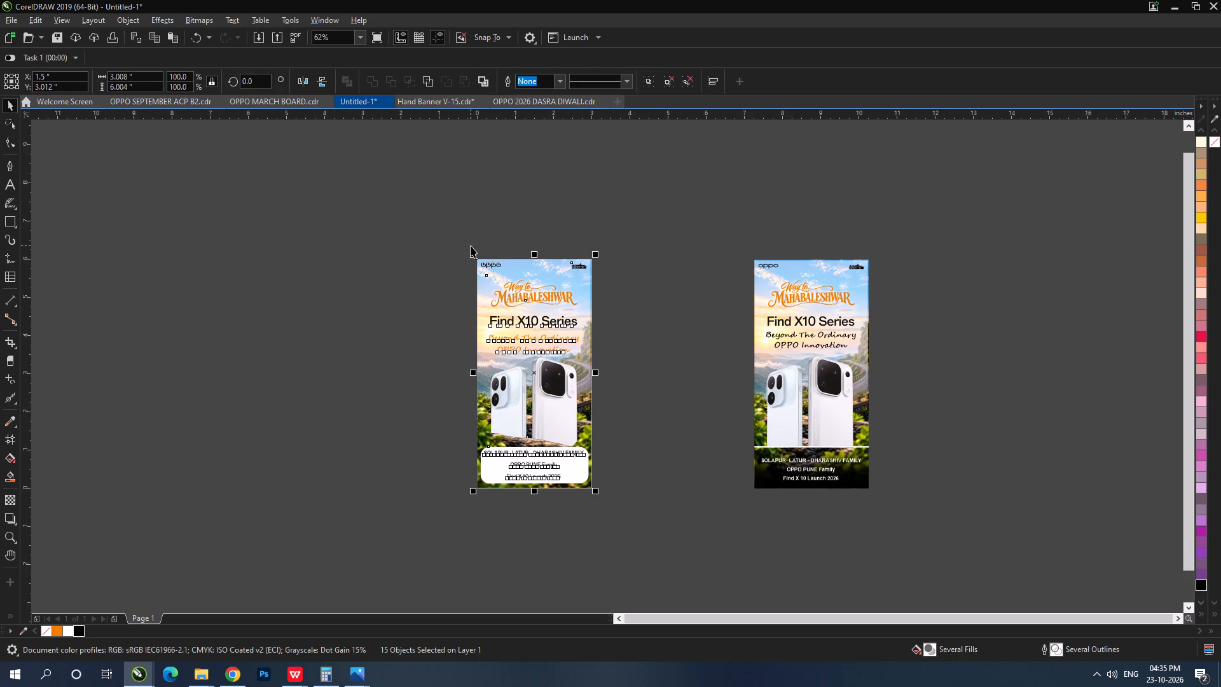
pyautogui.hotkey('ctrl', 'g')
# Group the second poster, move it onto a new page 2 and centre it on that page.
pyautogui.moveTo(912, 531); pyautogui.dragTo(700, 175)
pyautogui.hotkey('ctrl', 'g')
pyautogui.hotkey('ctrl', 'x')
pyautogui.click(203, 518)
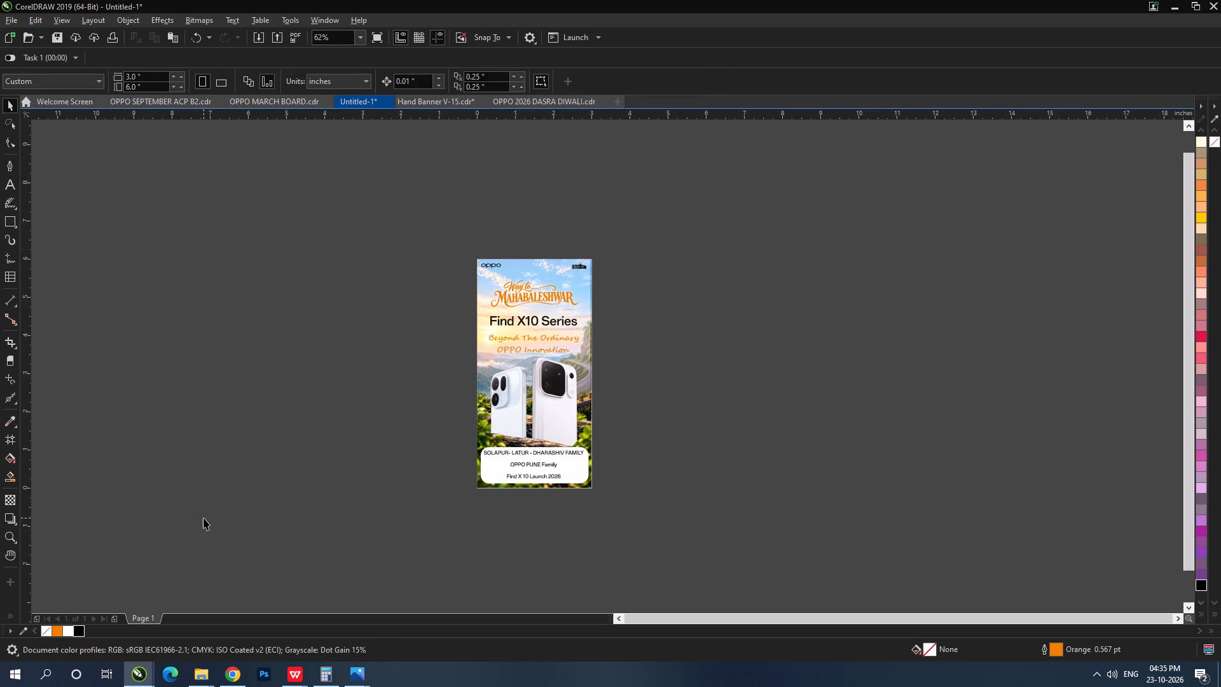
pyautogui.press('pagedown')
pyautogui.press('Return')
pyautogui.click(358, 350)
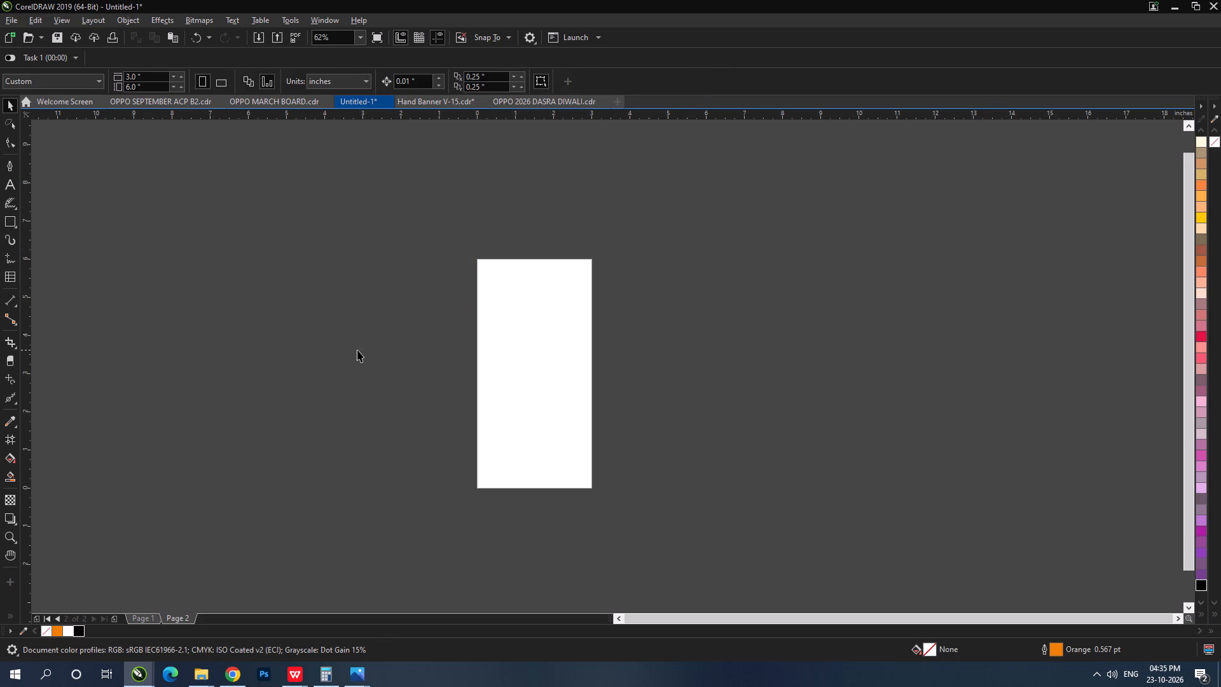
pyautogui.hotkey('ctrl', 'v')
pyautogui.hotkey('ctrl', 'g')
pyautogui.press('p')
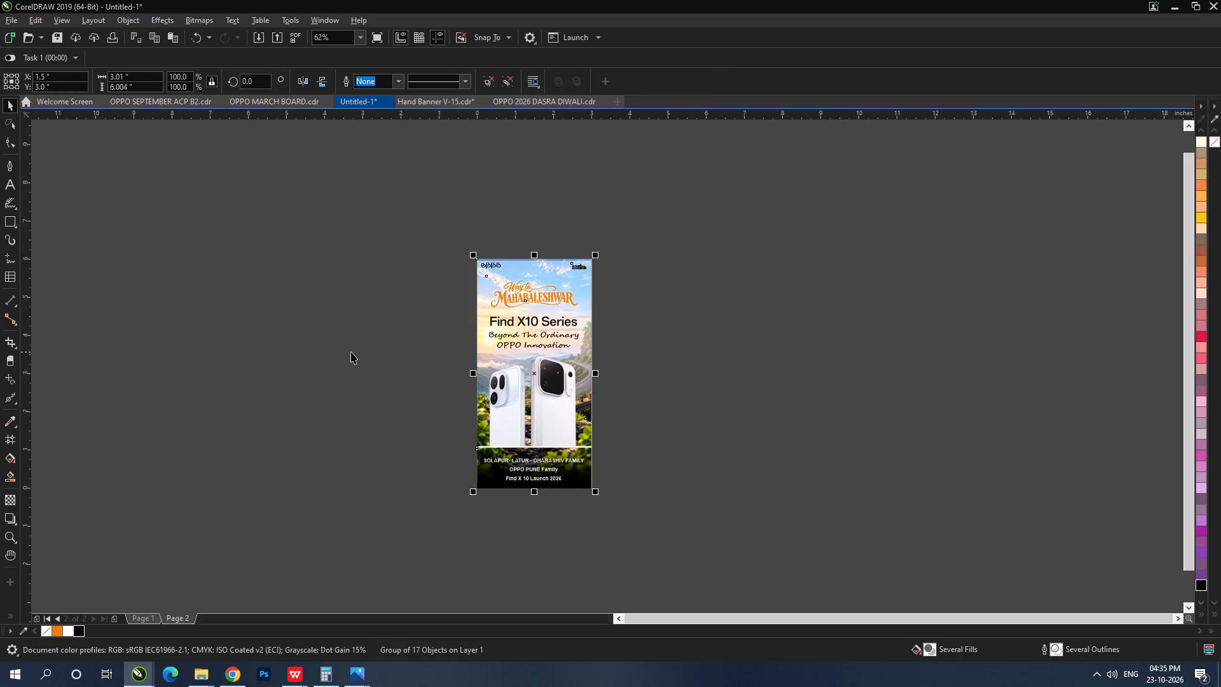
# Ungroup the poster on page 2 and clear the selection.
pyautogui.hotkey('shift', 'F2')
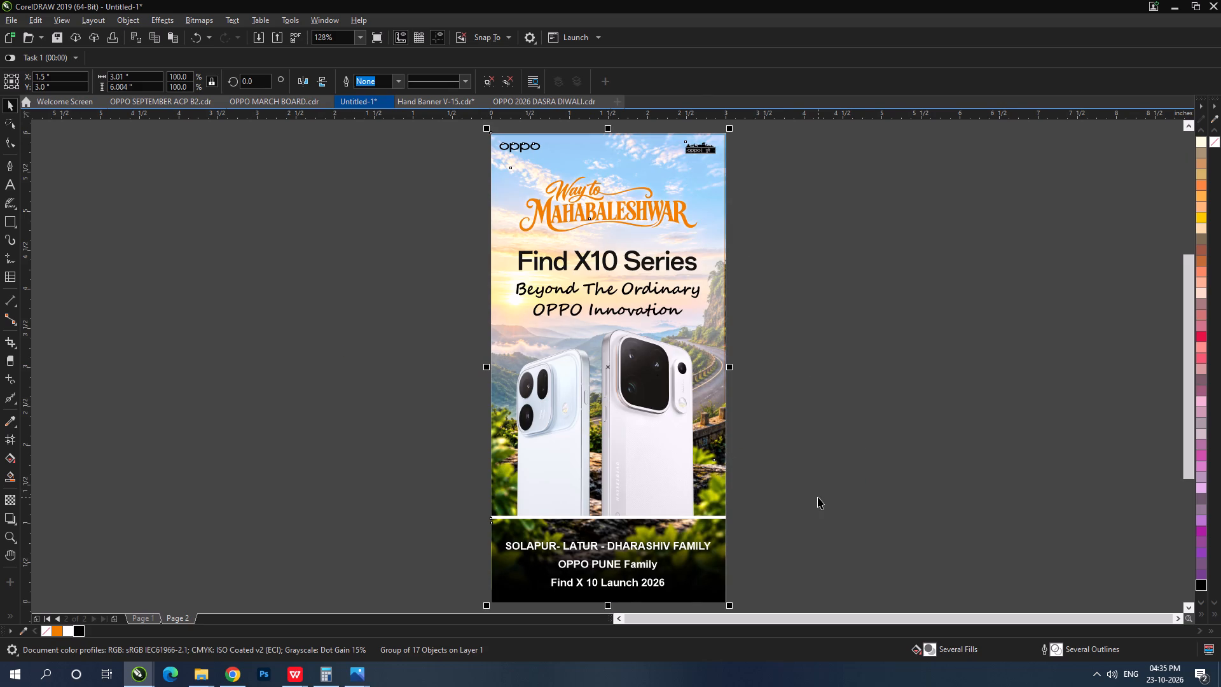
pyautogui.hotkey('ctrl', 'u')
pyautogui.click(862, 487)
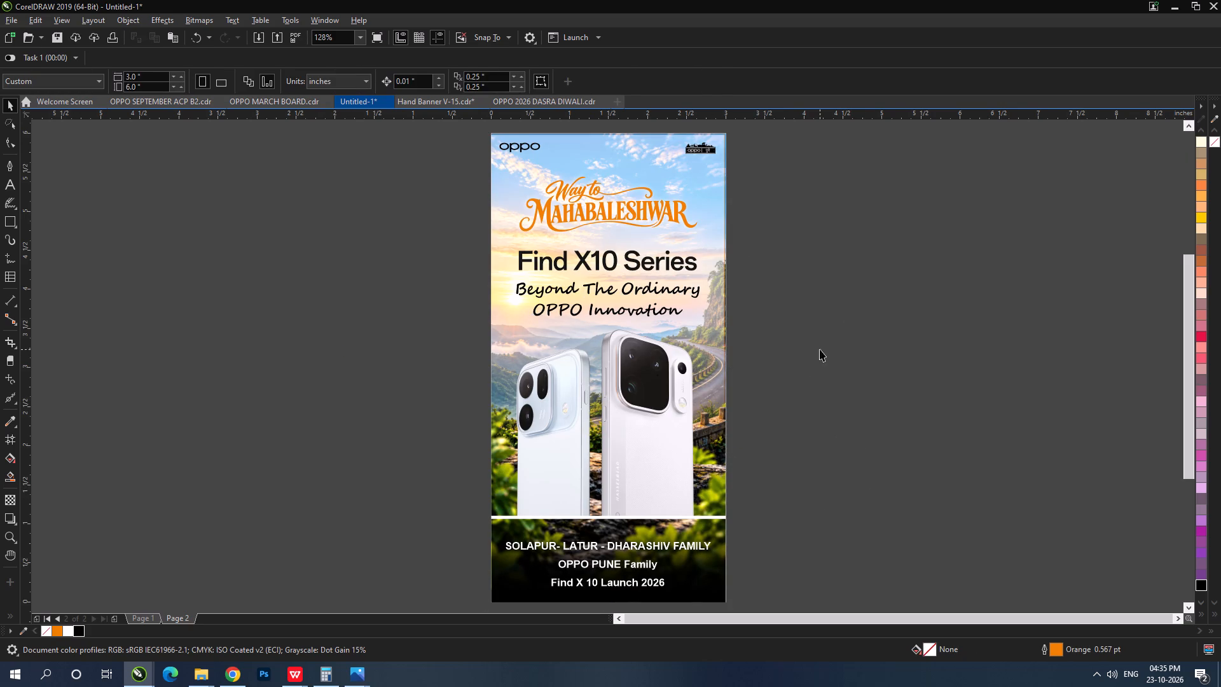
# Nudge the "Find X10 Series" heading and both tagline lines up slightly together.
pyautogui.moveTo(826, 343); pyautogui.dragTo(379, 218)
pyautogui.press('Up')
pyautogui.press('Up')
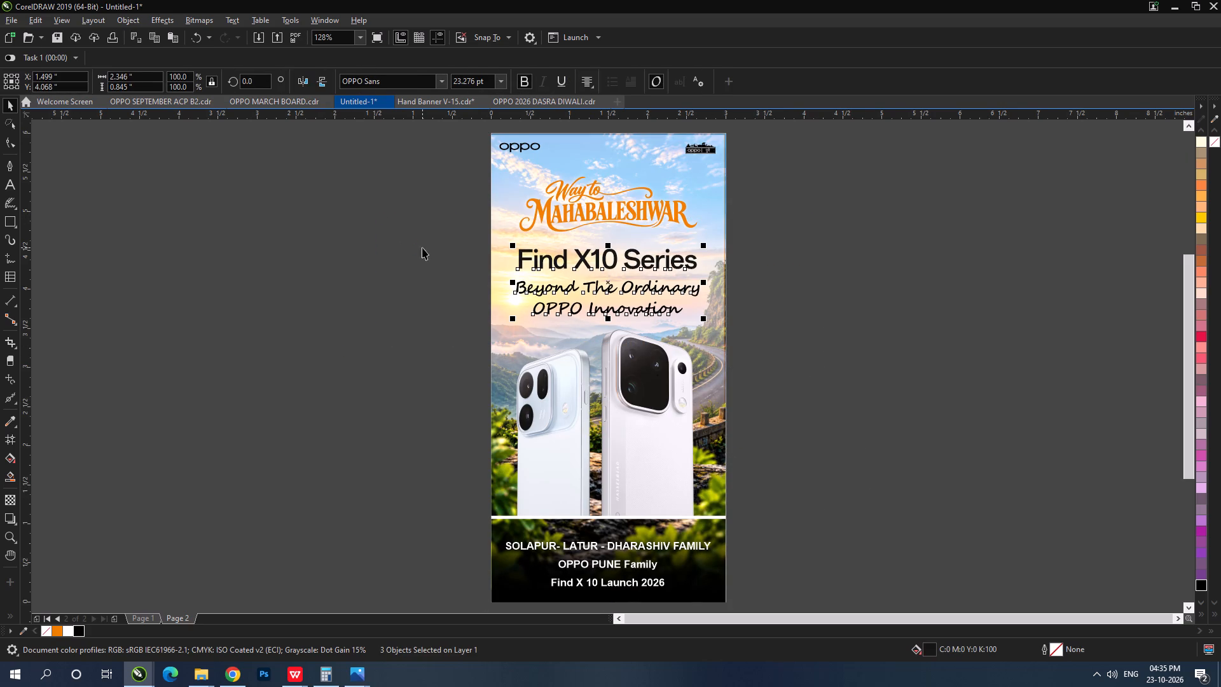
# Draw a rectangle about 2.42 by 0.84 inches around the "Way to Mahabaleshwar" lettering on page 2.
pyautogui.click(628, 212)
pyautogui.scroll(1, 596, 174)
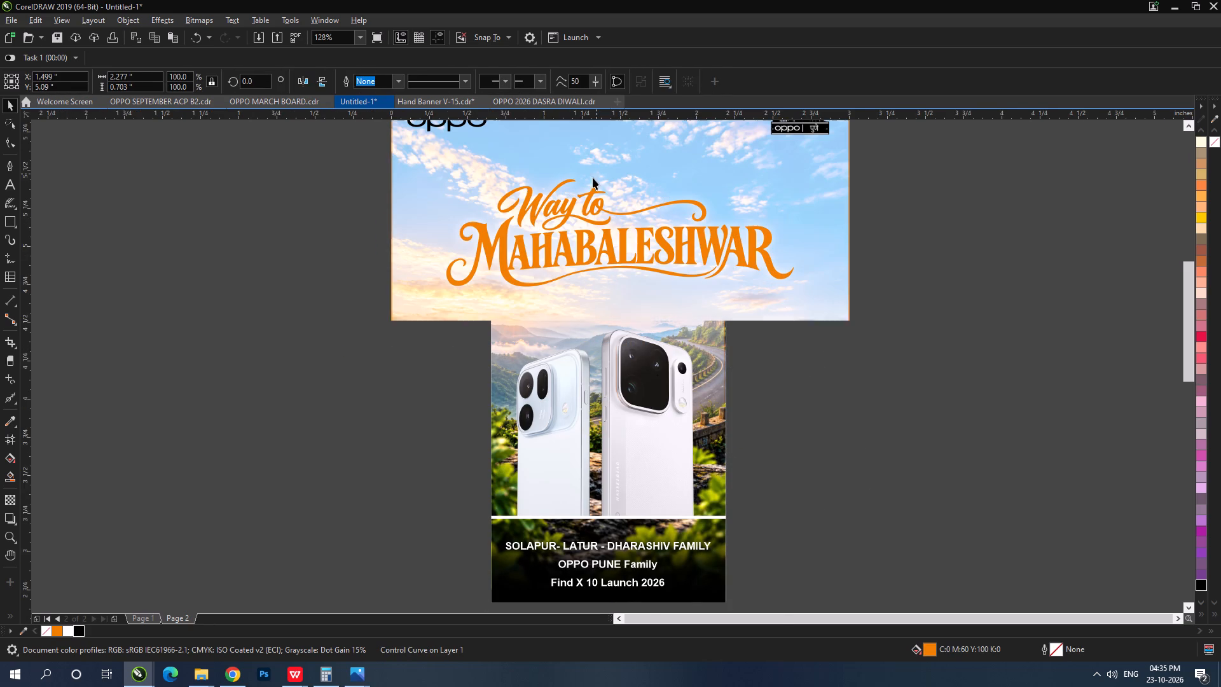
pyautogui.moveTo(970, 286); pyautogui.dragTo(962, 286)
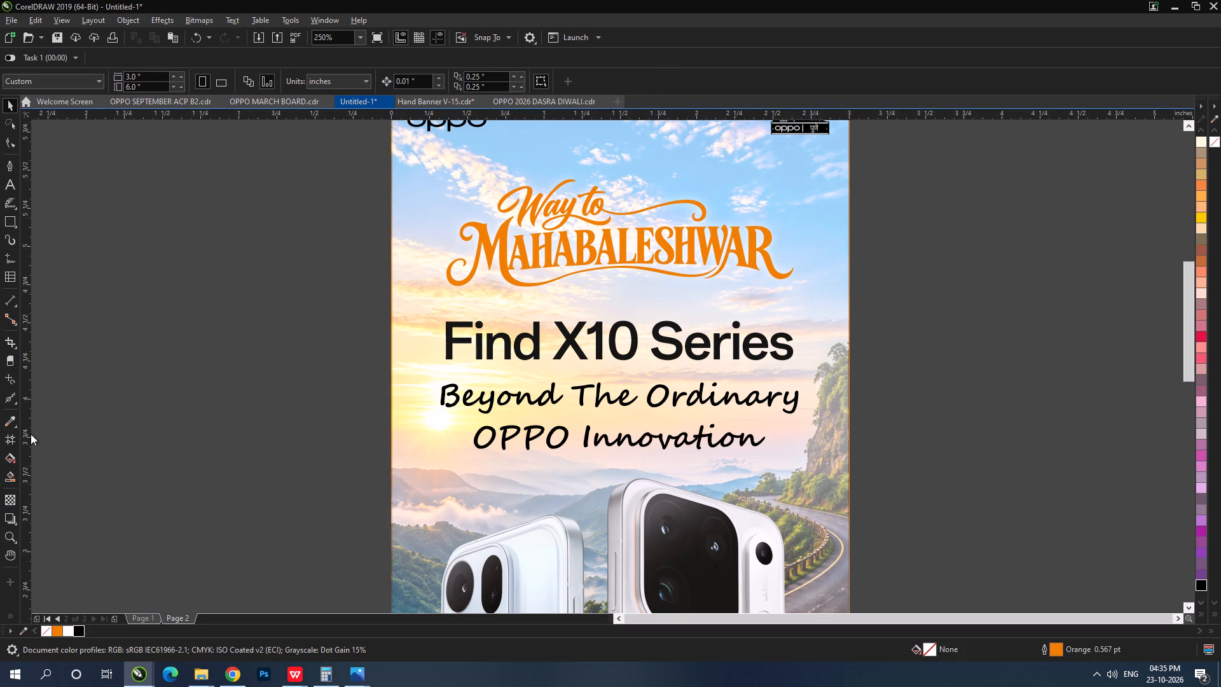
pyautogui.click(10, 219)
pyautogui.moveTo(431, 174); pyautogui.dragTo(749, 305)
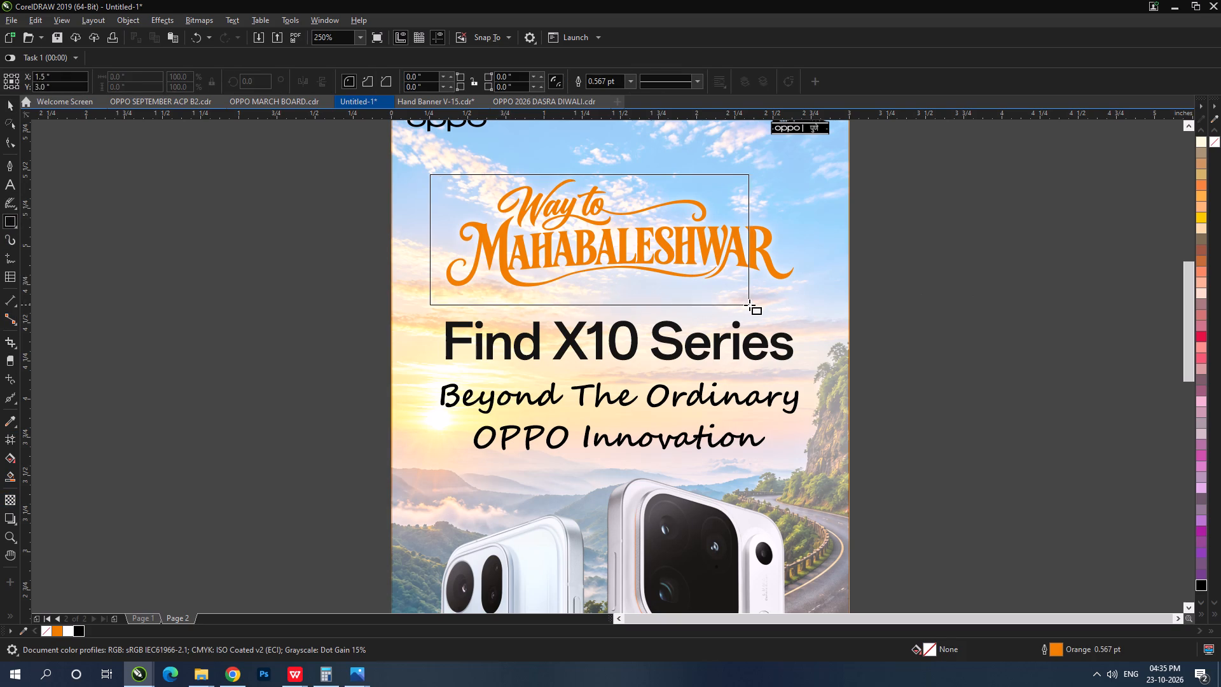
pyautogui.moveTo(749, 305); pyautogui.dragTo(799, 301)
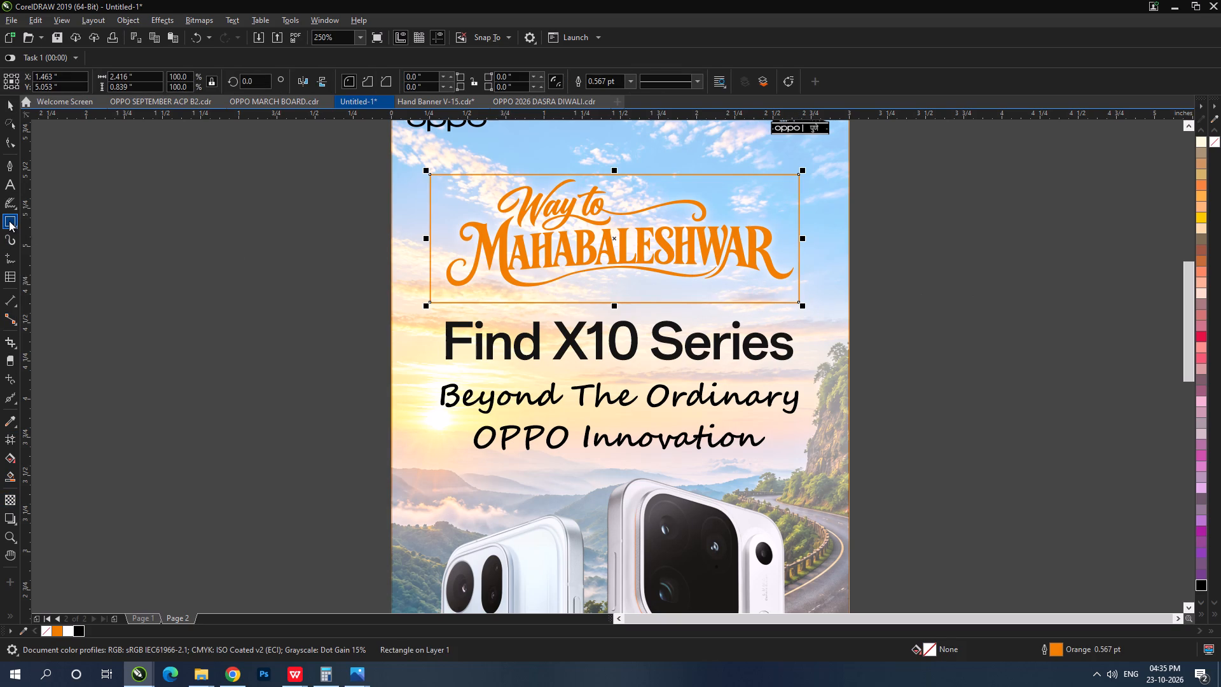
# Round the rectangle's corners to a 0.42 inch radius, forming a pill shape.
pyautogui.click(10, 144)
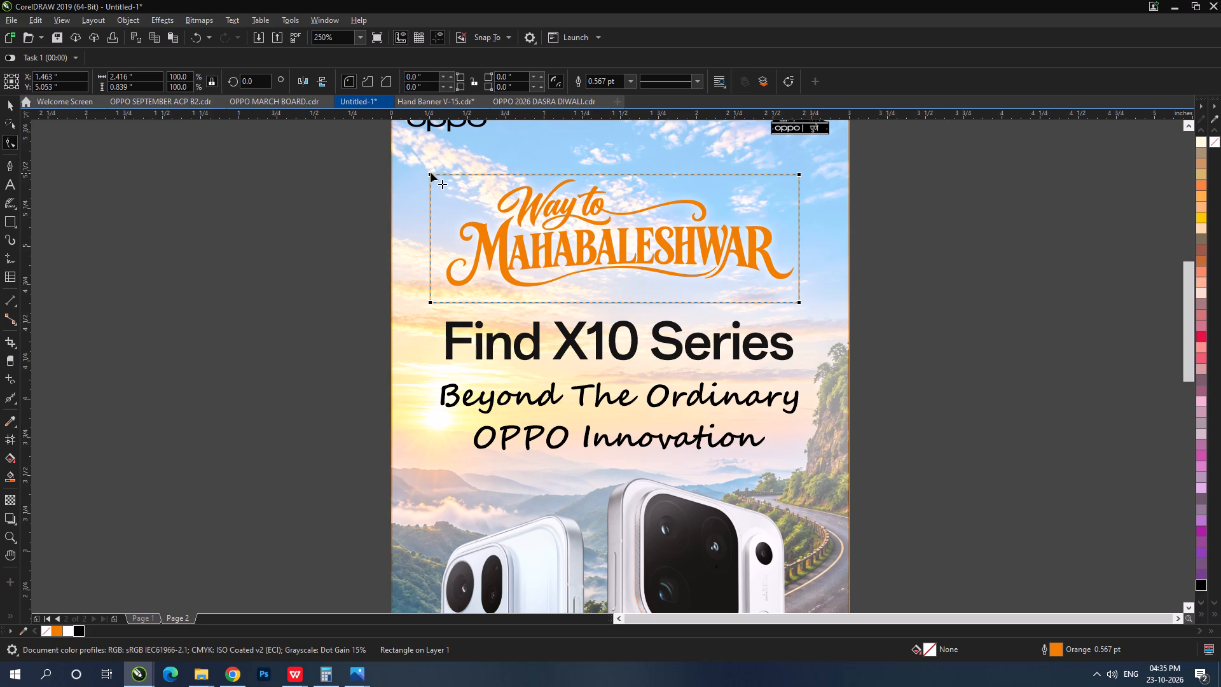
pyautogui.moveTo(431, 172); pyautogui.dragTo(641, 214)
pyautogui.click(3, 105)
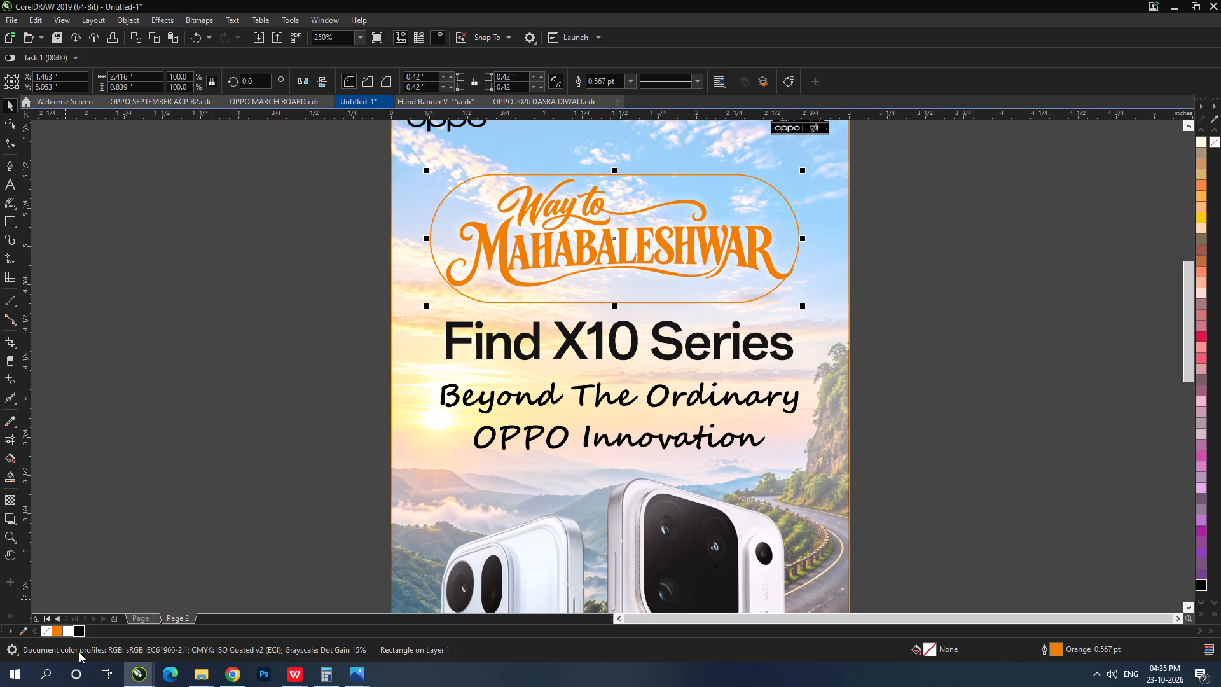
# Fill the pill shape white and remove its outline.
pyautogui.click(86, 629)
pyautogui.click(67, 630)
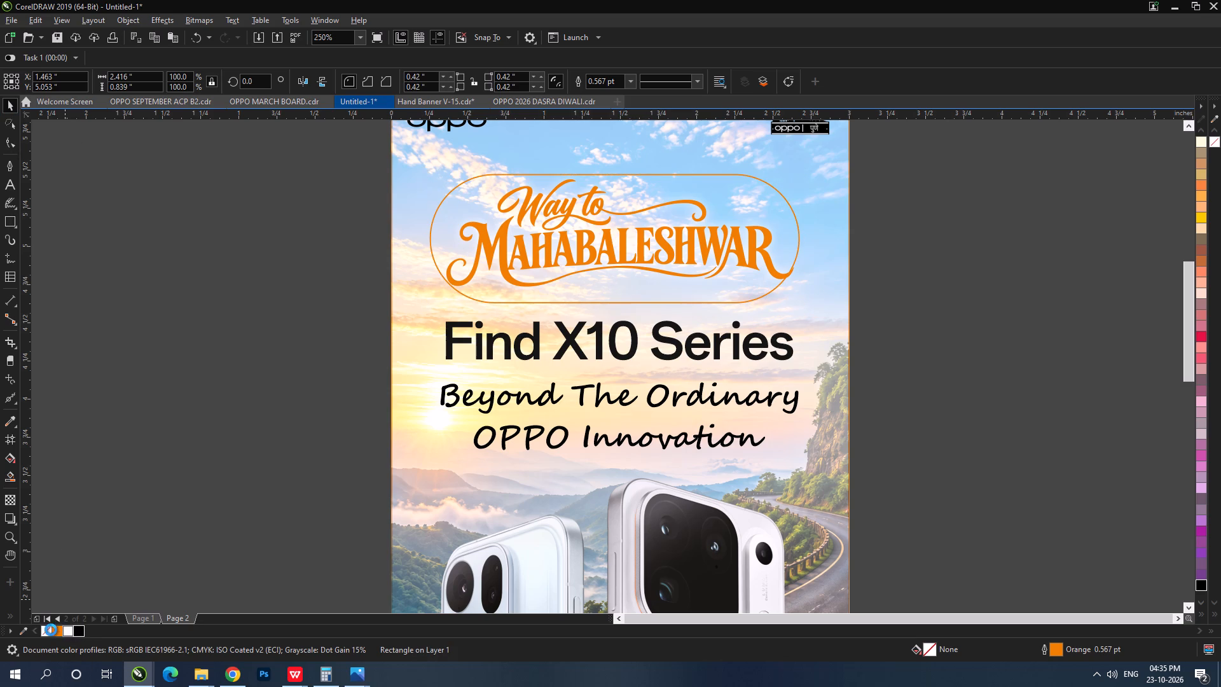
pyautogui.rightClick(50, 630)
# Convert the white pill shape to a 200 dpi CMYK bitmap with a transparent background.
pyautogui.click(190, 18)
pyautogui.click(216, 32)
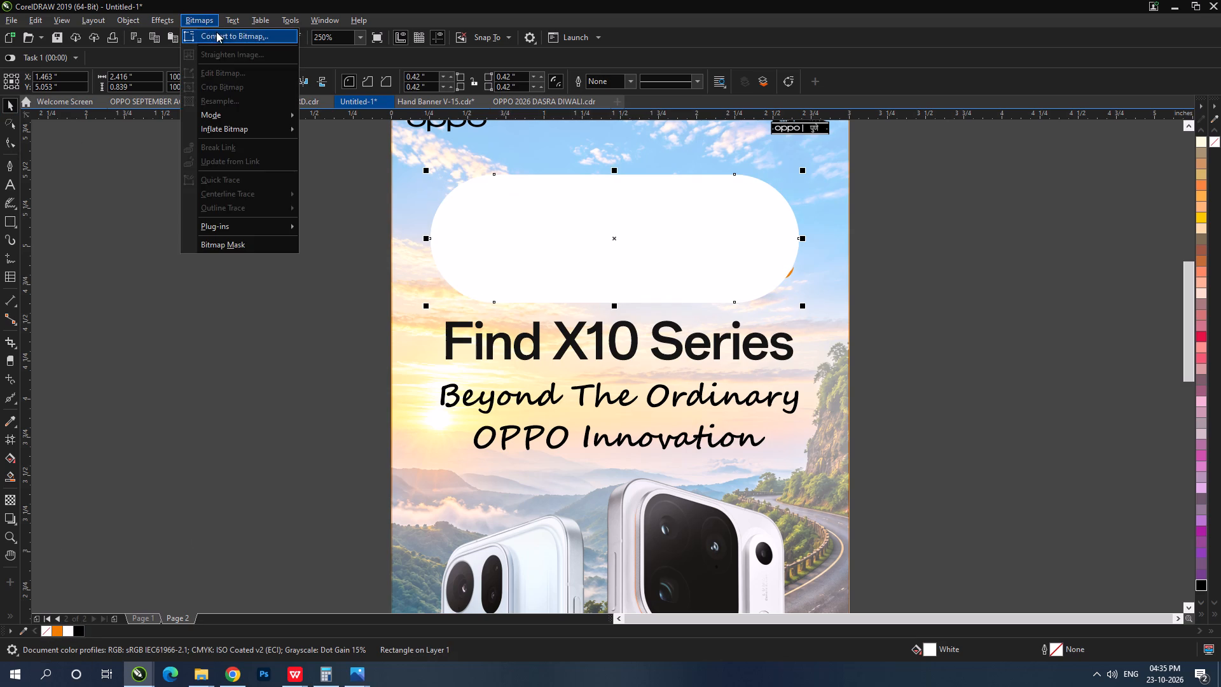
pyautogui.click(598, 298)
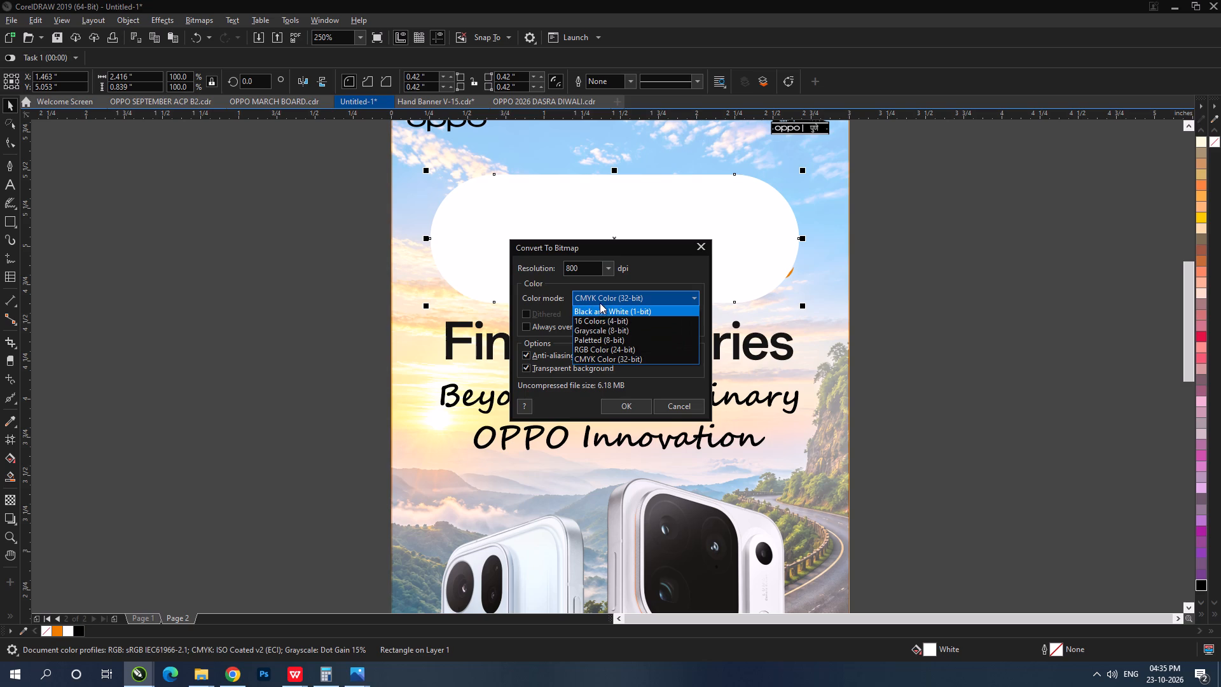
pyautogui.click(600, 299)
pyautogui.click(584, 261)
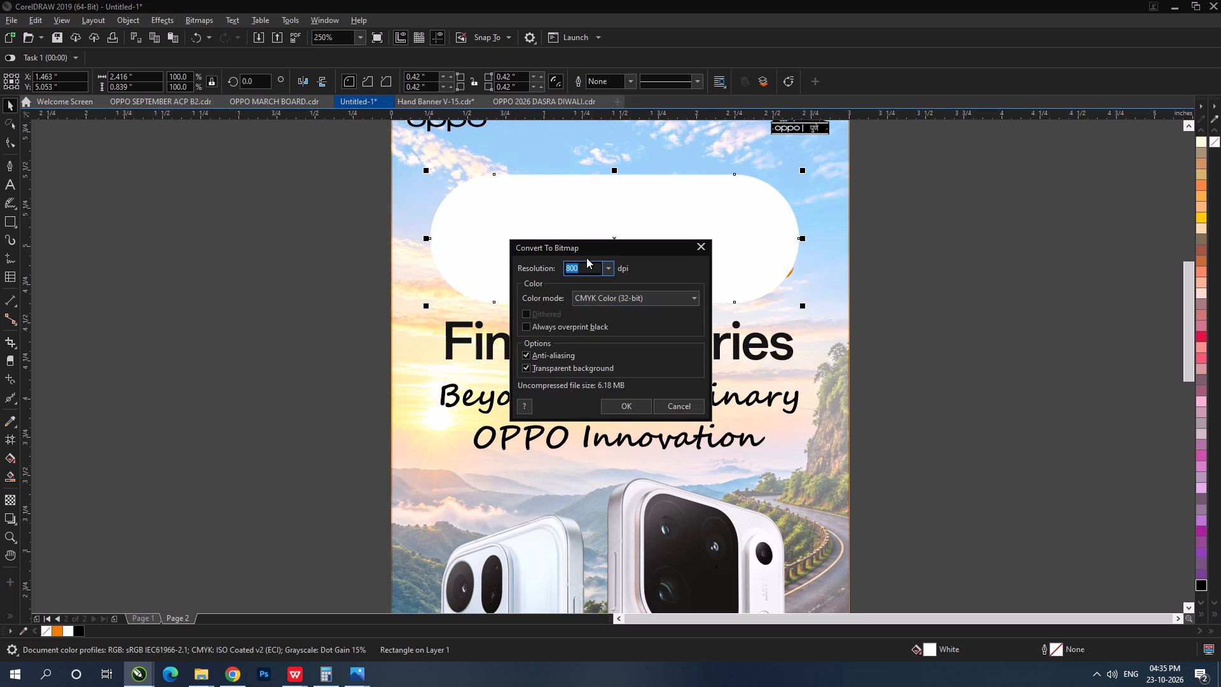
pyautogui.write('200')
pyautogui.press('Return')
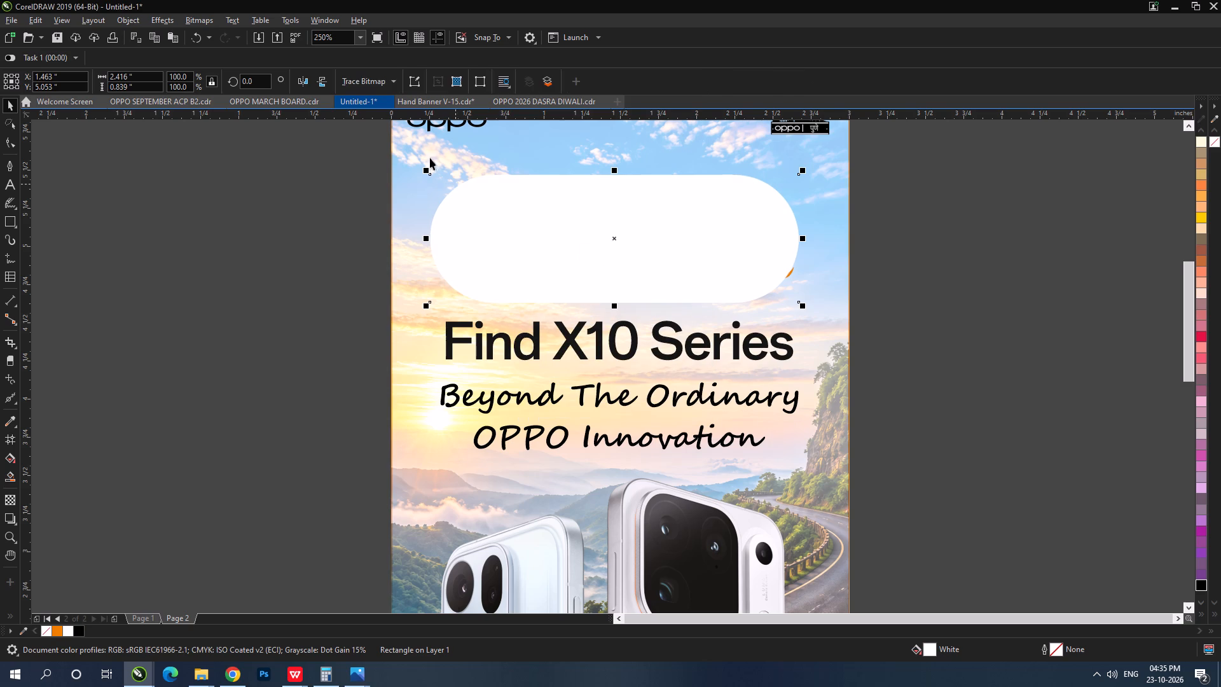
# Apply a Gaussian Blur with a 37-pixel radius to the white pill bitmap.
pyautogui.click(176, 17)
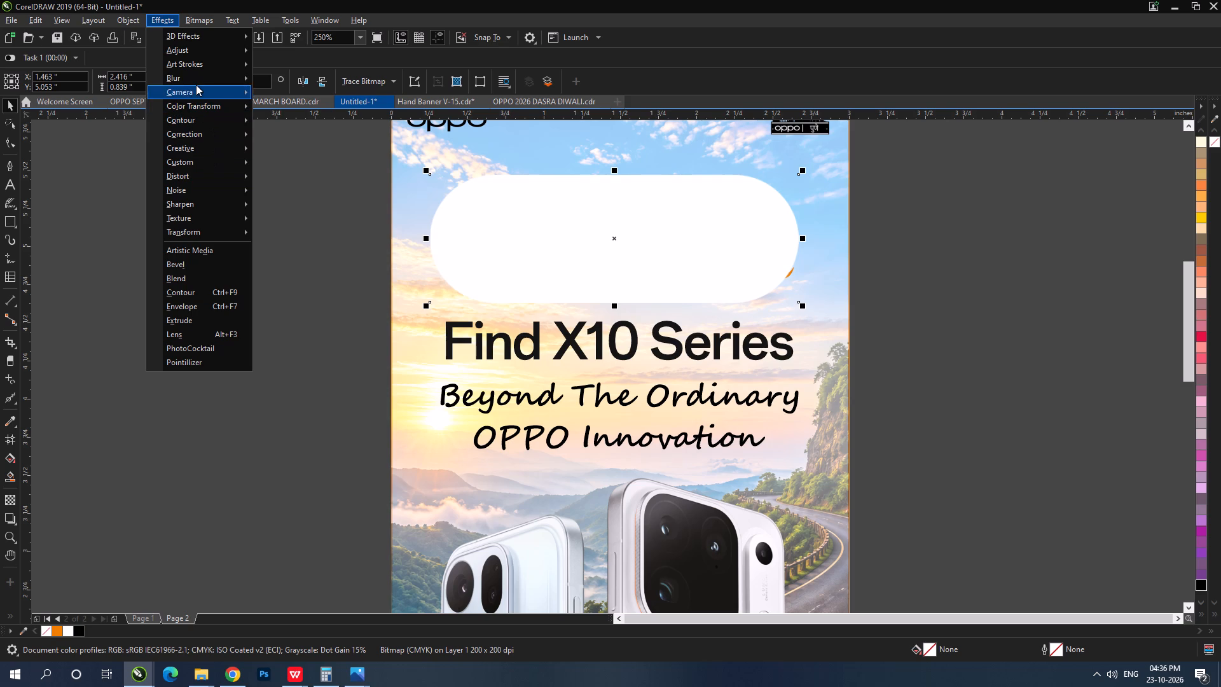
pyautogui.click(196, 84)
pyautogui.click(300, 89)
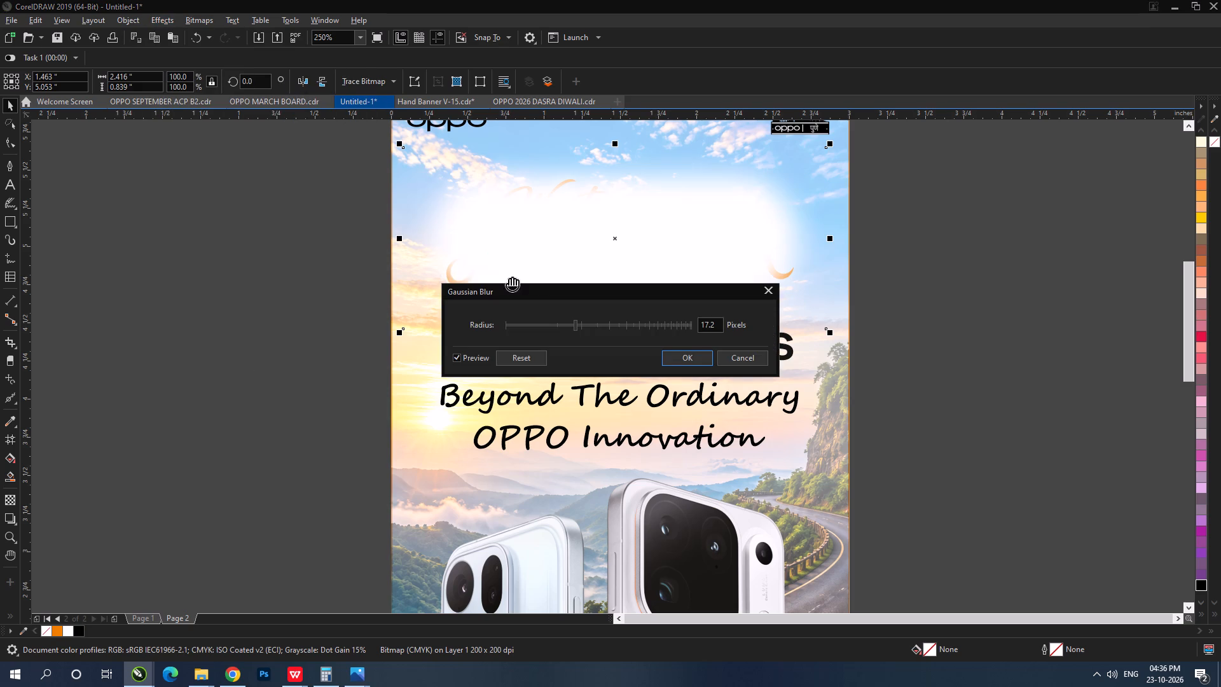
pyautogui.click(626, 325)
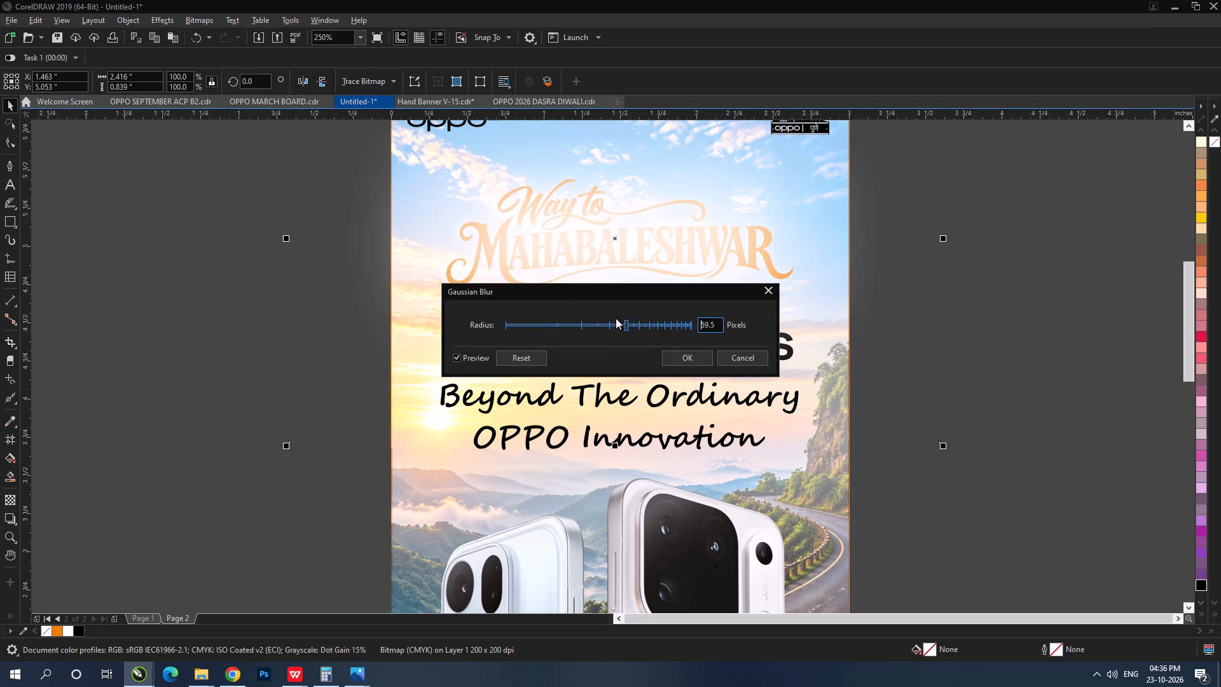
pyautogui.click(605, 318)
pyautogui.click(606, 324)
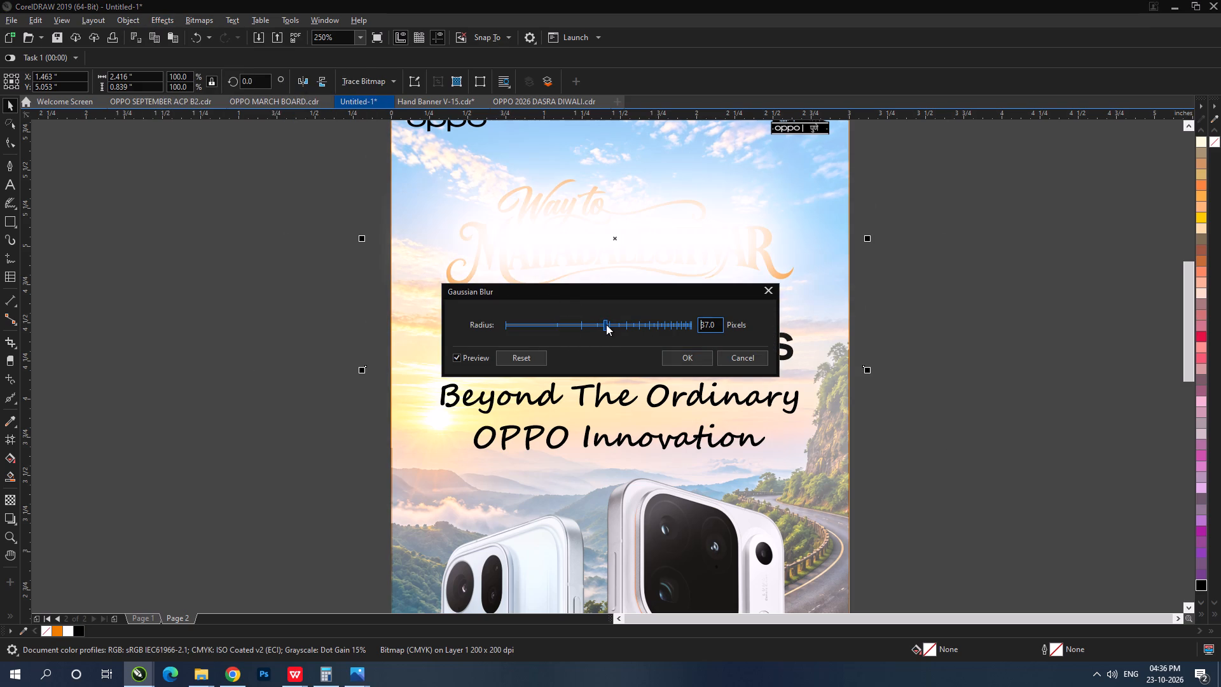
pyautogui.click(684, 359)
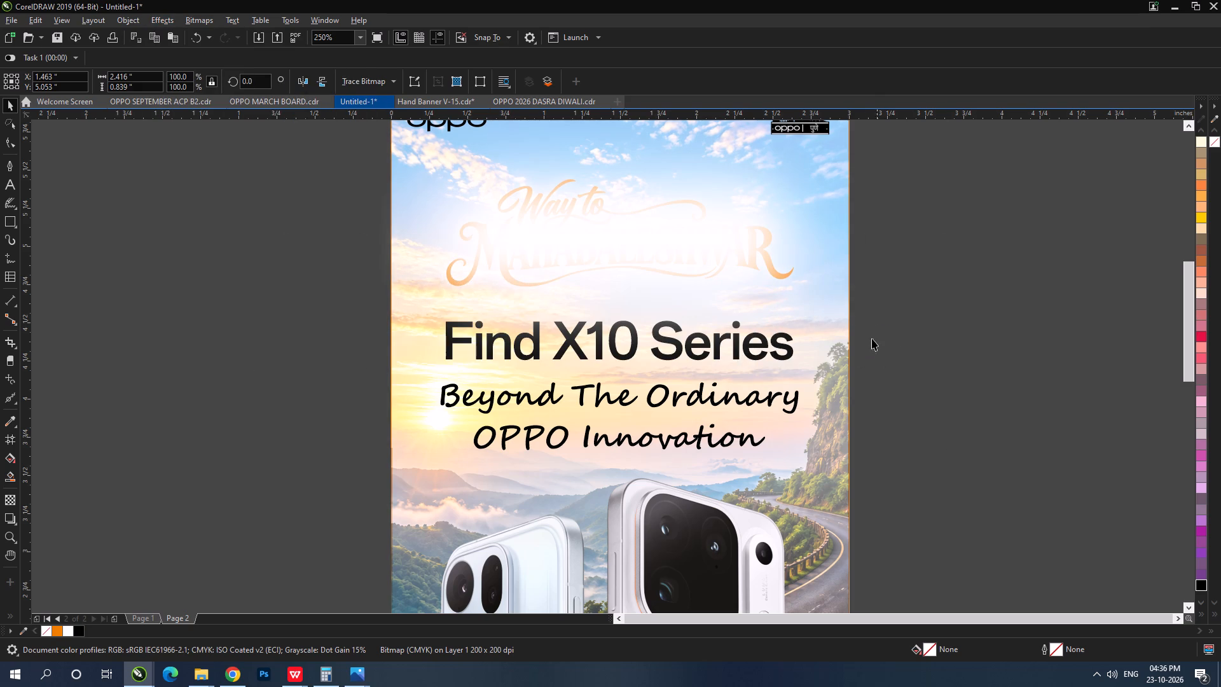
# Place the blurred white glow behind the "Way to Mahabaleshwar" lettering, just above the background image, and clear the selection.
pyautogui.hotkey('ctrl', 'pagedown')
pyautogui.hotkey('ctrl', 'End')
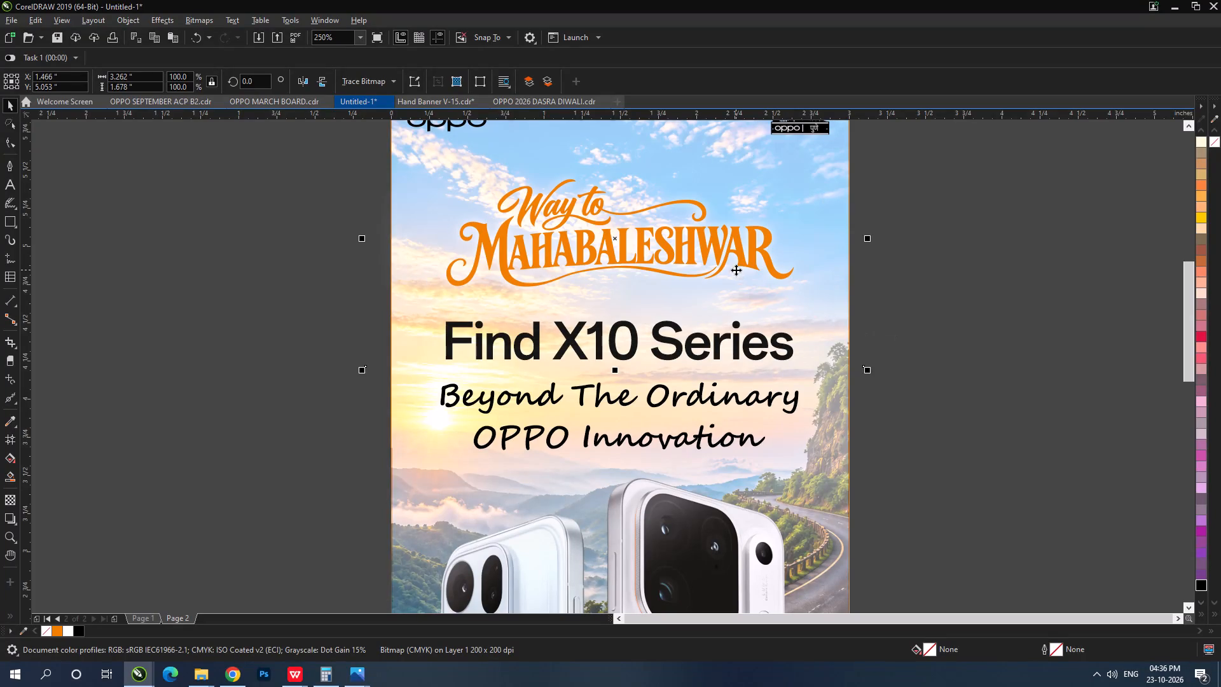
pyautogui.hotkey('ctrl', 'pageup')
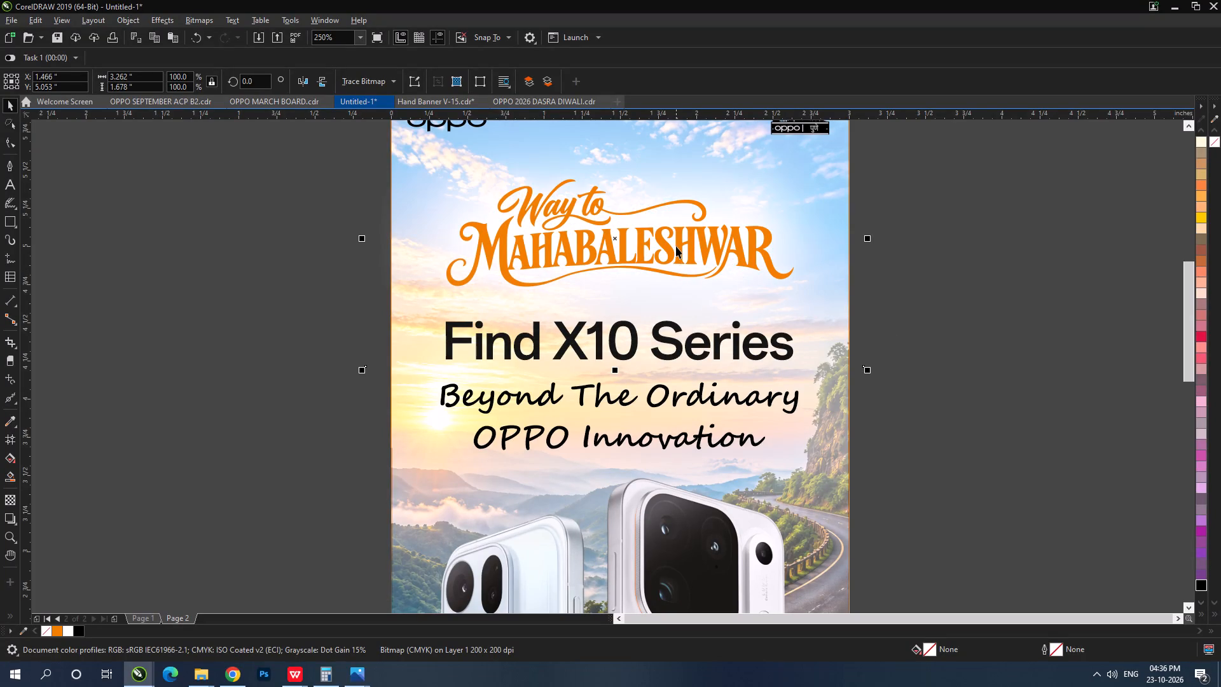
pyautogui.scroll(-1, 676, 246)
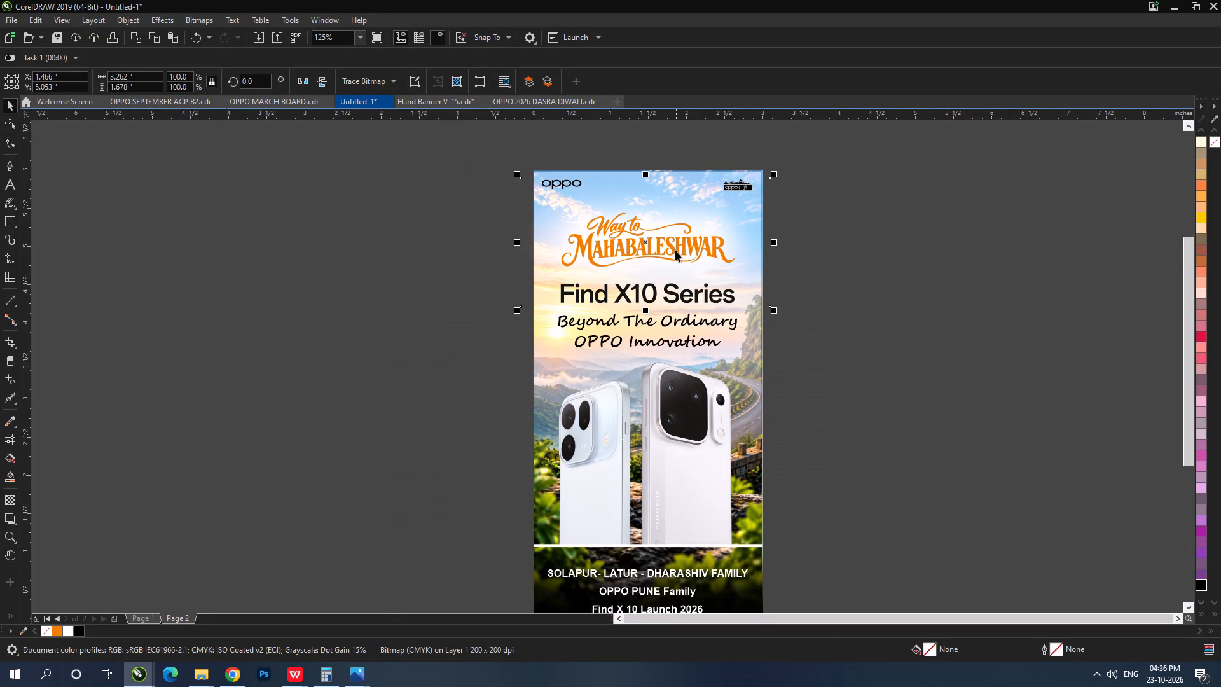
pyautogui.scroll(-1, 666, 264)
pyautogui.click(550, 263)
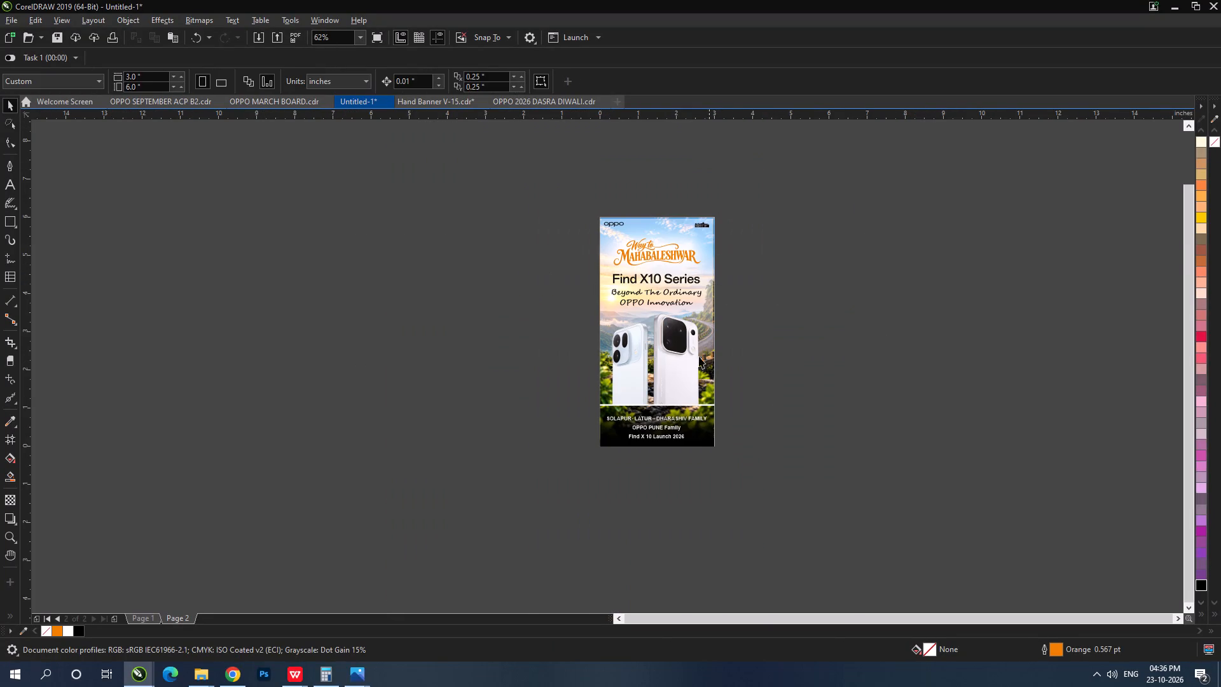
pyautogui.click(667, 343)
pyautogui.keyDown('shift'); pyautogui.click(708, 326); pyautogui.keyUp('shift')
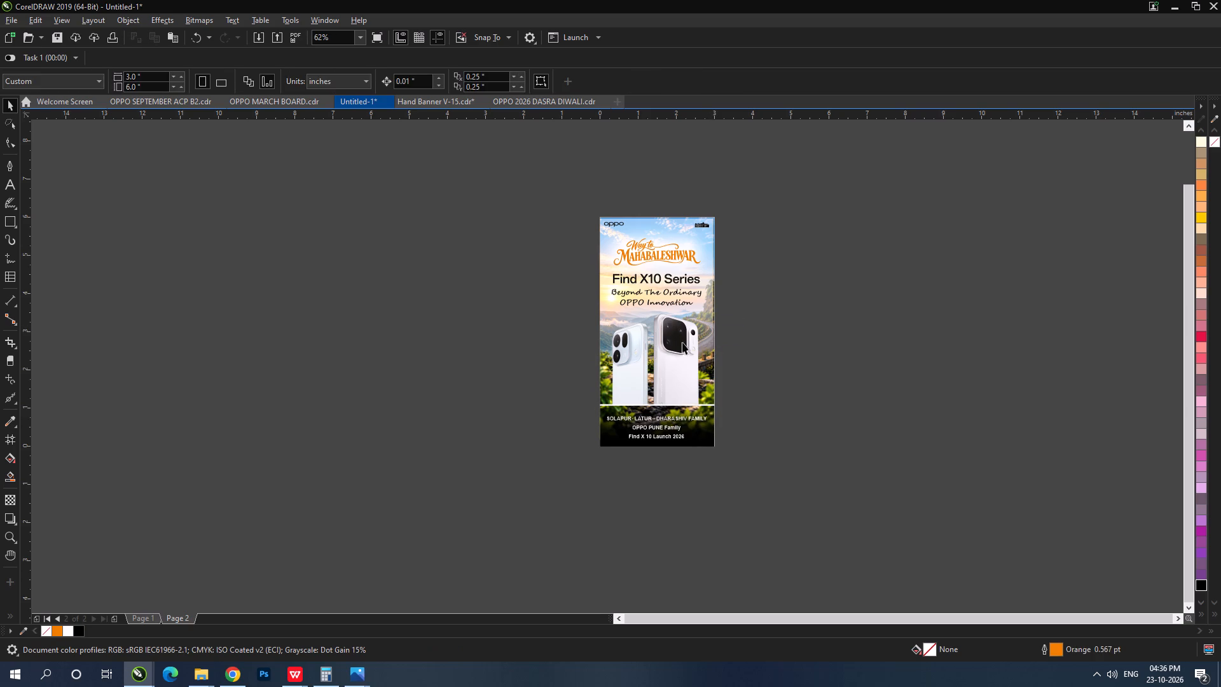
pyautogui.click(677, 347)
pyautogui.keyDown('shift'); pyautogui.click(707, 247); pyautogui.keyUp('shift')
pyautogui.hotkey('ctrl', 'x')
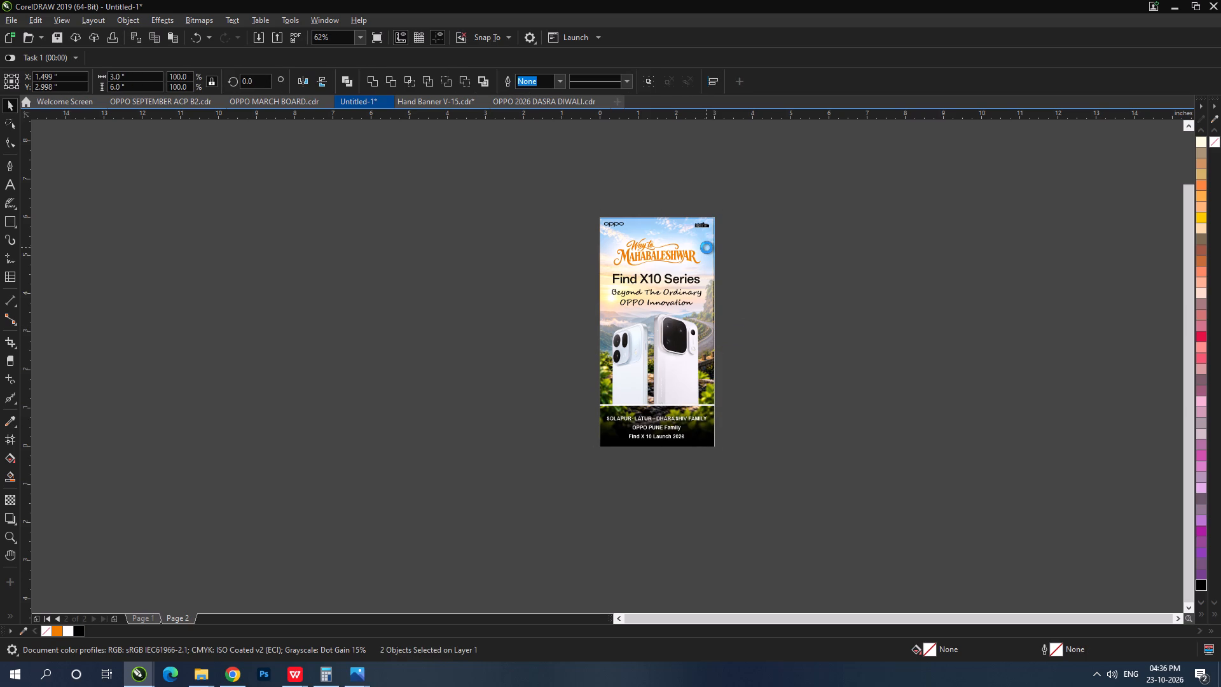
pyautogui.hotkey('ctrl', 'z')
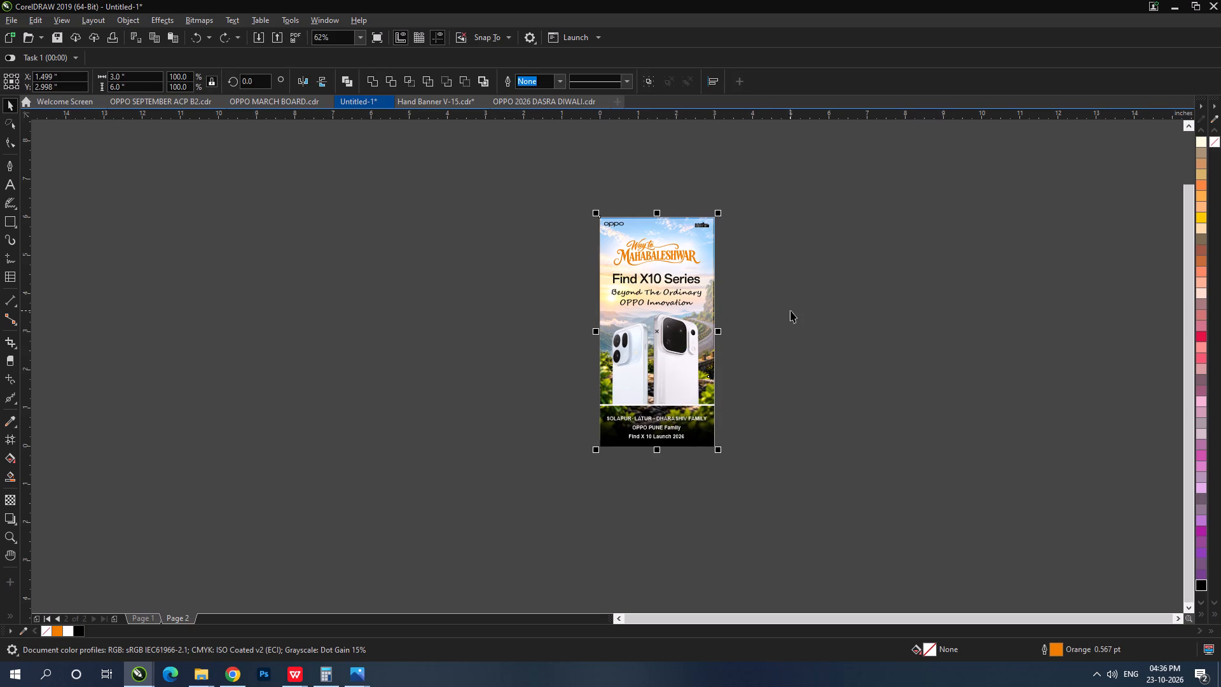
# Cut the image of the two phones from the poster and clear the selection.
pyautogui.click(790, 310)
pyautogui.click(684, 346)
pyautogui.hotkey('ctrl', 'x')
pyautogui.click(555, 350)
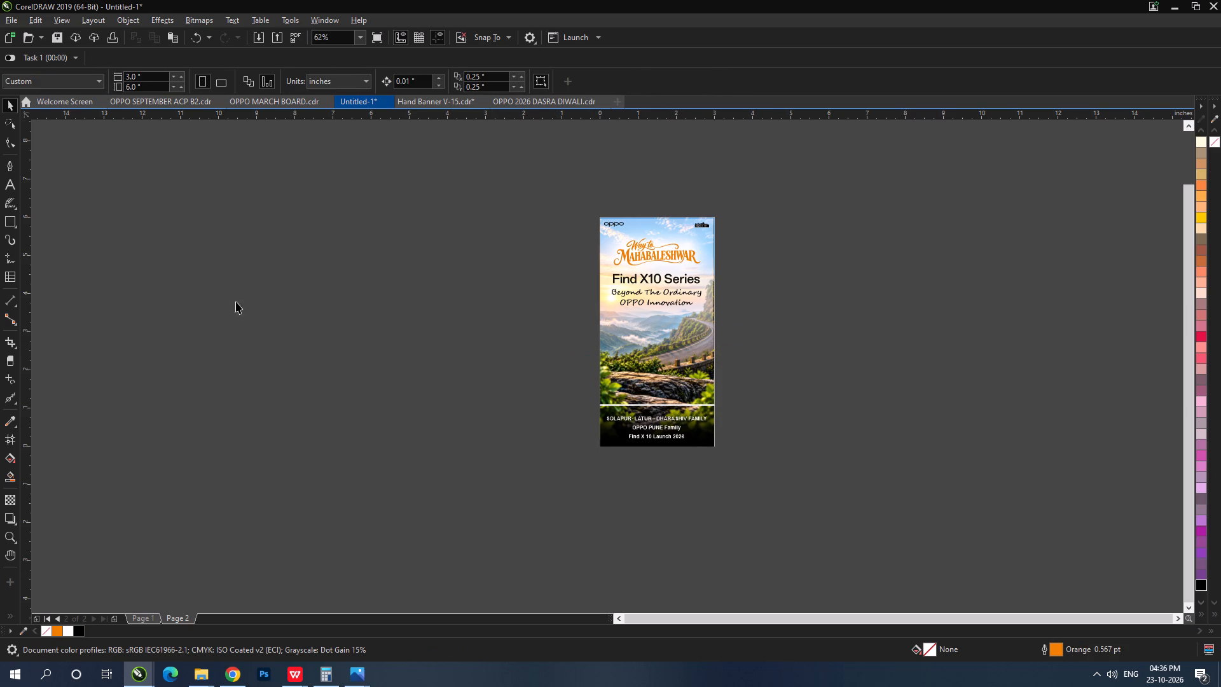
pyautogui.moveTo(764, 485); pyautogui.dragTo(499, 165)
pyautogui.click(811, 424)
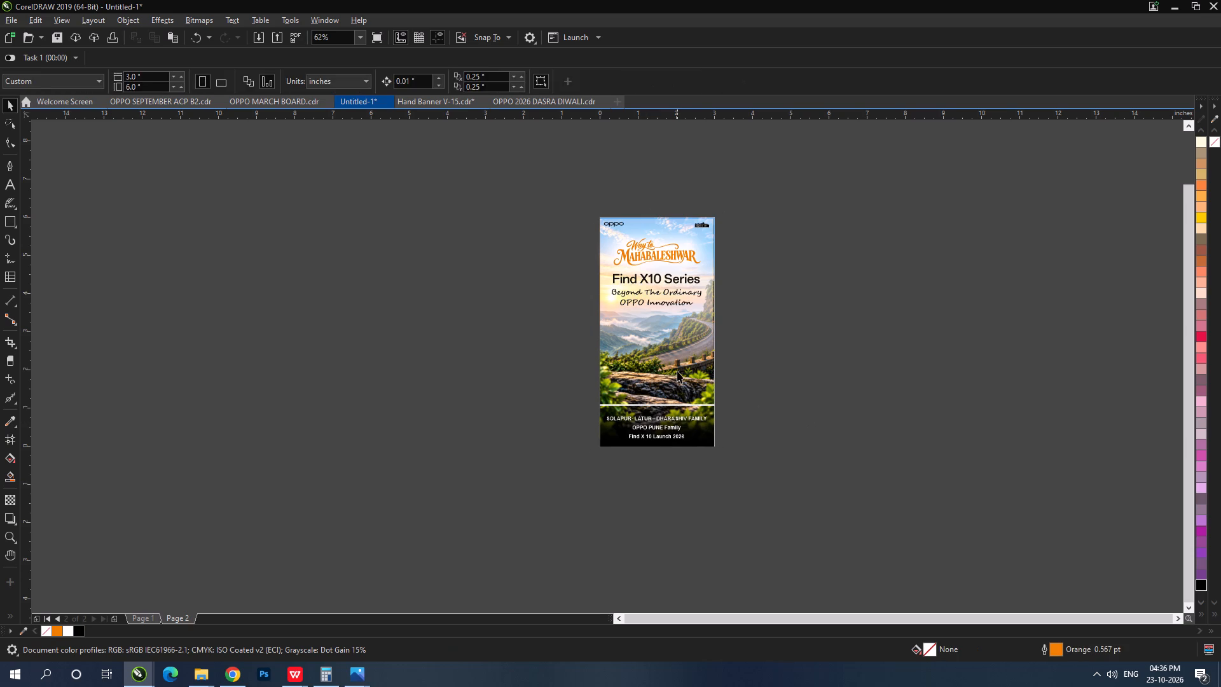
# Move the empty unfilled 3 × 6 inch rectangle off the poster and delete it.
pyautogui.click(677, 371)
pyautogui.moveTo(678, 355); pyautogui.dragTo(469, 357)
pyautogui.hotkey('ctrl', 'z')
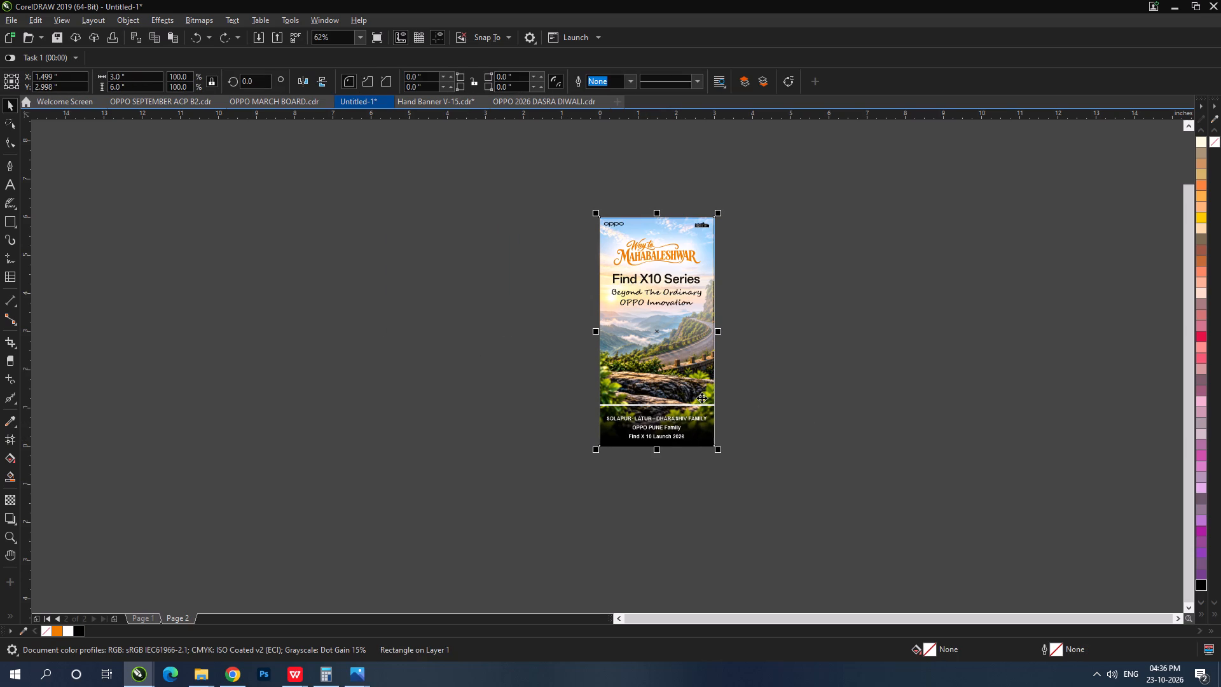
pyautogui.scroll(1, 684, 342)
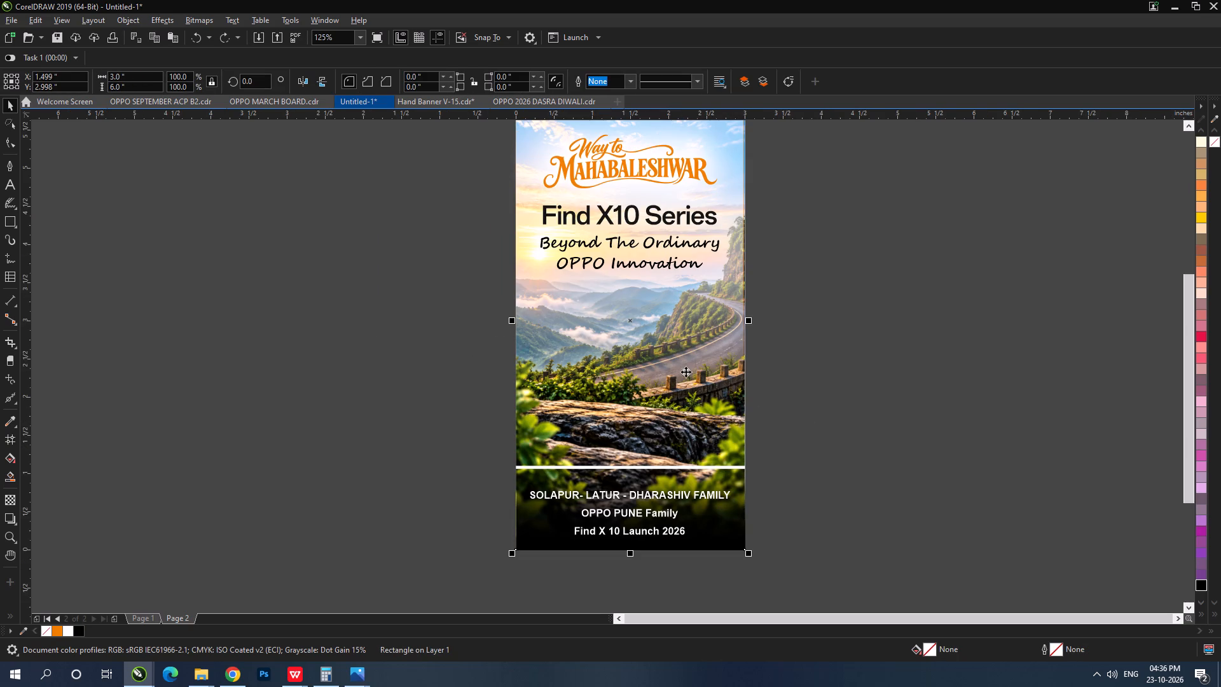
pyautogui.scroll(-1, 679, 365)
pyautogui.moveTo(679, 365); pyautogui.dragTo(473, 346)
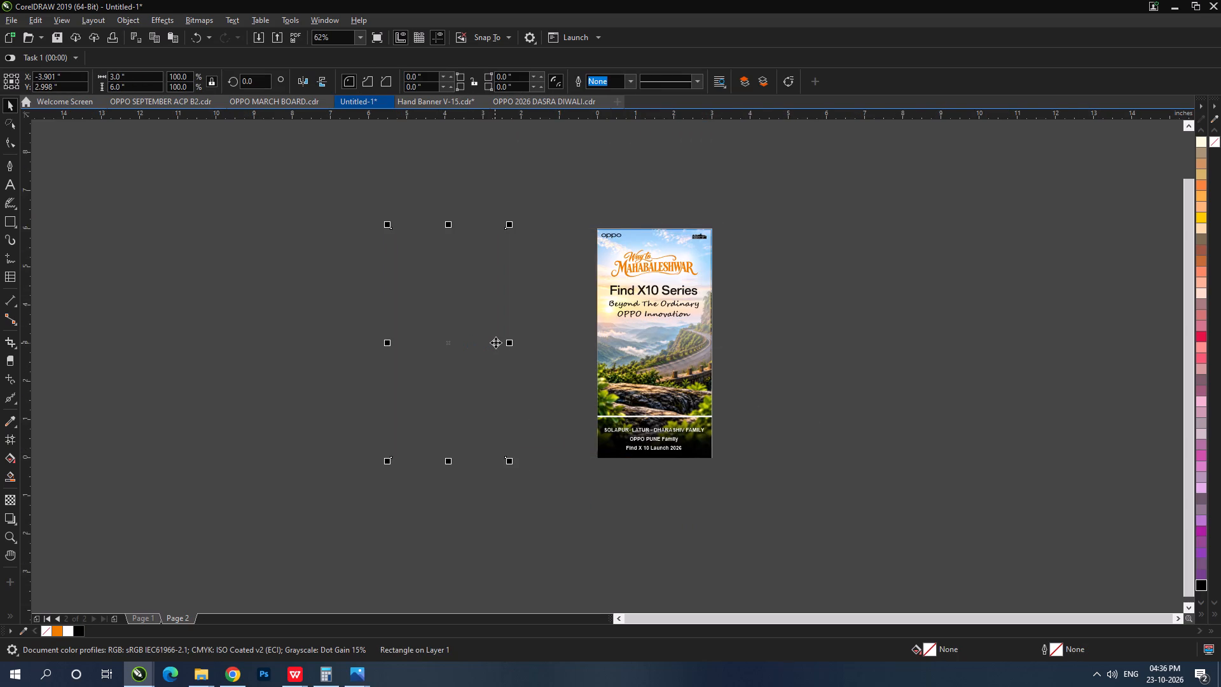
pyautogui.press('Delete')
# Move the landscape background group off the page, level with and beside the poster.
pyautogui.click(661, 337)
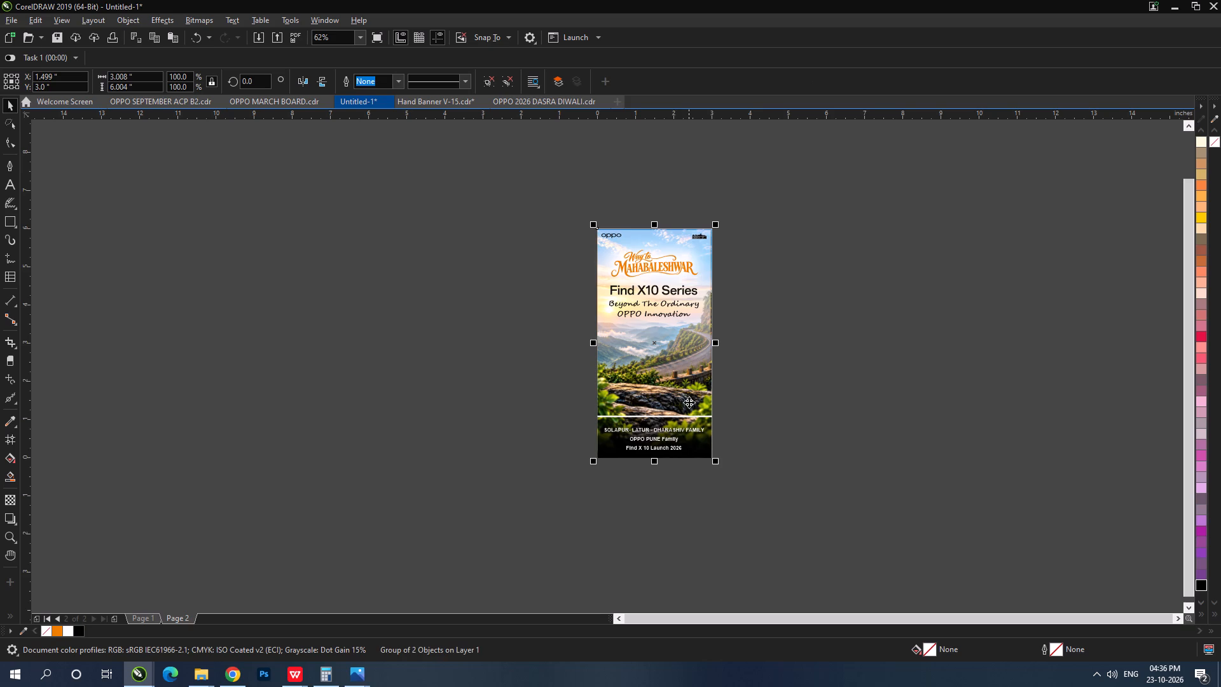
pyautogui.moveTo(675, 379); pyautogui.dragTo(480, 361)
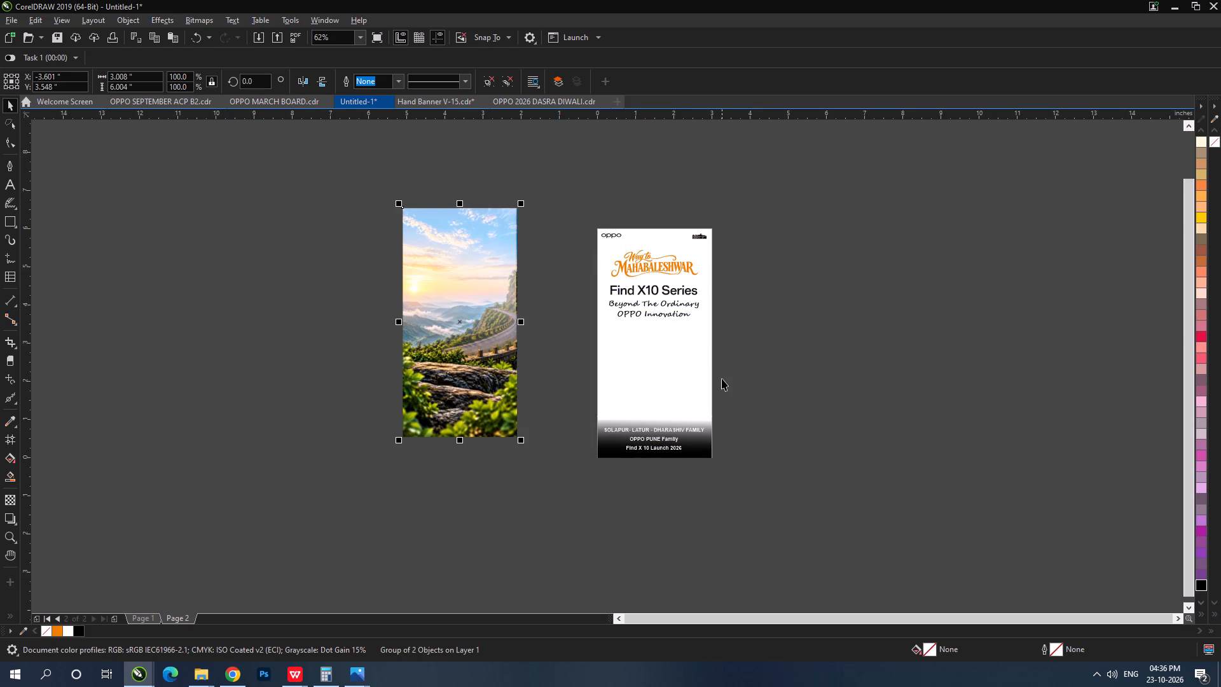
pyautogui.hotkey('ctrl', 'z')
pyautogui.moveTo(649, 367); pyautogui.dragTo(479, 362)
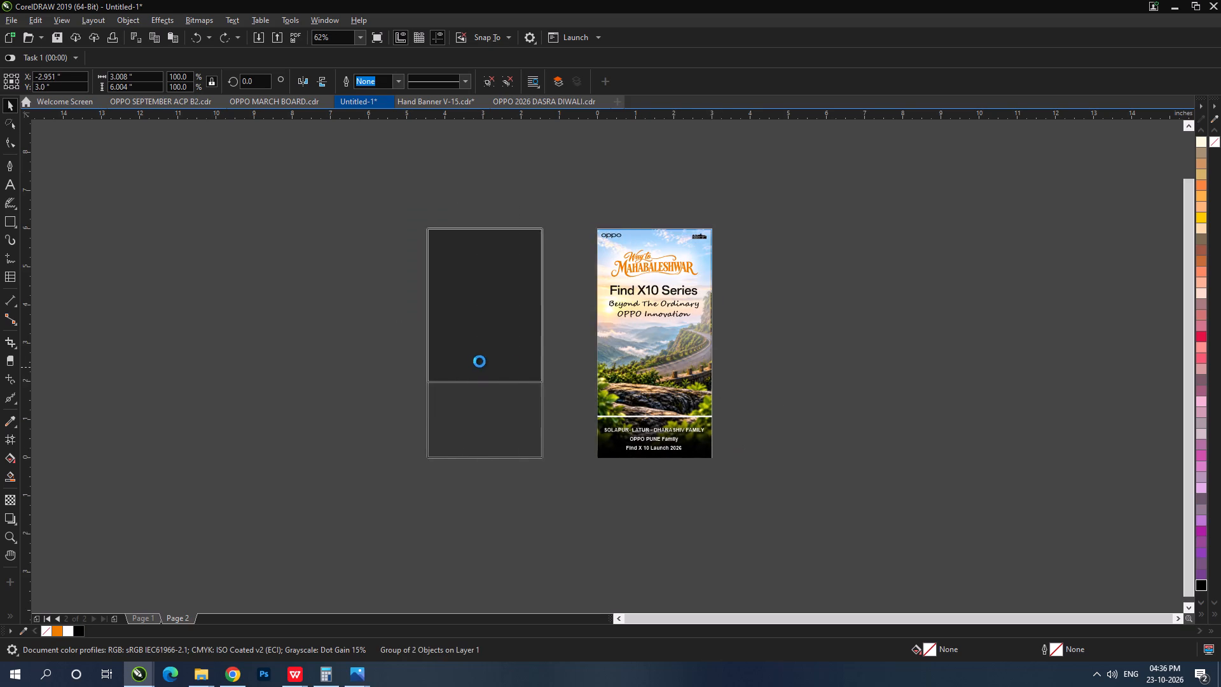
# Create a page-size 3 × 6 inch rectangle as the poster frame.
pyautogui.click(836, 403)
pyautogui.doubleClick(8, 223)
pyautogui.click(9, 104)
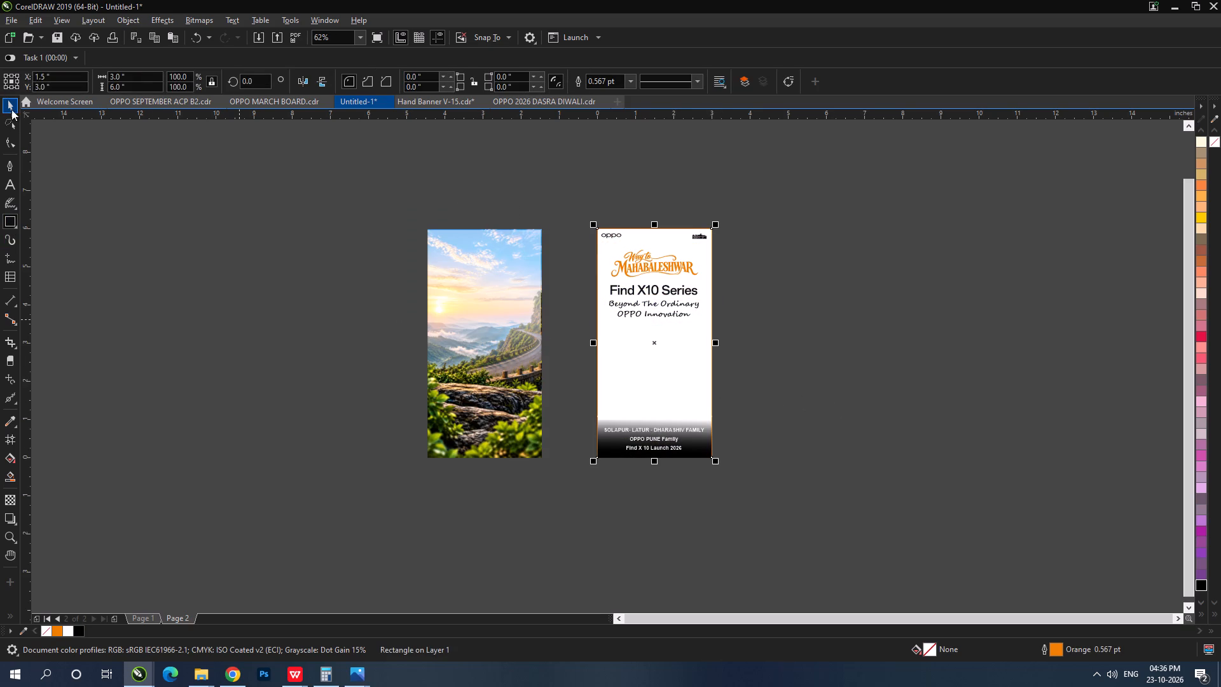
# PowerClip the landscape background inside the page-size rectangle and open the frame's contents for editing.
pyautogui.click(163, 318)
pyautogui.click(504, 381)
pyautogui.moveTo(507, 399); pyautogui.dragTo(612, 370, button='right')
pyautogui.click(676, 414)
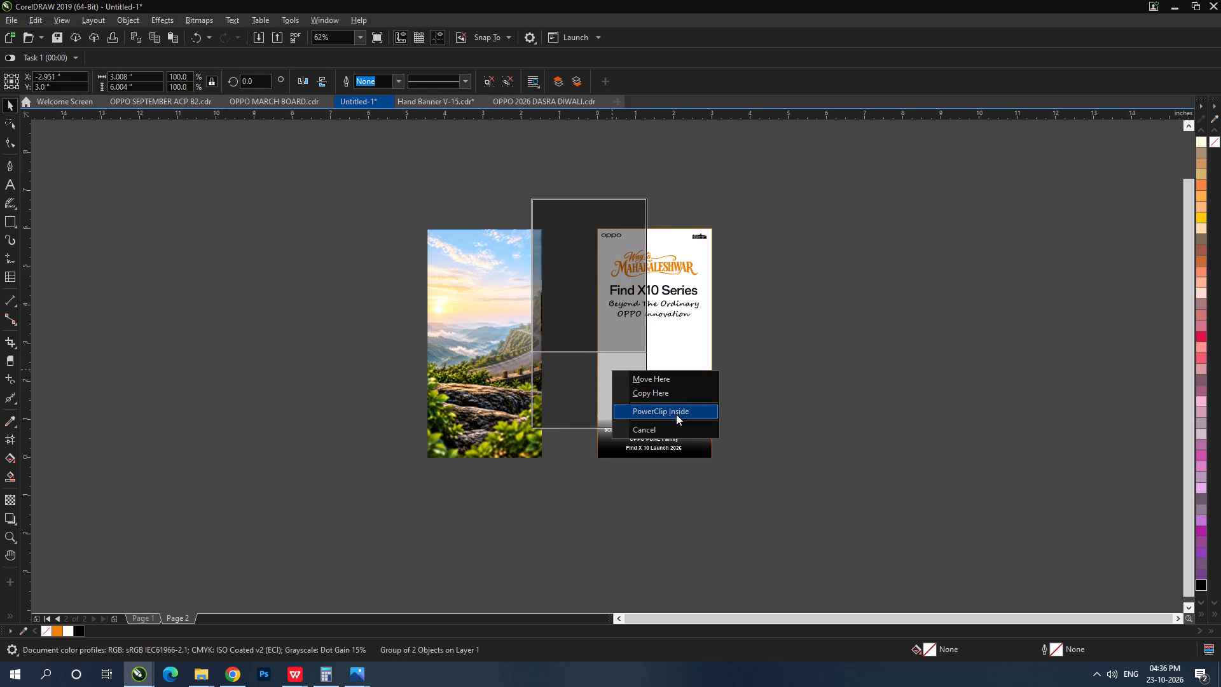
pyautogui.keyDown('ctrl'); pyautogui.click(635, 361); pyautogui.keyUp('ctrl')
pyautogui.click(628, 350)
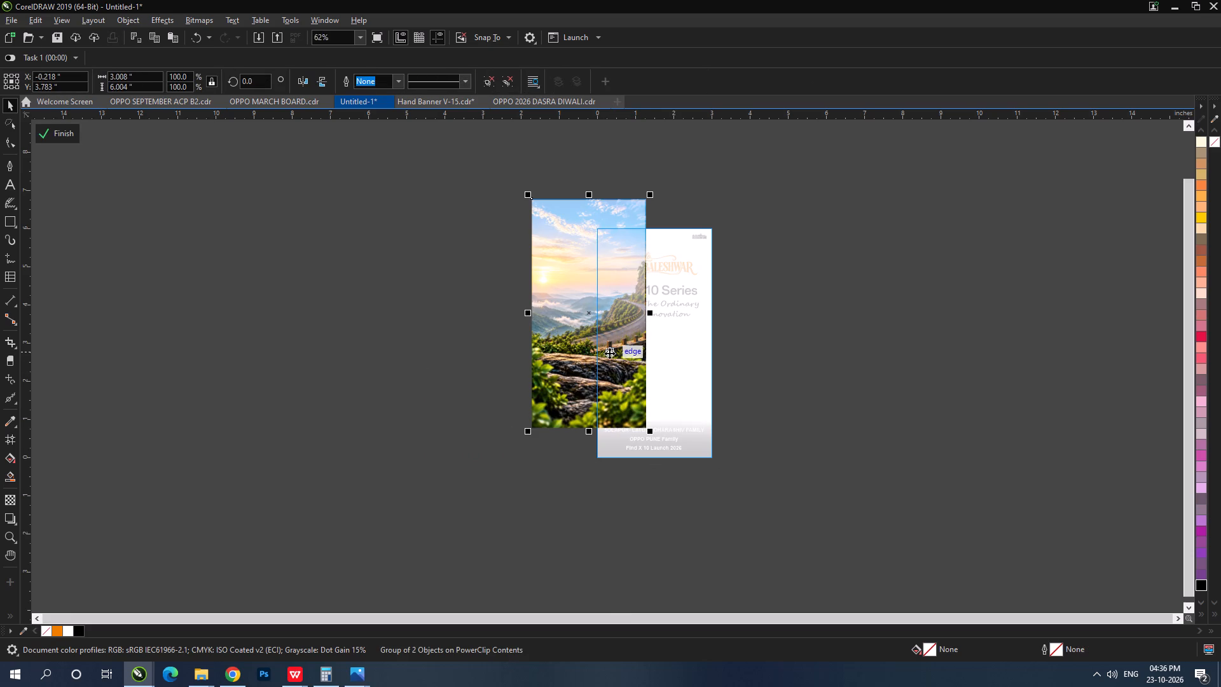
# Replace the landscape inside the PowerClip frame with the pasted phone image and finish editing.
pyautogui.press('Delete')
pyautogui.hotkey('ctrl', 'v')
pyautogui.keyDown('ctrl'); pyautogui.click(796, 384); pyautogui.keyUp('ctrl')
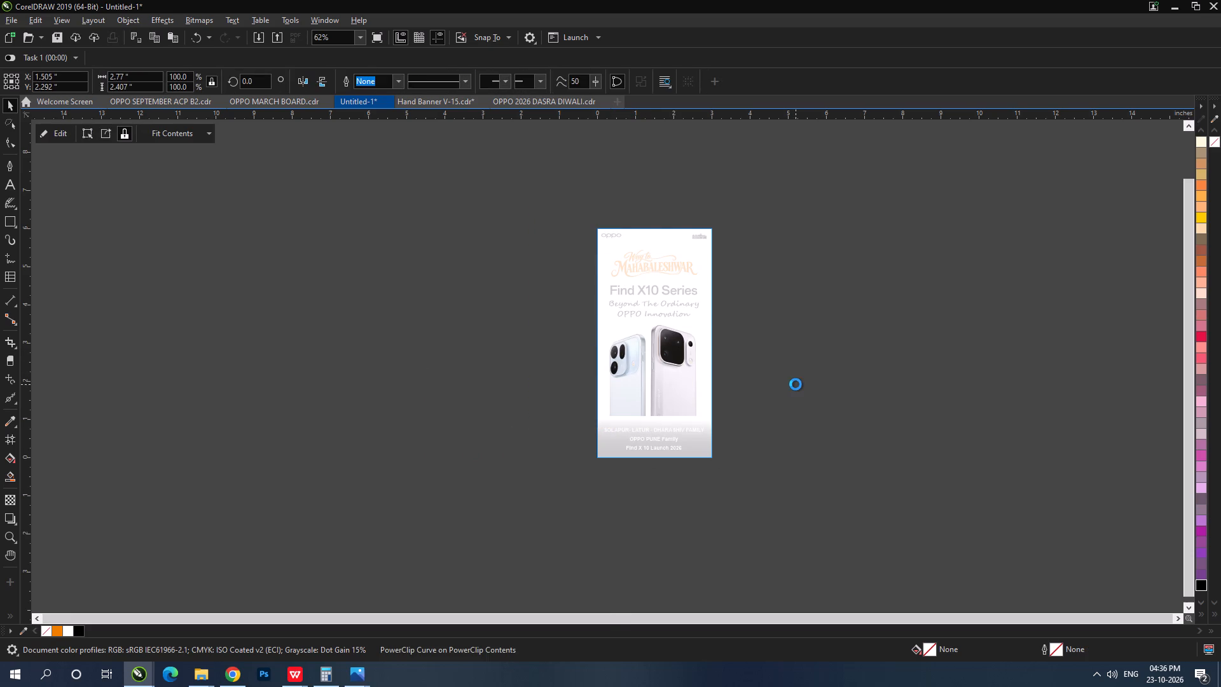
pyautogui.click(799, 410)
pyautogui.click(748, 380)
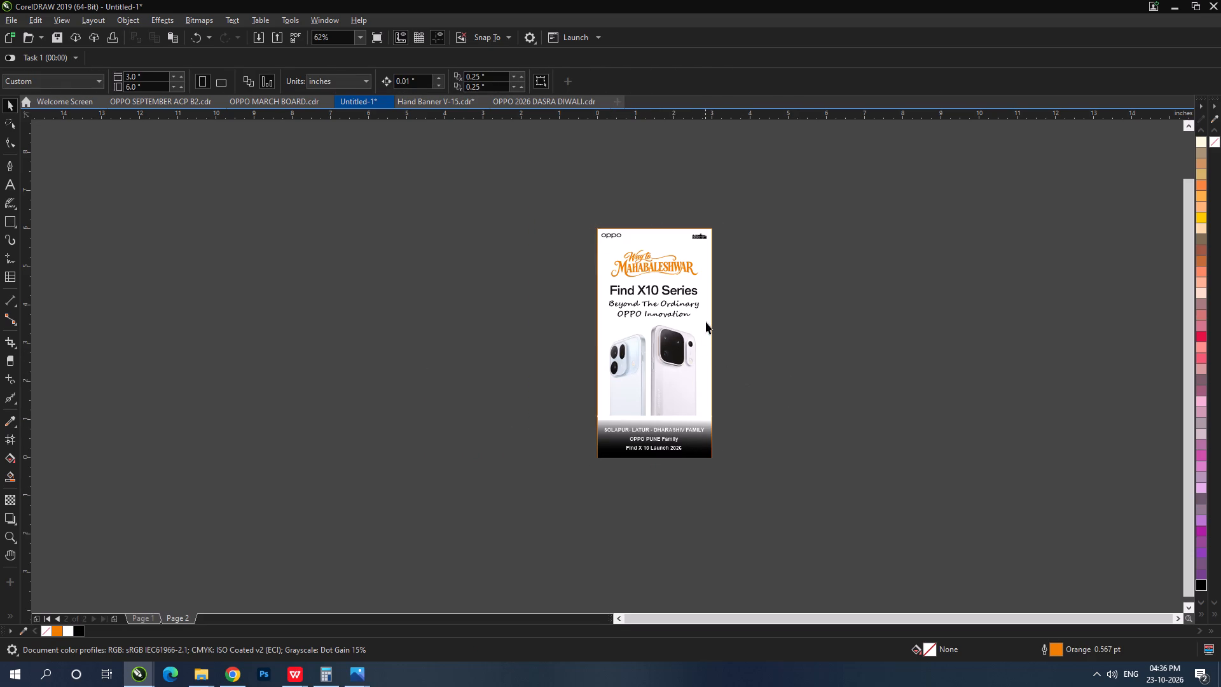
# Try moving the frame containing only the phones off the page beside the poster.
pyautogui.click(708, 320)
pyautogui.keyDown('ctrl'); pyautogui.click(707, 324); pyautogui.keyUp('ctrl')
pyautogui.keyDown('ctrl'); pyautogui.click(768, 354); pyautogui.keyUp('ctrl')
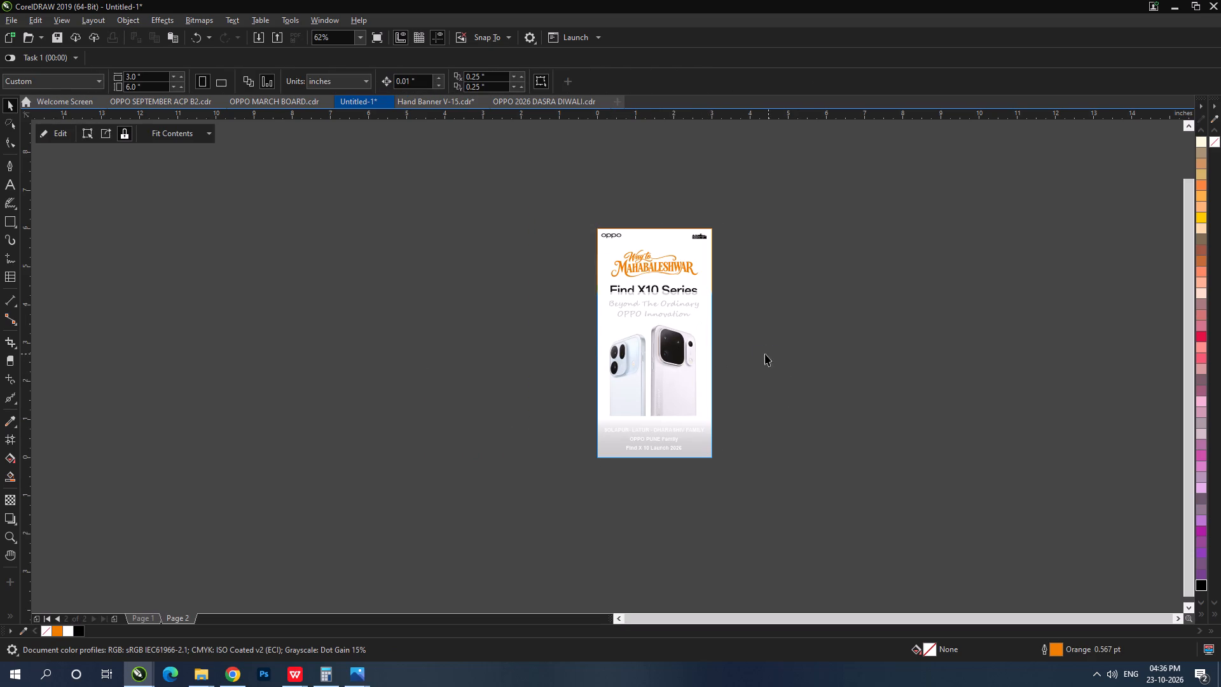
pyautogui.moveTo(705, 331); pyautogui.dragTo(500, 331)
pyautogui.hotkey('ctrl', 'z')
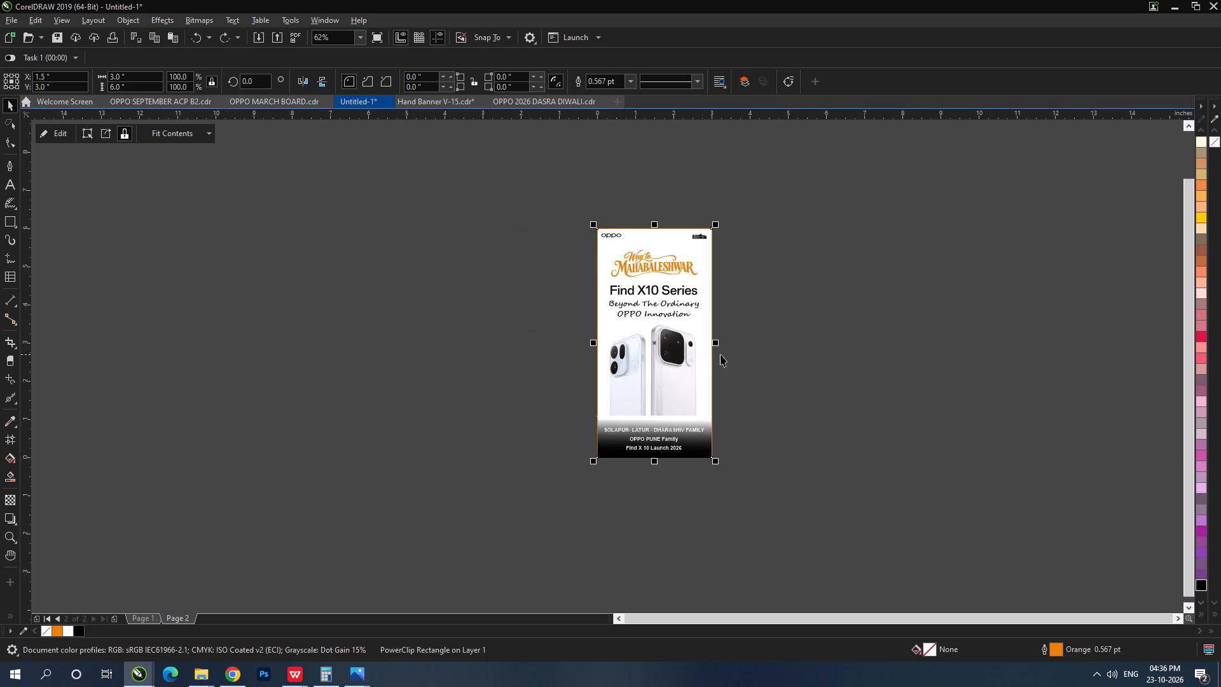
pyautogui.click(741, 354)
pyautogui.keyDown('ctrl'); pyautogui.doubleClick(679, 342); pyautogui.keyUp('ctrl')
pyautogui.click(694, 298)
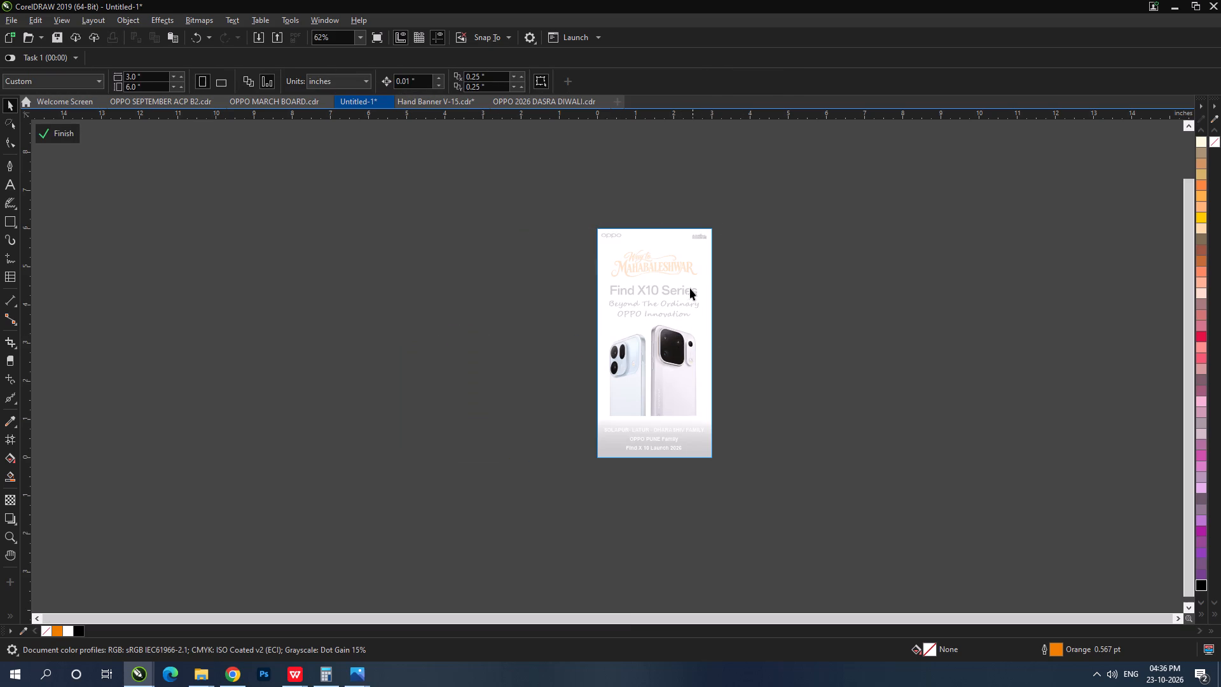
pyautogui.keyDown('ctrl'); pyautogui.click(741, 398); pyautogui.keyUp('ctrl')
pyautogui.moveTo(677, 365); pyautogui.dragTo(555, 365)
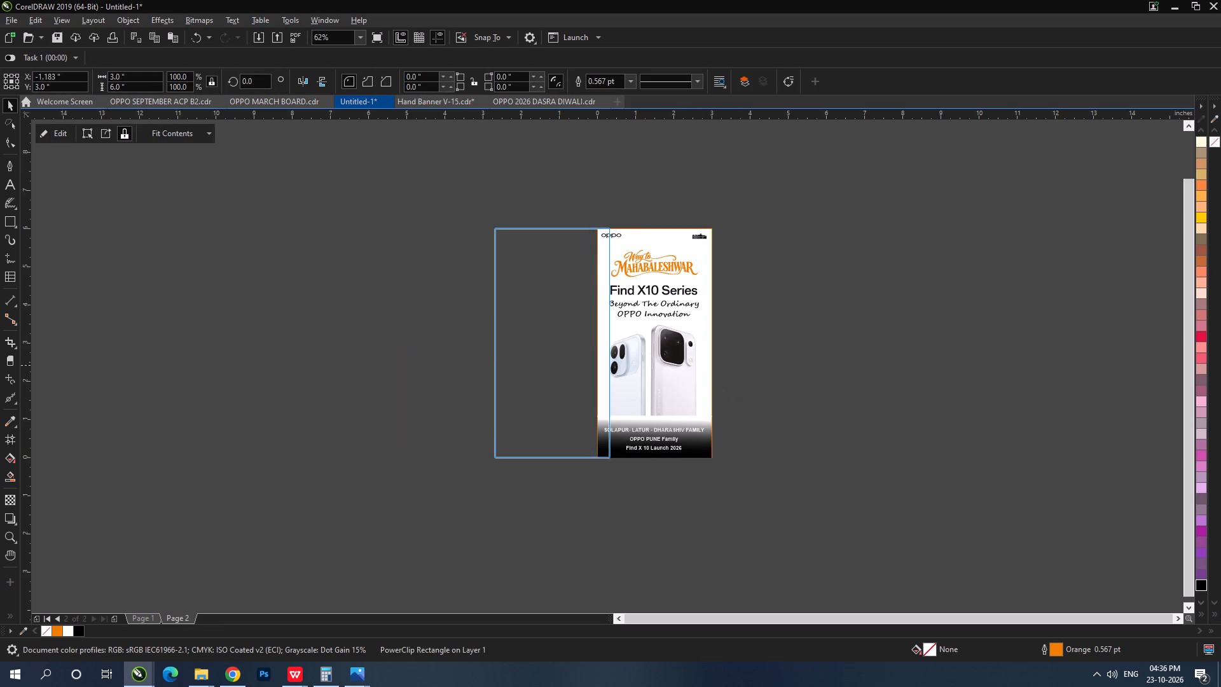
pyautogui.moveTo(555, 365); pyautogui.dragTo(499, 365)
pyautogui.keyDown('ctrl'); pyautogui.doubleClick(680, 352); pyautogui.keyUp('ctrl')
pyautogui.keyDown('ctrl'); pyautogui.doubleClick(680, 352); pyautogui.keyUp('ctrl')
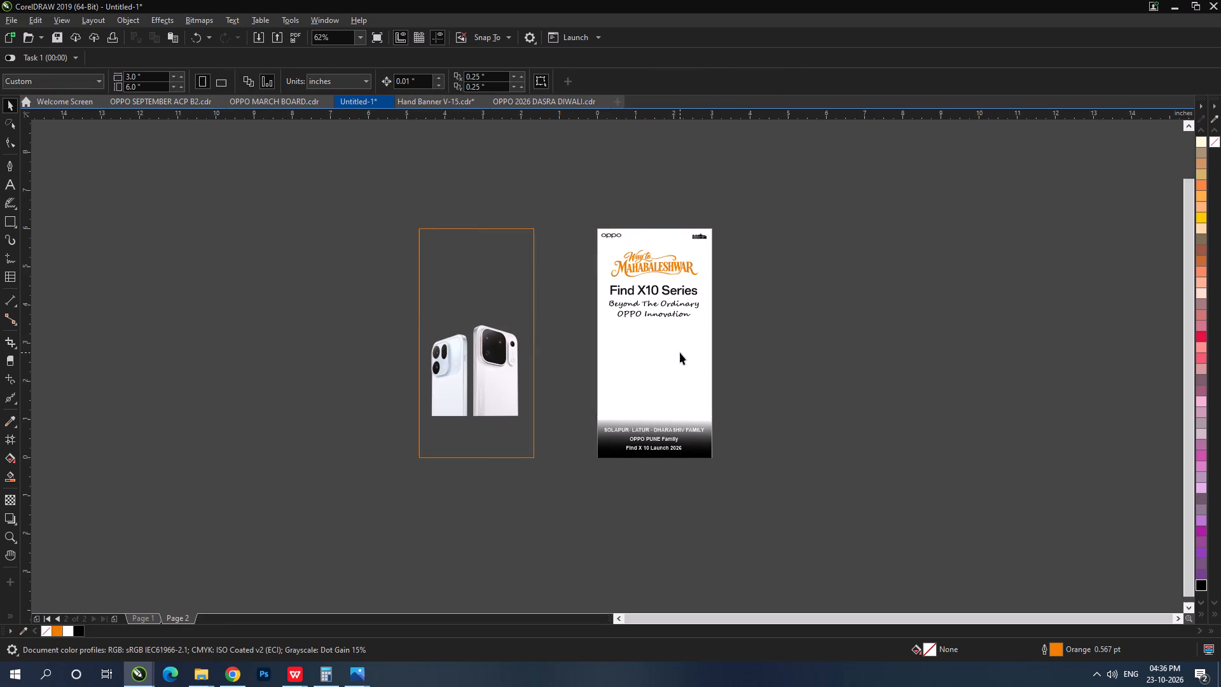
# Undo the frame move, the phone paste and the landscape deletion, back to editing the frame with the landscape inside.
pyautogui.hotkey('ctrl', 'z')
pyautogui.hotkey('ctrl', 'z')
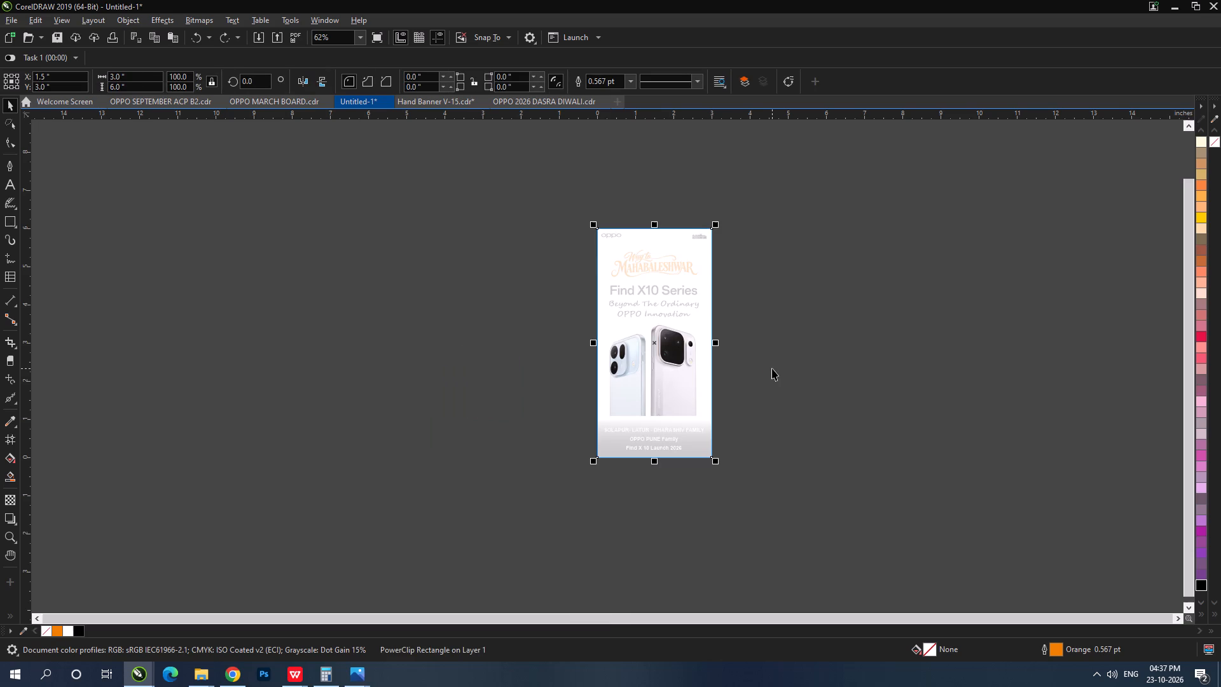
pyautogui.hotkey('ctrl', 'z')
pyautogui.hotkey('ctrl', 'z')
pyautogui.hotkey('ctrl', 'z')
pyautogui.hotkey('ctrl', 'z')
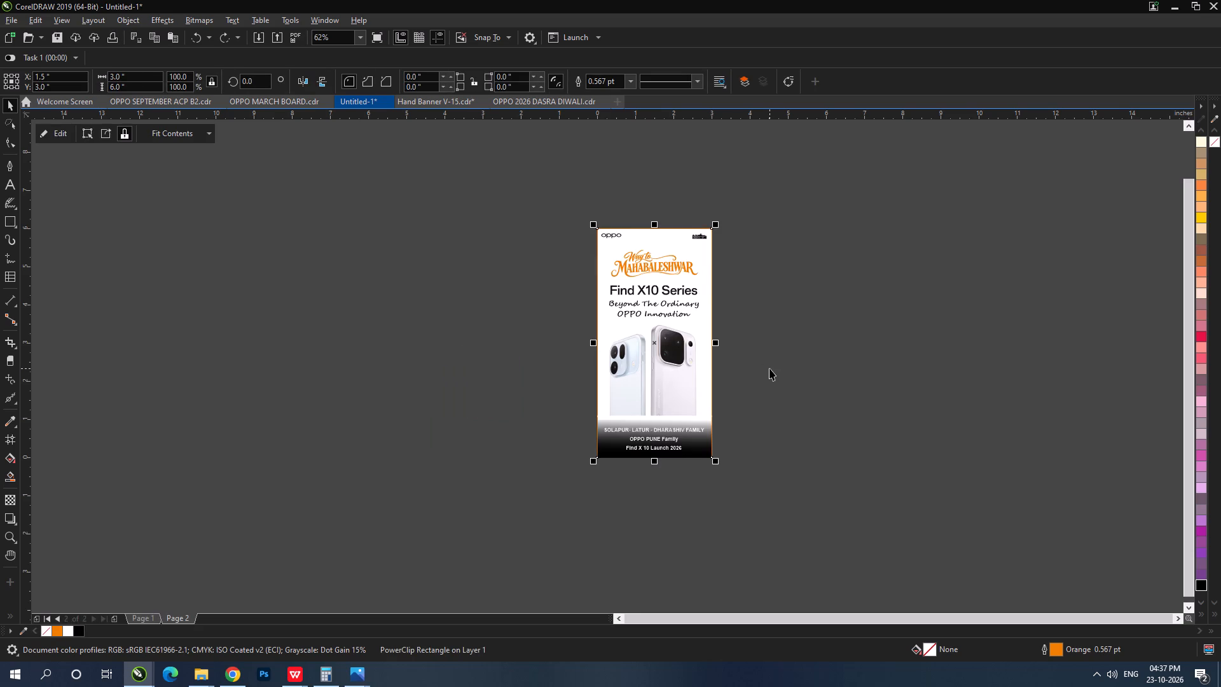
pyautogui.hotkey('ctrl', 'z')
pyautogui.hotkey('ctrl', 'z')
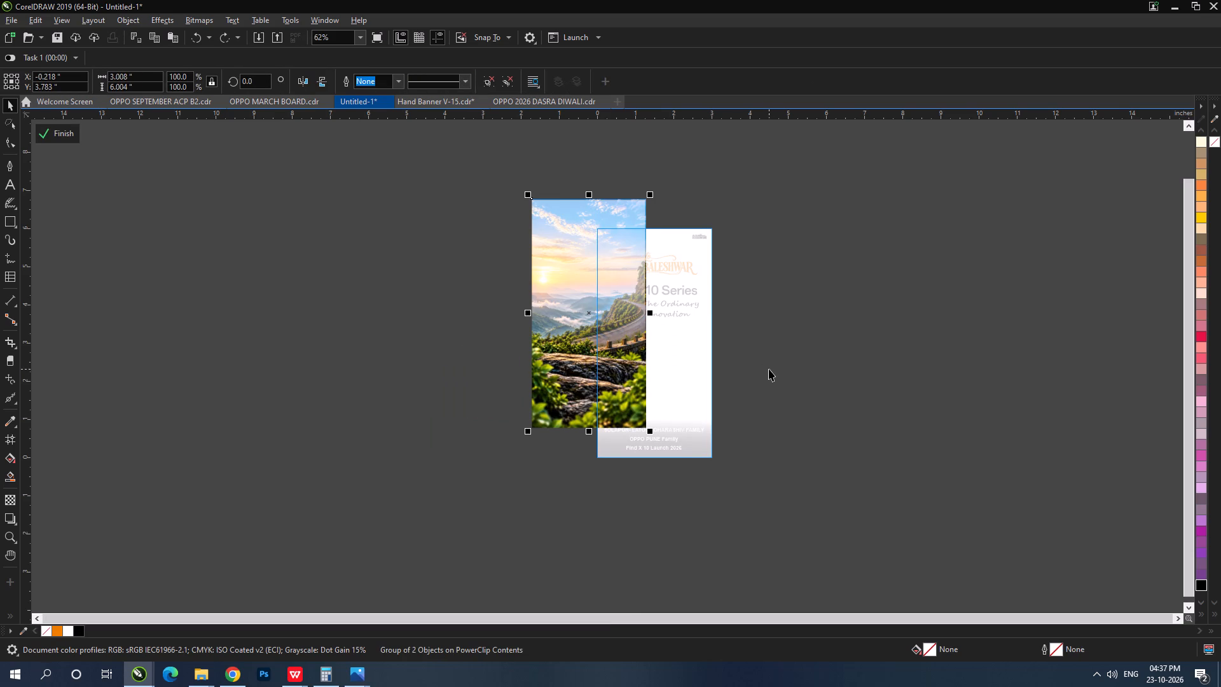
# Centre the landscape on the page within the PowerClip frame and finish editing its contents.
pyautogui.press('p')
pyautogui.keyDown('ctrl'); pyautogui.click(775, 385); pyautogui.keyUp('ctrl')
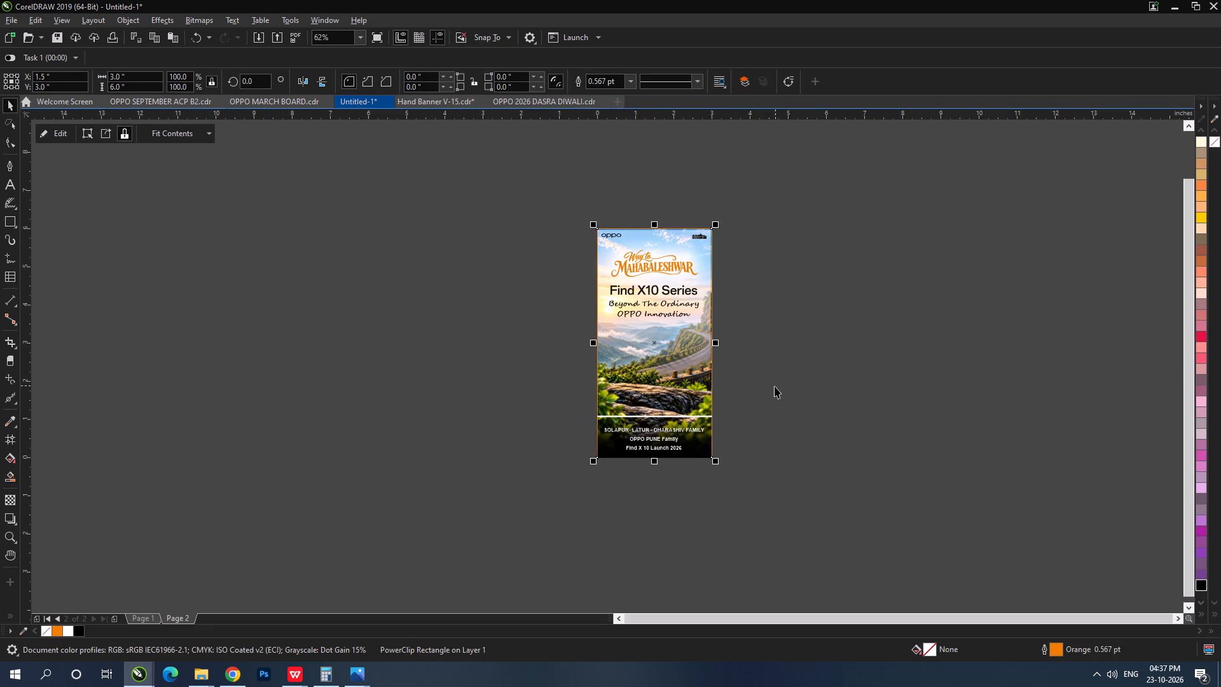
# Paste the phone image over the landscape inside the PowerClip frame and finish editing.
pyautogui.keyDown('ctrl'); pyautogui.click(691, 378); pyautogui.keyUp('ctrl')
pyautogui.hotkey('ctrl', 'v')
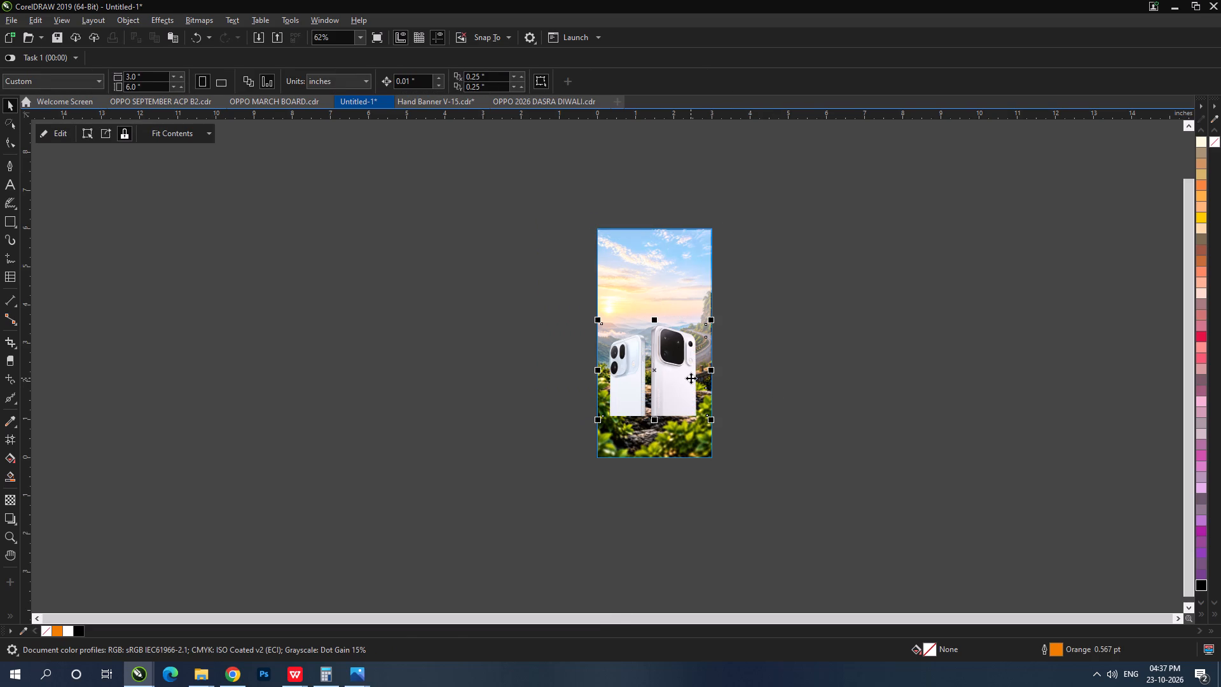
pyautogui.keyDown('ctrl'); pyautogui.click(777, 389); pyautogui.keyUp('ctrl')
pyautogui.click(777, 389)
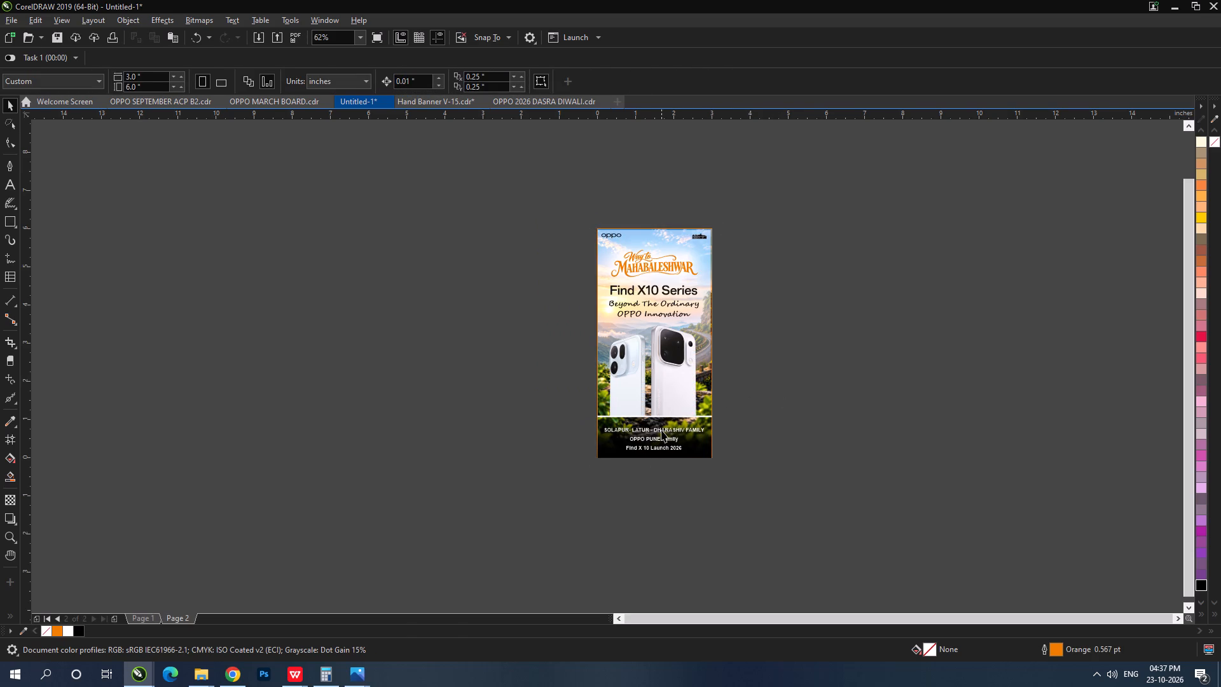
# Centre-align the footer text horizontally with the black fade at the poster's bottom.
pyautogui.scroll(1, 661, 430)
pyautogui.moveTo(782, 506); pyautogui.dragTo(448, 406)
pyautogui.press('c')
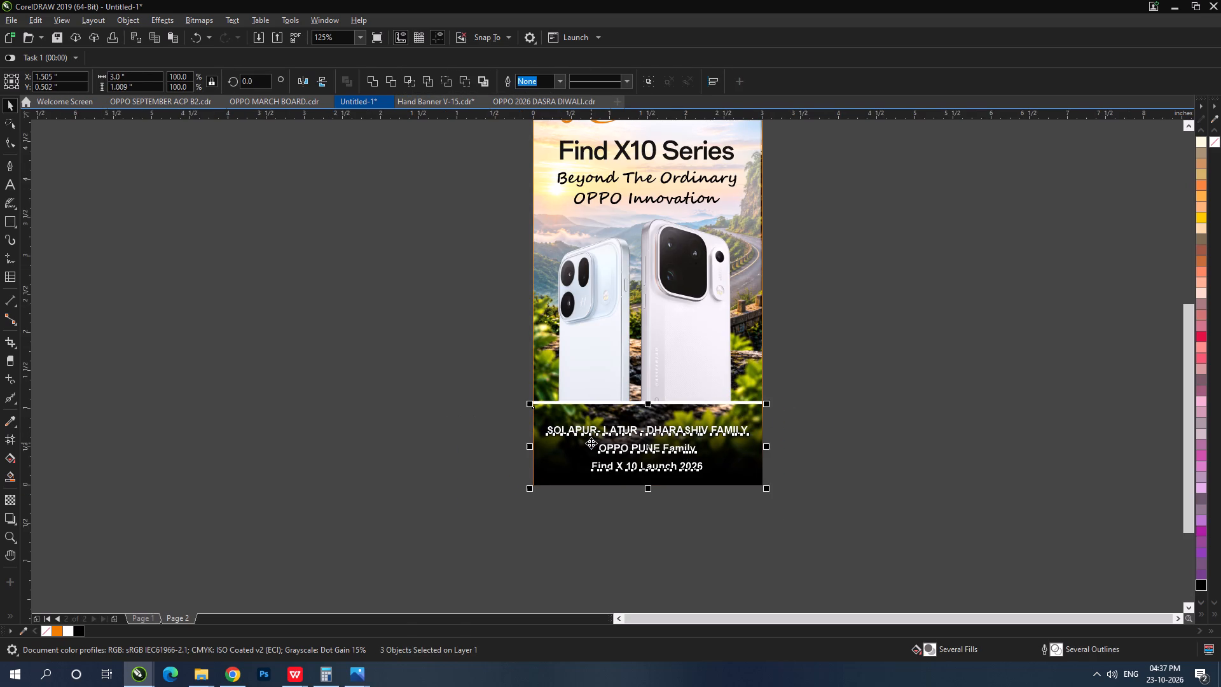
pyautogui.moveTo(728, 536); pyautogui.dragTo(729, 529)
# Centre-align the white divider line horizontally with the black fade.
pyautogui.moveTo(792, 406); pyautogui.dragTo(443, 368)
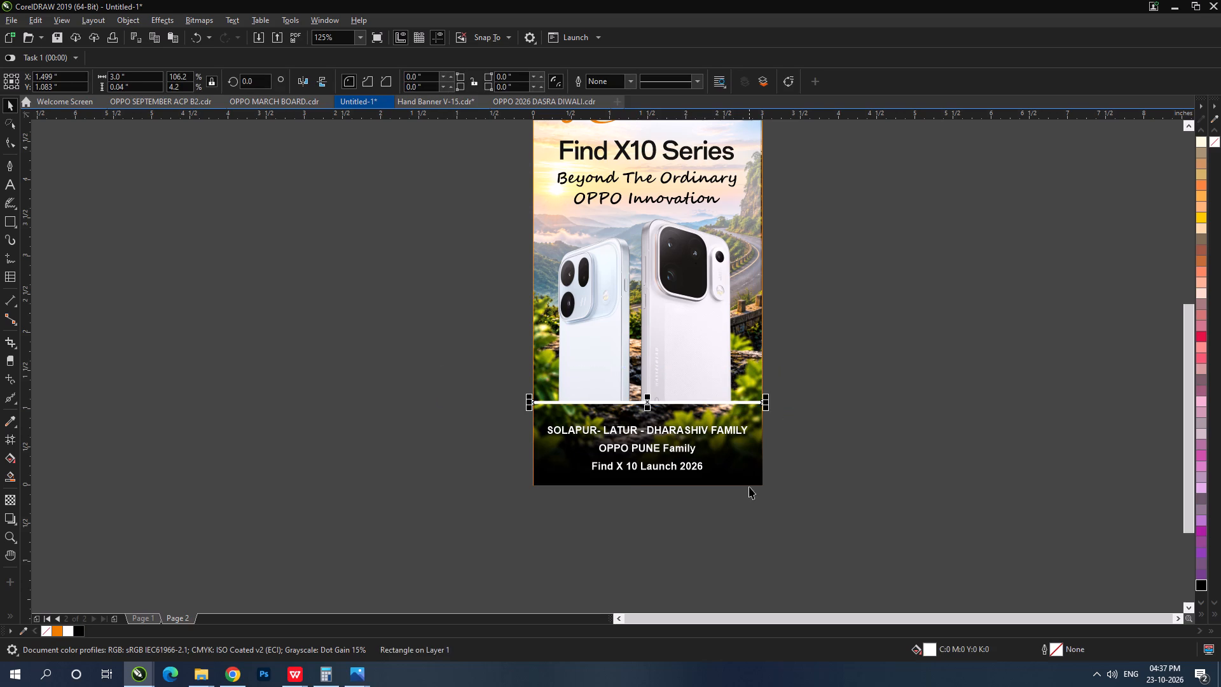
pyautogui.keyDown('shift'); pyautogui.click(749, 474); pyautogui.keyUp('shift')
pyautogui.press('c')
pyautogui.click(785, 462)
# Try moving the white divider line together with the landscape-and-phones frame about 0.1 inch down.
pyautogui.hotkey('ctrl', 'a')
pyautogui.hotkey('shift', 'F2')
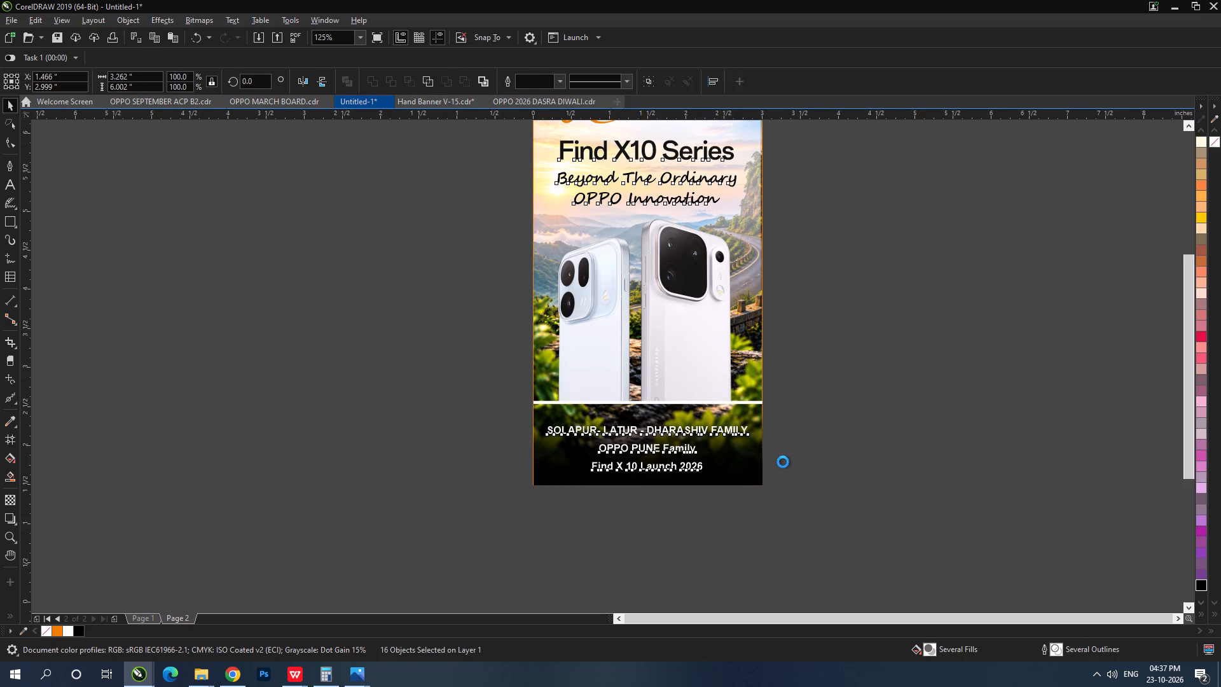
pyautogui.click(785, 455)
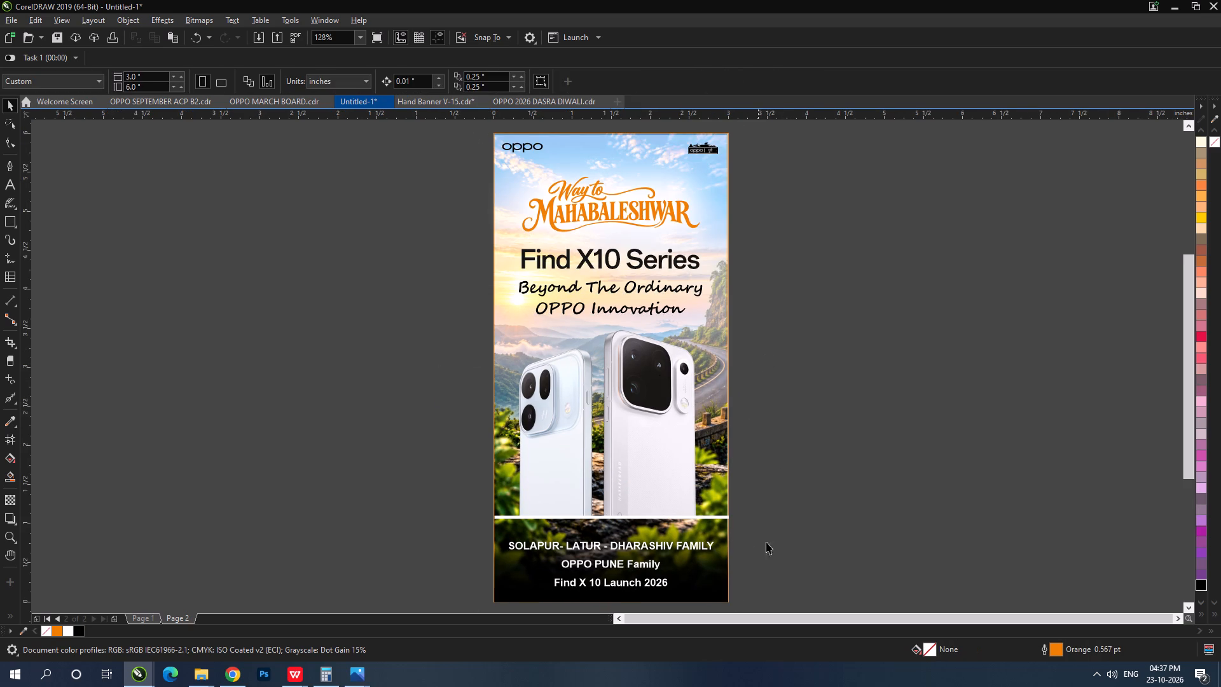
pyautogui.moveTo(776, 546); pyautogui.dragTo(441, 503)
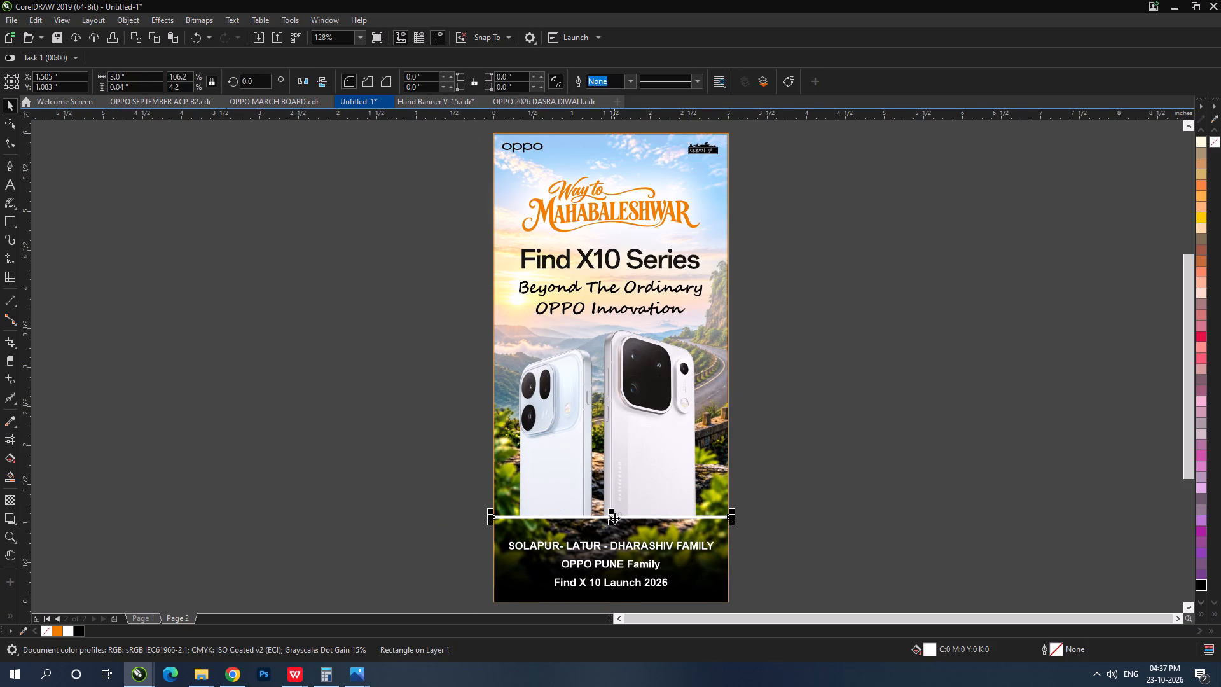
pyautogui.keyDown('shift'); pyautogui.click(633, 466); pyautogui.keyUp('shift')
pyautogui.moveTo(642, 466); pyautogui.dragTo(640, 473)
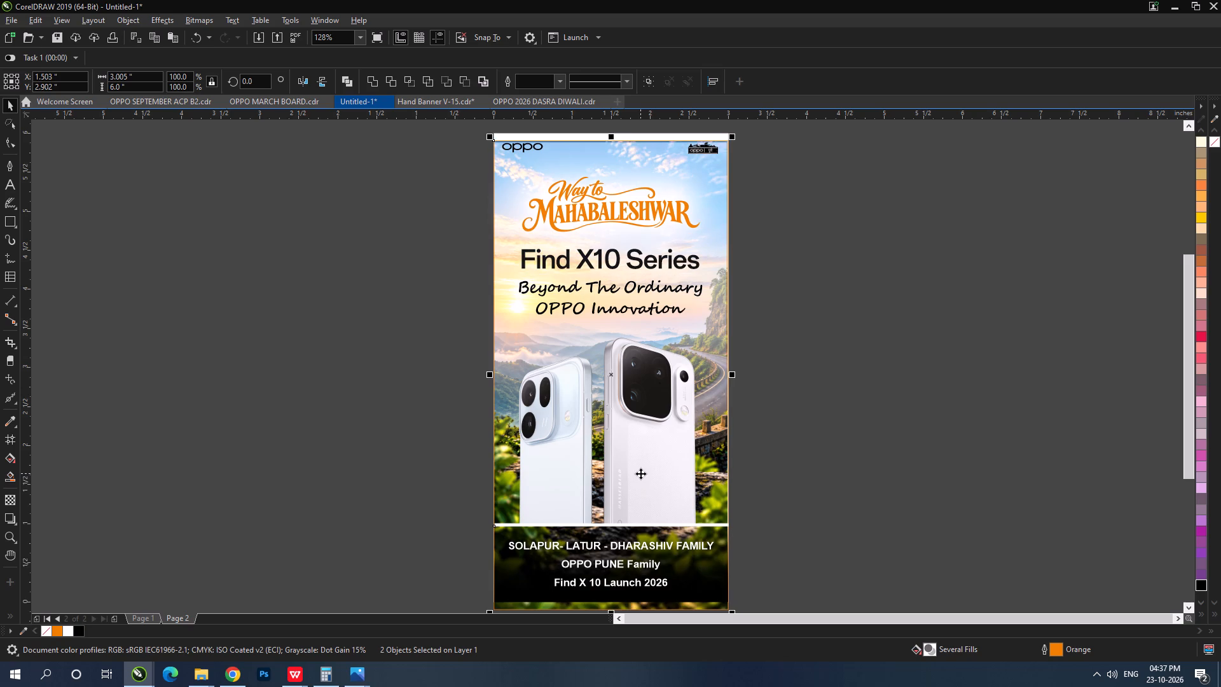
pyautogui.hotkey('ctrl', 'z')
# Move the white divider line down about 0.12 inch, closer to the footer text.
pyautogui.click(774, 496)
pyautogui.moveTo(747, 527); pyautogui.dragTo(399, 475)
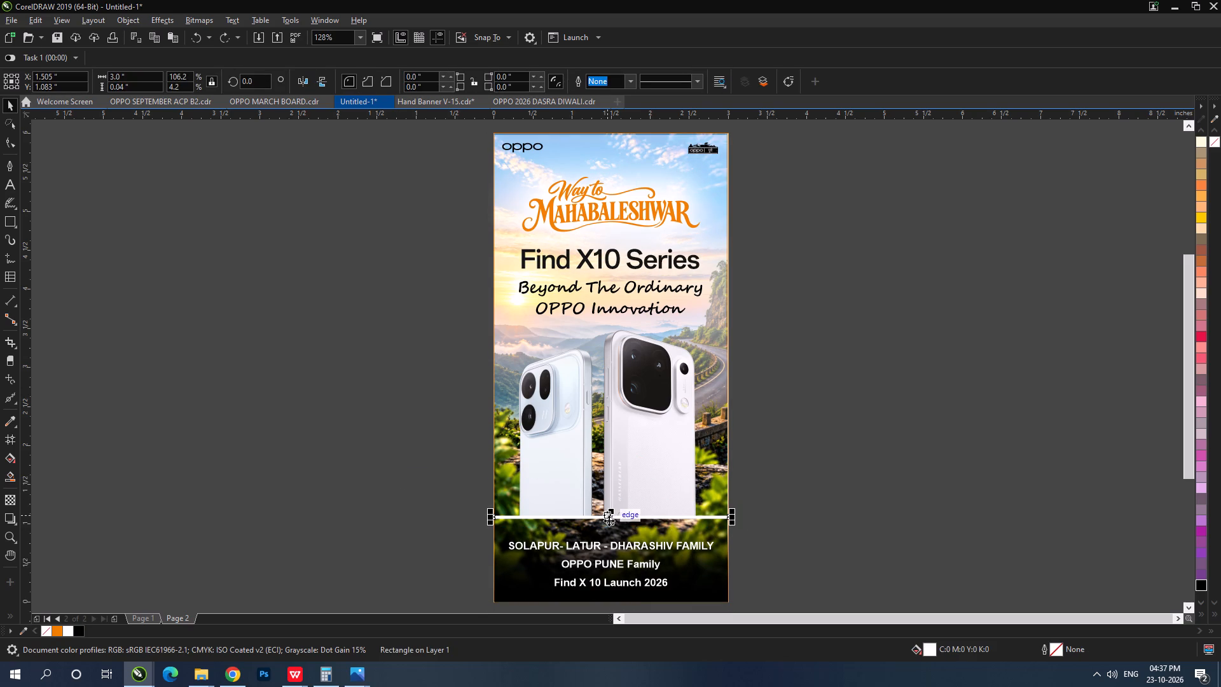
pyautogui.scroll(2, 616, 562)
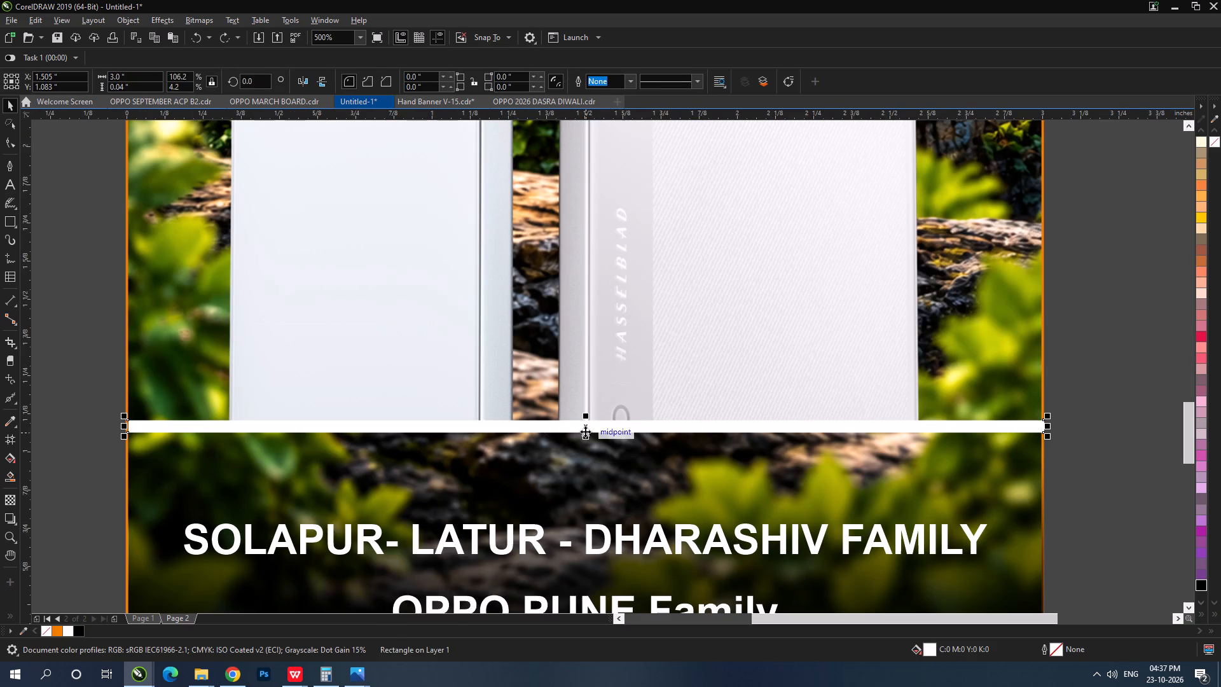
pyautogui.moveTo(585, 429); pyautogui.dragTo(579, 468)
# Move the phones' frame down about 0.11 inch so its cut-off bottom meets the white divider line.
pyautogui.keyDown('alt'); pyautogui.click(588, 391); pyautogui.keyUp('alt')
pyautogui.moveTo(610, 401); pyautogui.dragTo(609, 427)
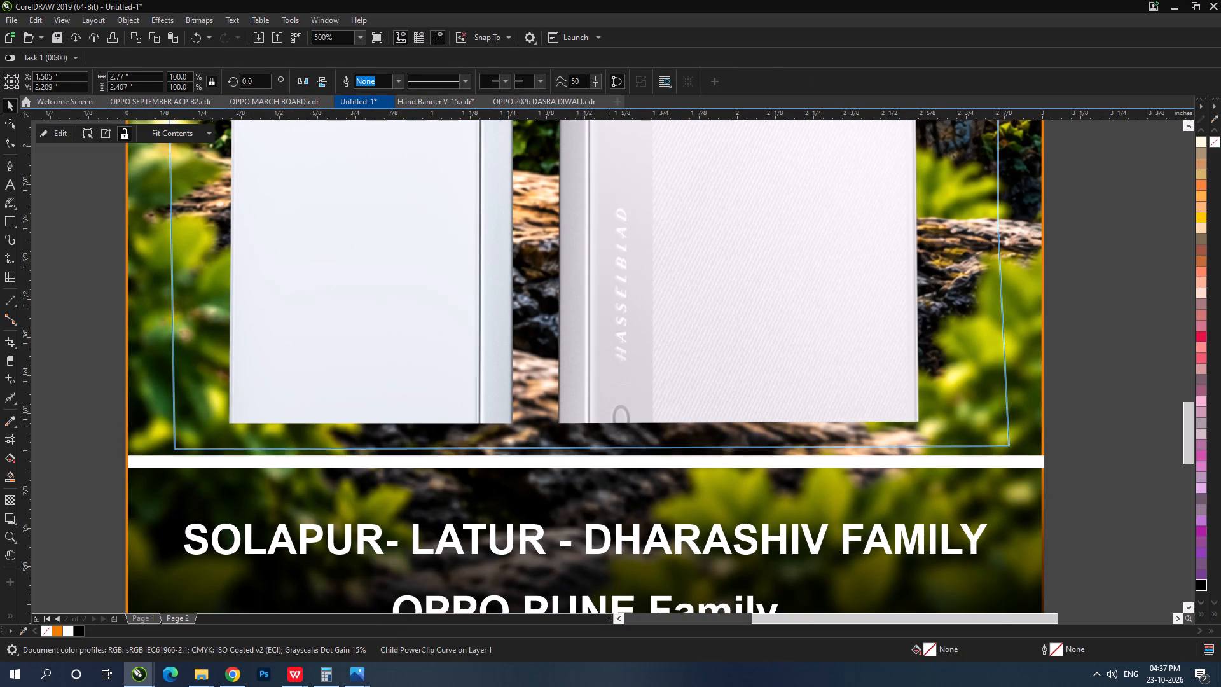
pyautogui.moveTo(609, 427); pyautogui.dragTo(609, 436)
pyautogui.hotkey('ctrl', 'a')
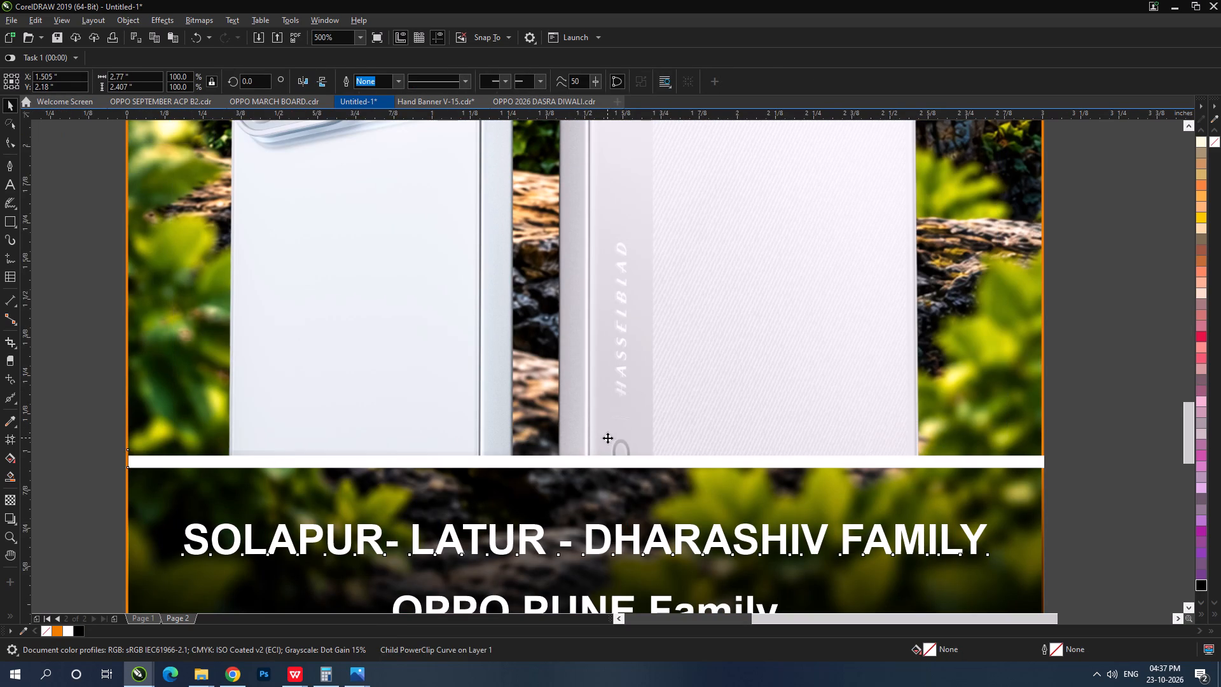
pyautogui.hotkey('shift', 'F2')
pyautogui.click(839, 427)
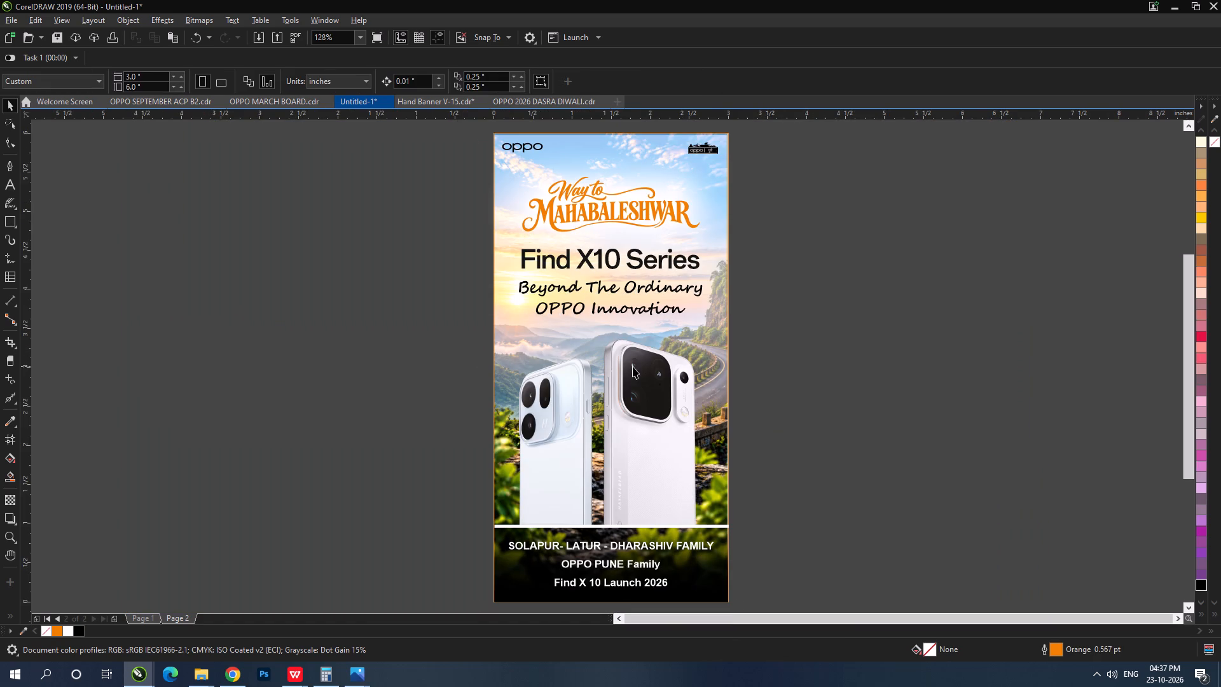
# Shift the left-hand nodes of the phones' PowerClip curve about 0.11 inch inward, closer to the smaller phone.
pyautogui.keyDown('alt'); pyautogui.click(633, 366); pyautogui.keyUp('alt')
pyautogui.click(5, 146)
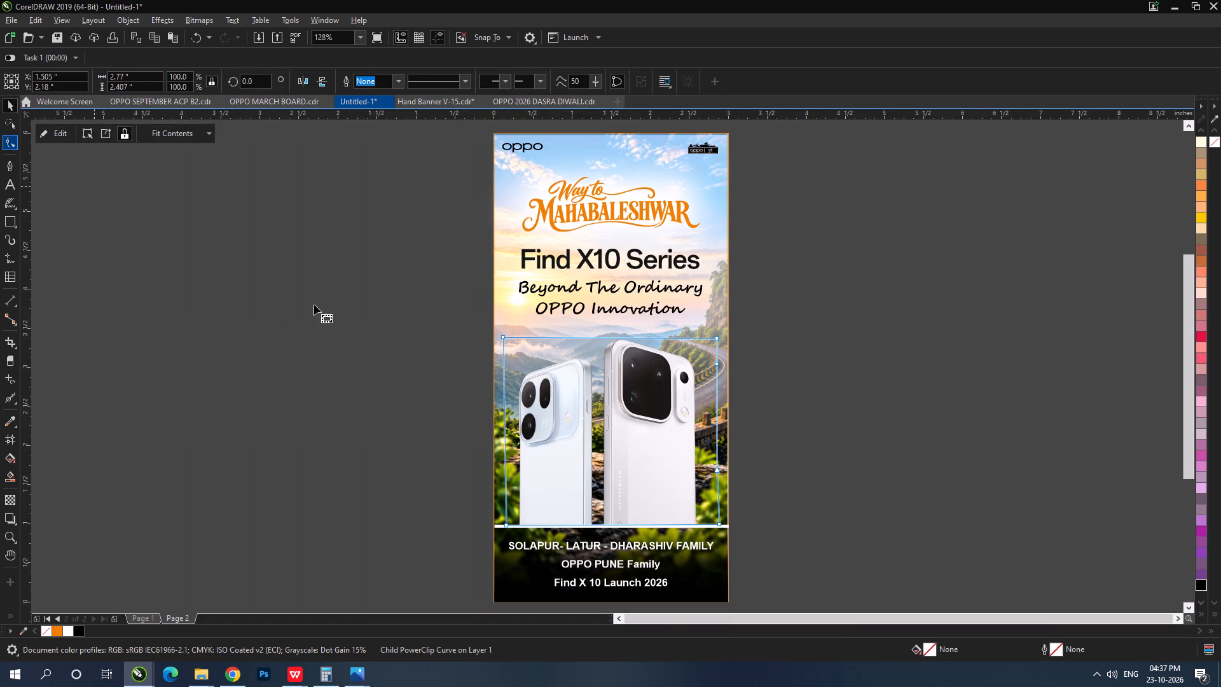
pyautogui.moveTo(399, 307); pyautogui.dragTo(569, 554)
pyautogui.press('Right')
pyautogui.press('Right')
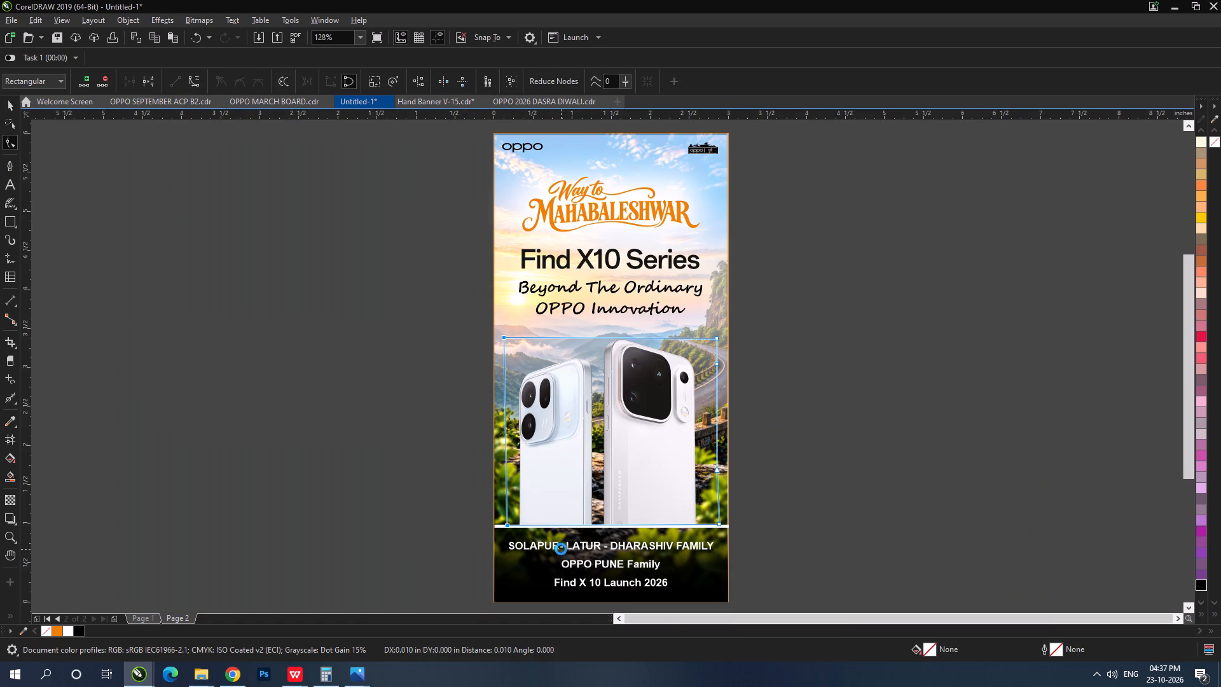
pyautogui.press('Right')
pyautogui.press('Right')
pyautogui.press('Right')
pyautogui.press('Right')
pyautogui.press('Right')
pyautogui.press('Right')
pyautogui.press('Right')
pyautogui.press('Right')
pyautogui.press('Right')
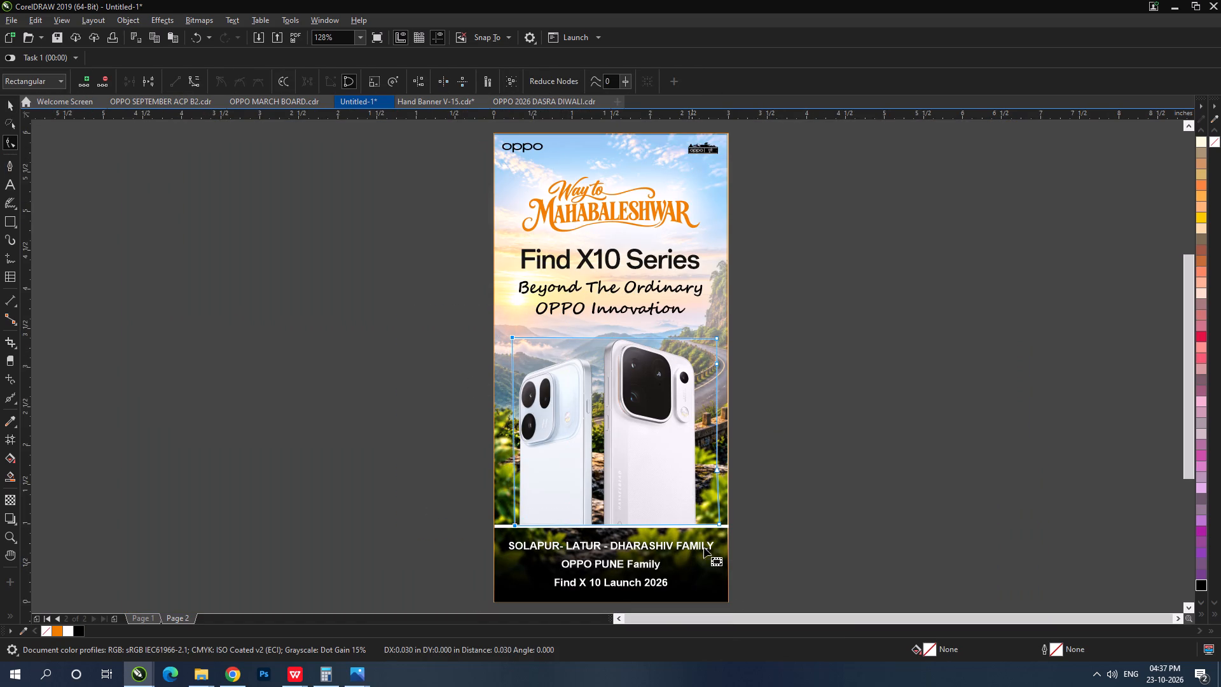
# Shift the right-hand nodes of the phones' PowerClip curve about 0.2 inch inward, closer to the larger phone.
pyautogui.moveTo(787, 540); pyautogui.dragTo(671, 291)
pyautogui.press('Left')
pyautogui.press('Left')
pyautogui.press('Left')
pyautogui.press('Left')
pyautogui.press('Left')
pyautogui.press('Left')
pyautogui.press('Left')
pyautogui.press('Left')
pyautogui.press('Left')
pyautogui.press('Left')
pyautogui.press('Left')
pyautogui.press('Left')
pyautogui.press('Left')
pyautogui.press('Left')
pyautogui.press('Left')
pyautogui.press('Left')
pyautogui.press('Left')
pyautogui.press('Left')
pyautogui.press('Left')
pyautogui.press('Left')
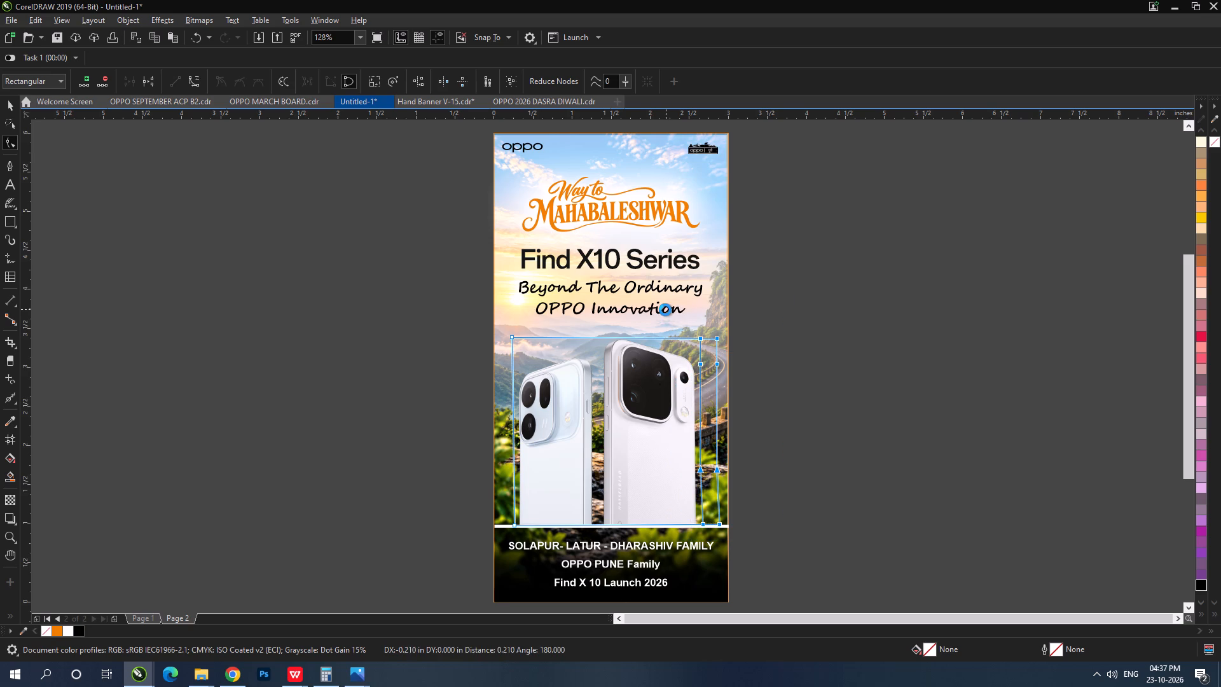
pyautogui.click(6, 109)
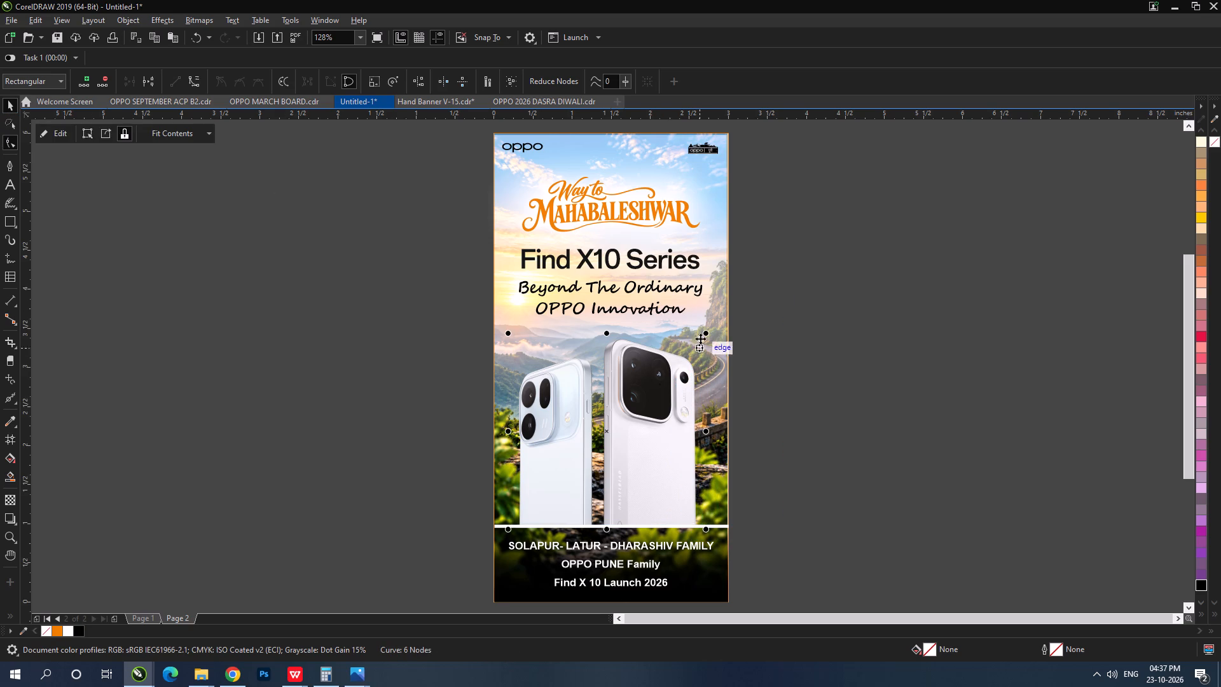
# Enlarge the phones' frame proportionally to about 108.9% and try centring it horizontally with the black fade.
pyautogui.moveTo(705, 331); pyautogui.dragTo(722, 314)
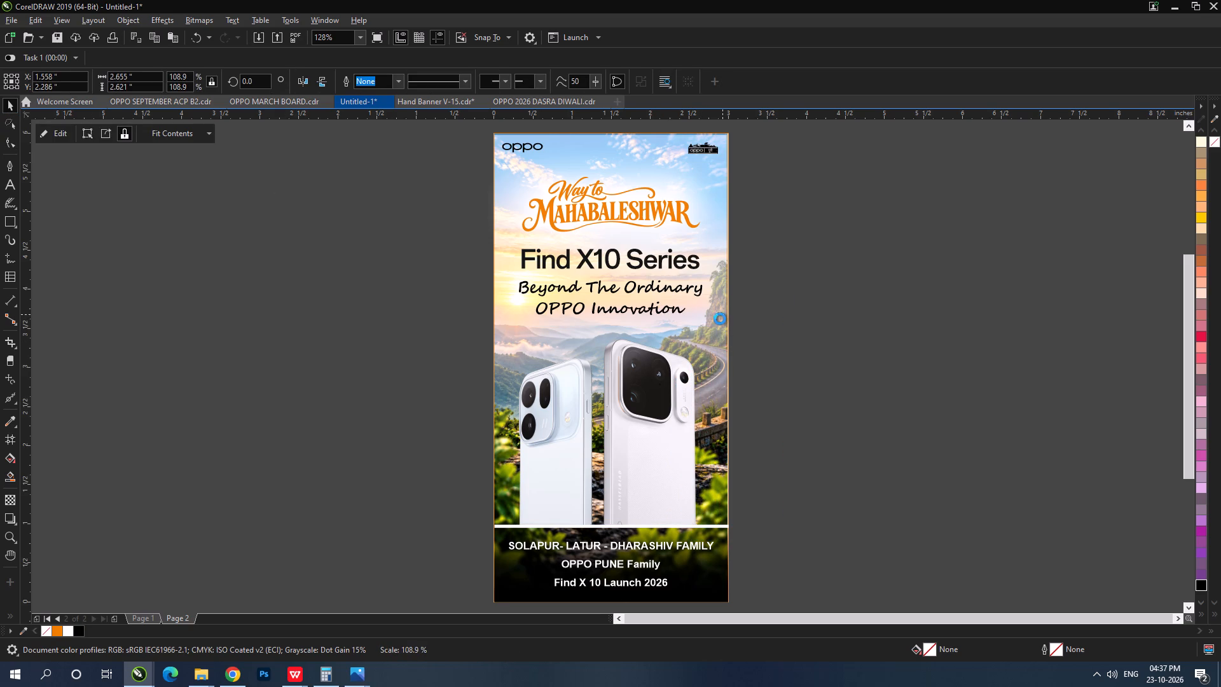
pyautogui.keyDown('shift'); pyautogui.click(725, 565); pyautogui.keyUp('shift')
pyautogui.press('c')
pyautogui.click(800, 532)
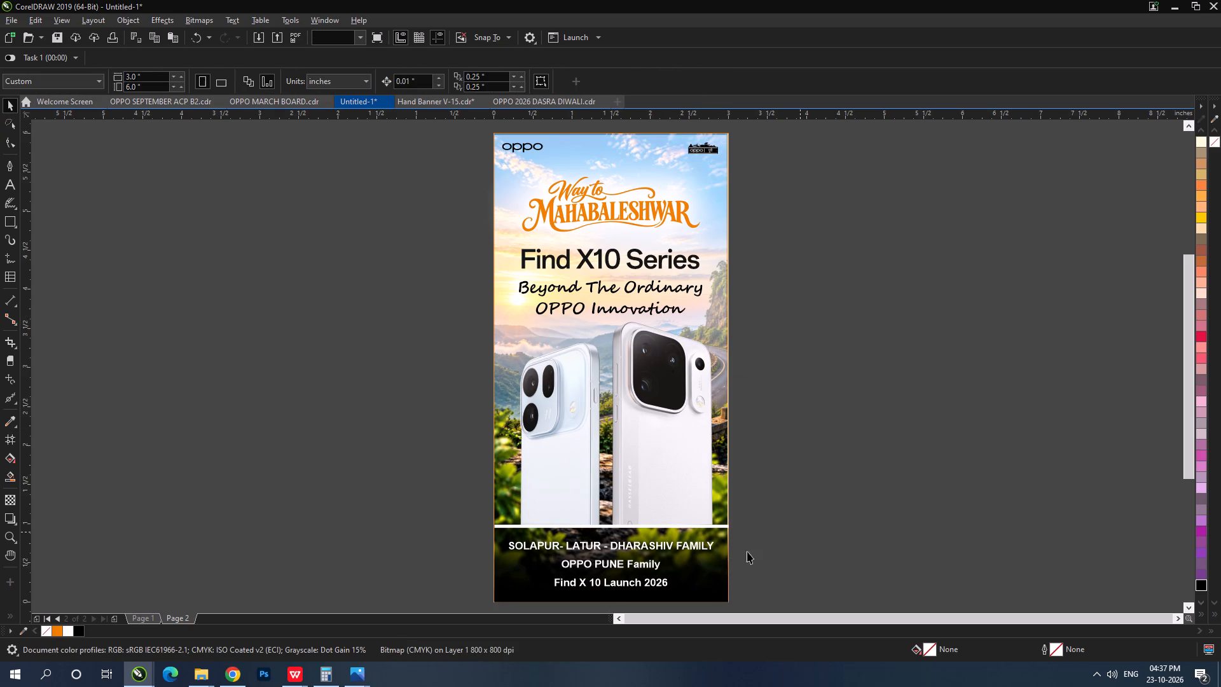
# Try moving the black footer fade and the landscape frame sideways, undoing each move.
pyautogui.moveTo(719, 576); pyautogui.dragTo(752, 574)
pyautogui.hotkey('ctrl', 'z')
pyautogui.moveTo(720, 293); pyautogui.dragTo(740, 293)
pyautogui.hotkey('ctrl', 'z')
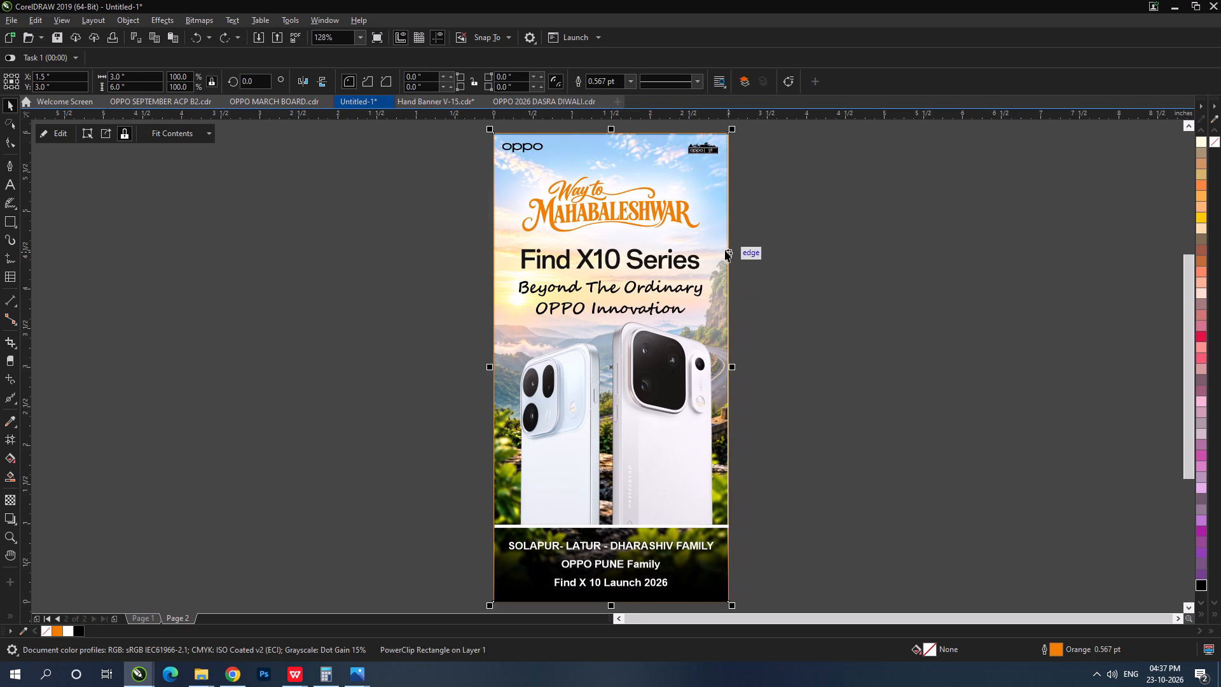
# Edit the landscape frame's contents, enlarge the background group about its centre to about 106.6%, and finish editing.
pyautogui.keyDown('alt'); pyautogui.click(717, 246); pyautogui.keyUp('alt')
pyautogui.click(784, 296)
pyautogui.keyDown('ctrl'); pyautogui.doubleClick(719, 249); pyautogui.keyUp('ctrl')
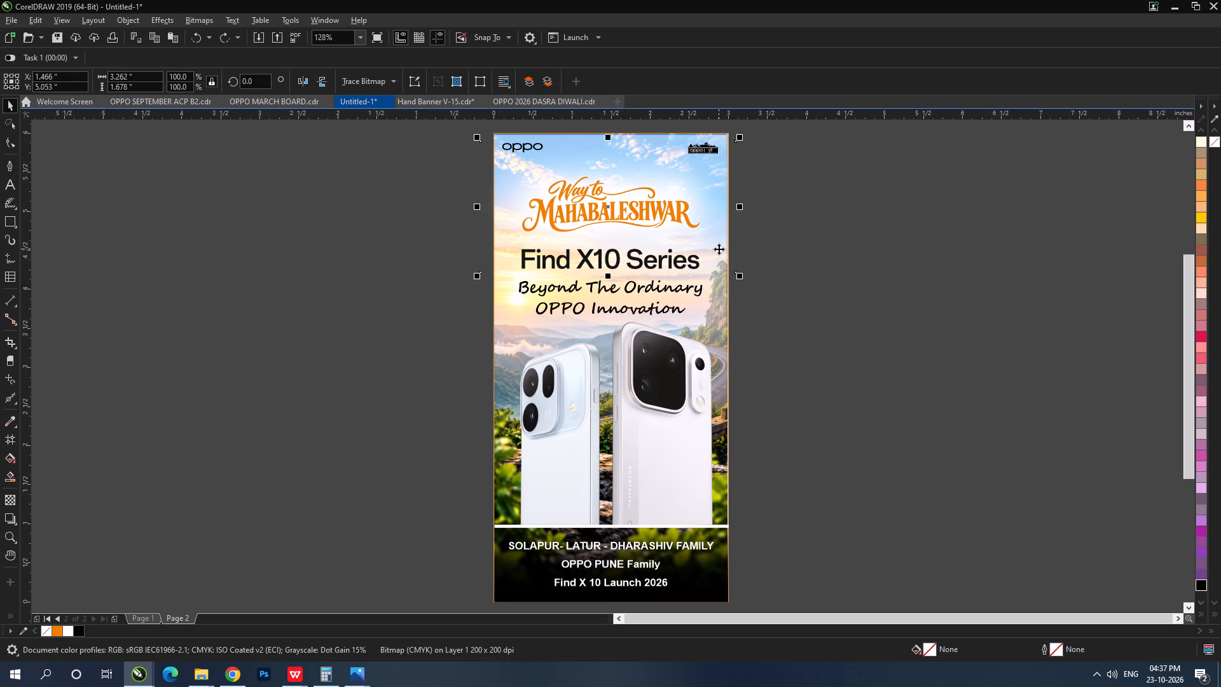
pyautogui.click(750, 315)
pyautogui.keyDown('ctrl'); pyautogui.doubleClick(715, 326); pyautogui.keyUp('ctrl')
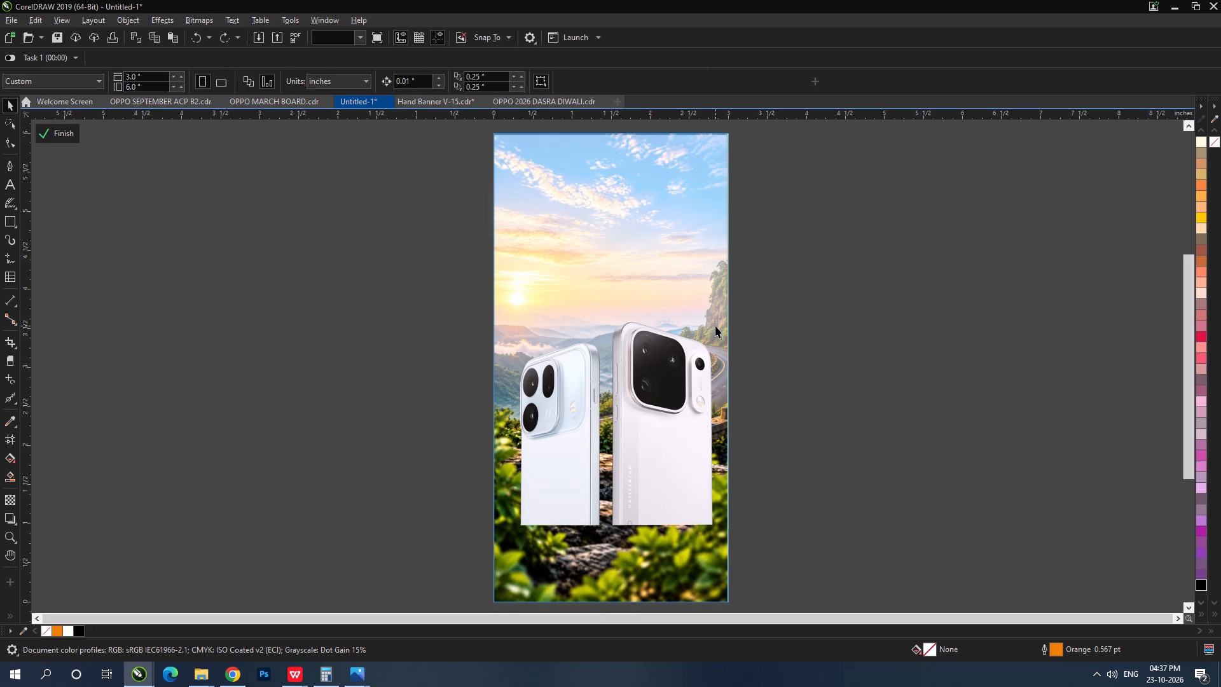
pyautogui.click(693, 560)
pyautogui.scroll(-1, 660, 384)
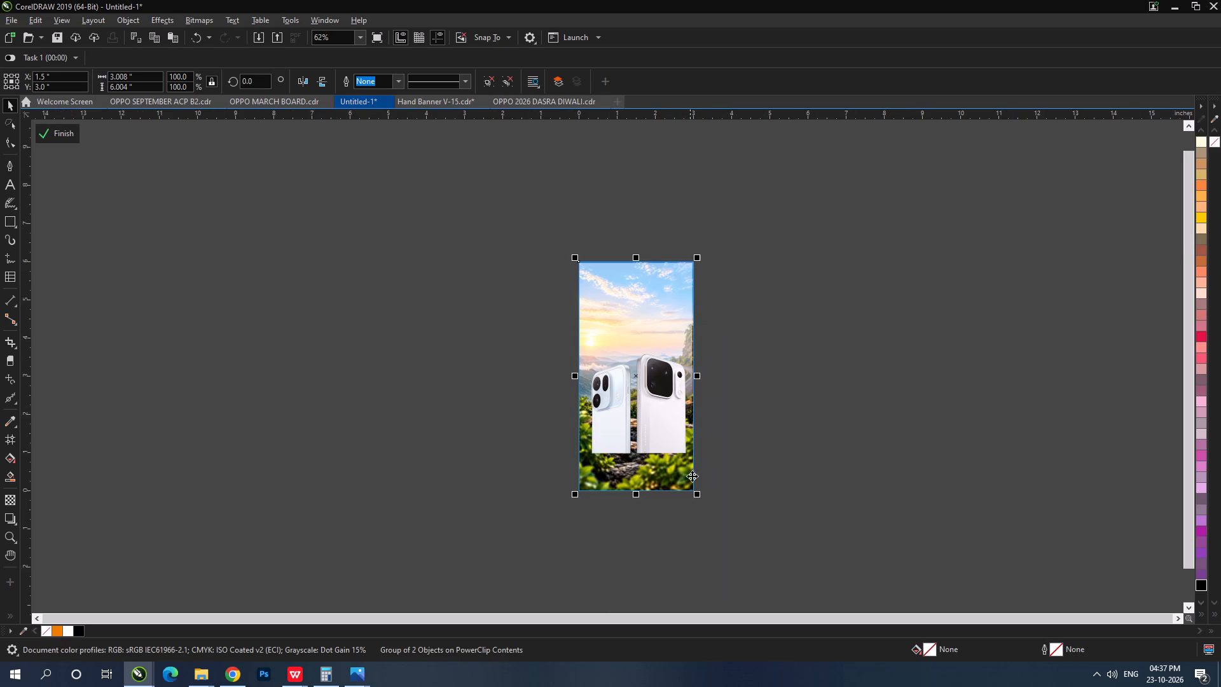
pyautogui.moveTo(699, 496); pyautogui.dragTo(704, 504)
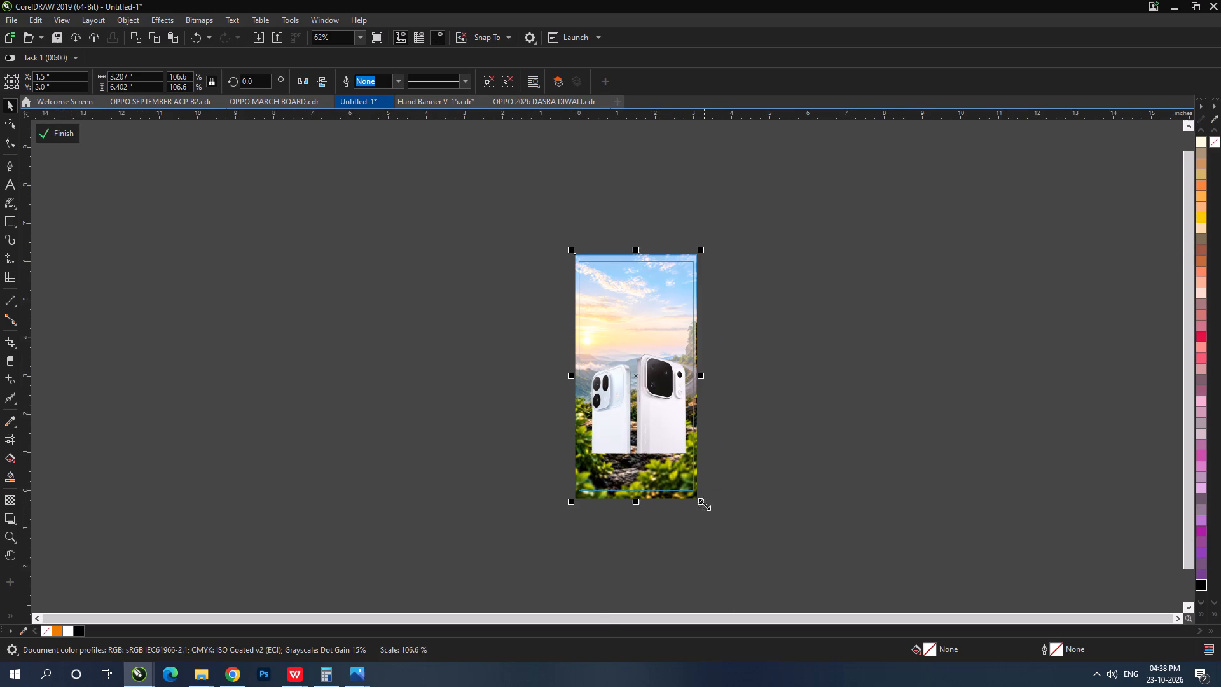
pyautogui.keyDown('ctrl'); pyautogui.click(750, 485); pyautogui.keyUp('ctrl')
pyautogui.click(750, 485)
# Group all objects of the page 2 poster.
pyautogui.moveTo(755, 522); pyautogui.dragTo(515, 308)
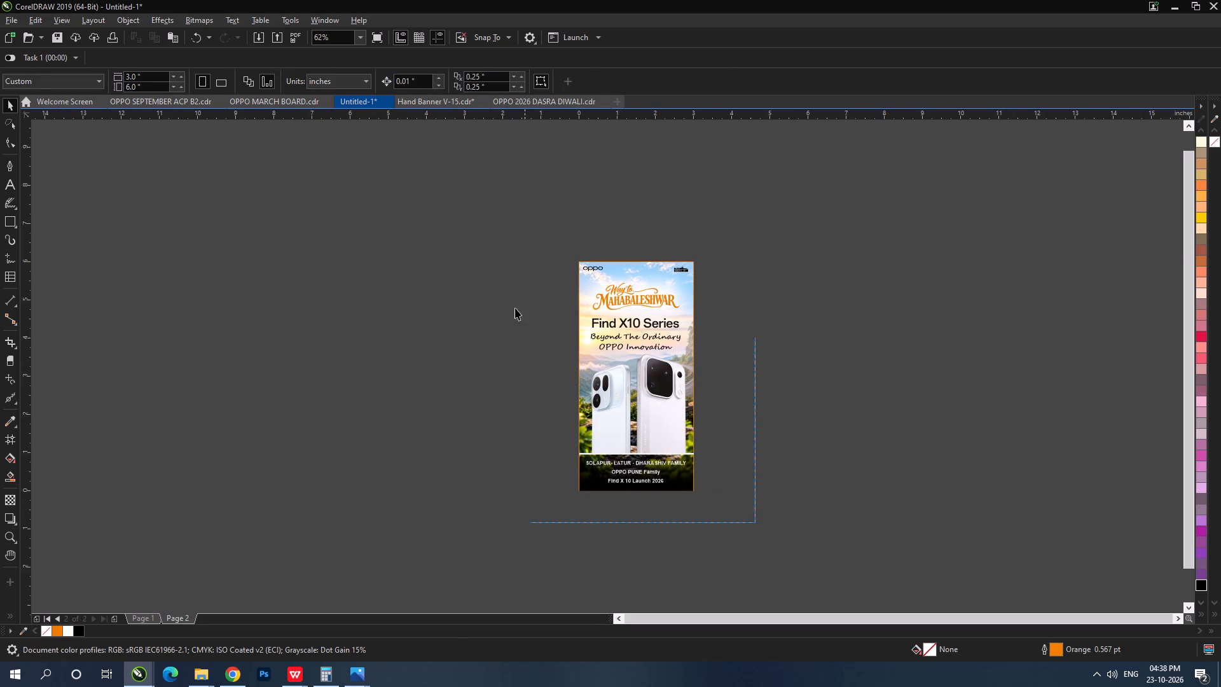
pyautogui.moveTo(515, 308); pyautogui.dragTo(469, 187)
pyautogui.hotkey('shift', 'F2')
pyautogui.click(789, 357)
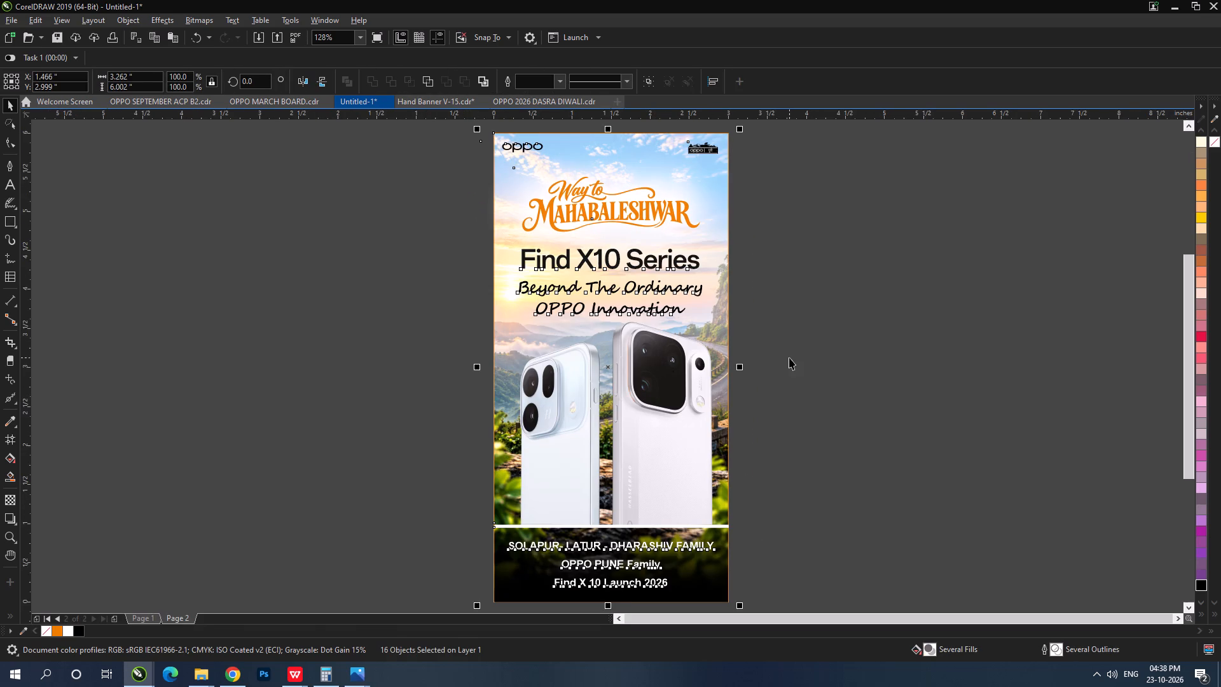
pyautogui.click(893, 455)
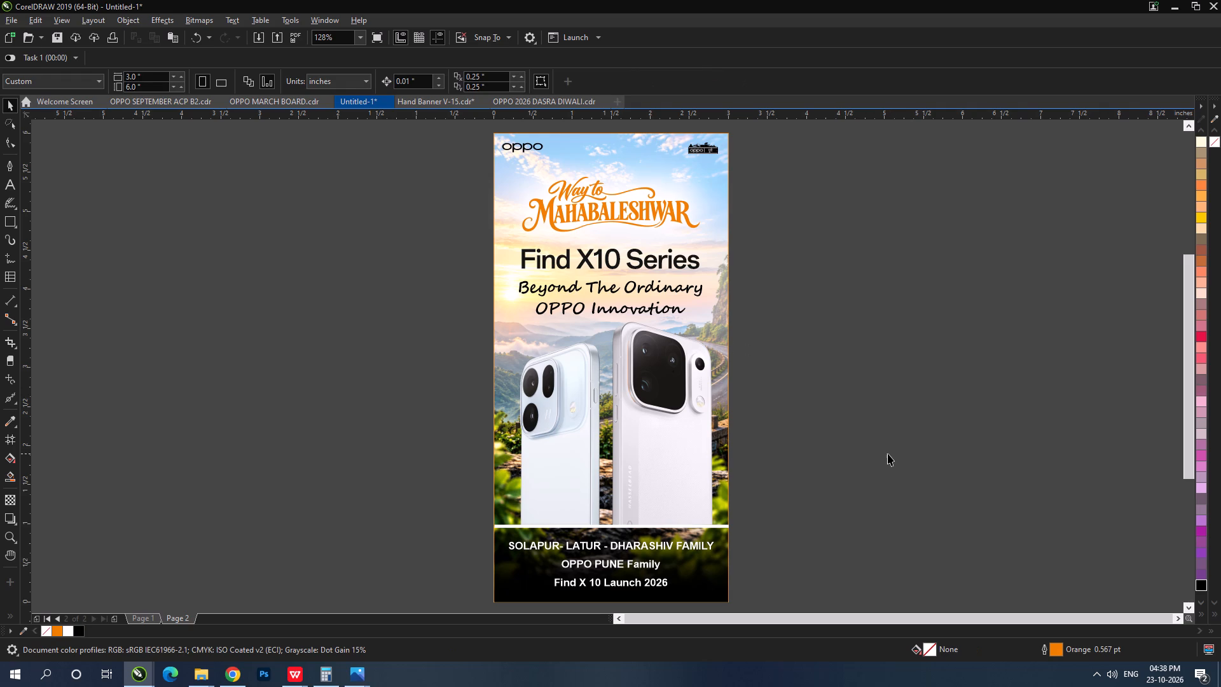
pyautogui.hotkey('ctrl', 'a')
pyautogui.hotkey('ctrl', 'g')
# Export the grouped poster as a JPEG named 4 in folder 23, with RGB Color (24-bit) mode.
pyautogui.hotkey('ctrl', 'e')
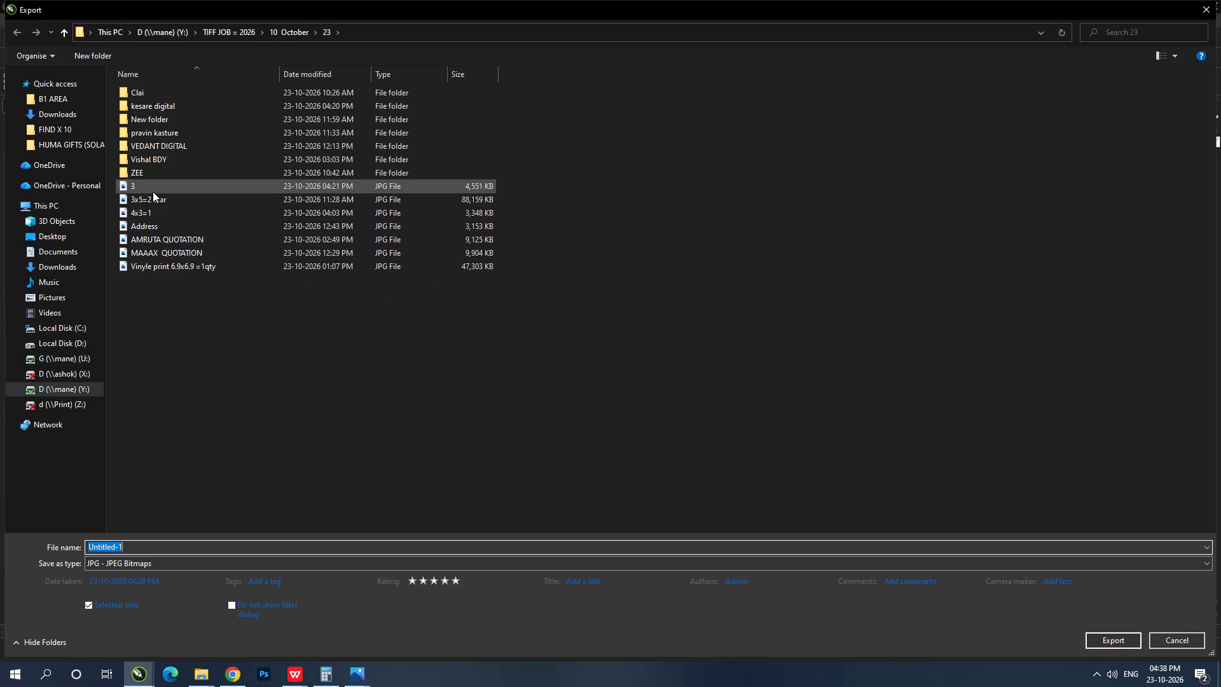
pyautogui.press('4')
pyautogui.press('Return')
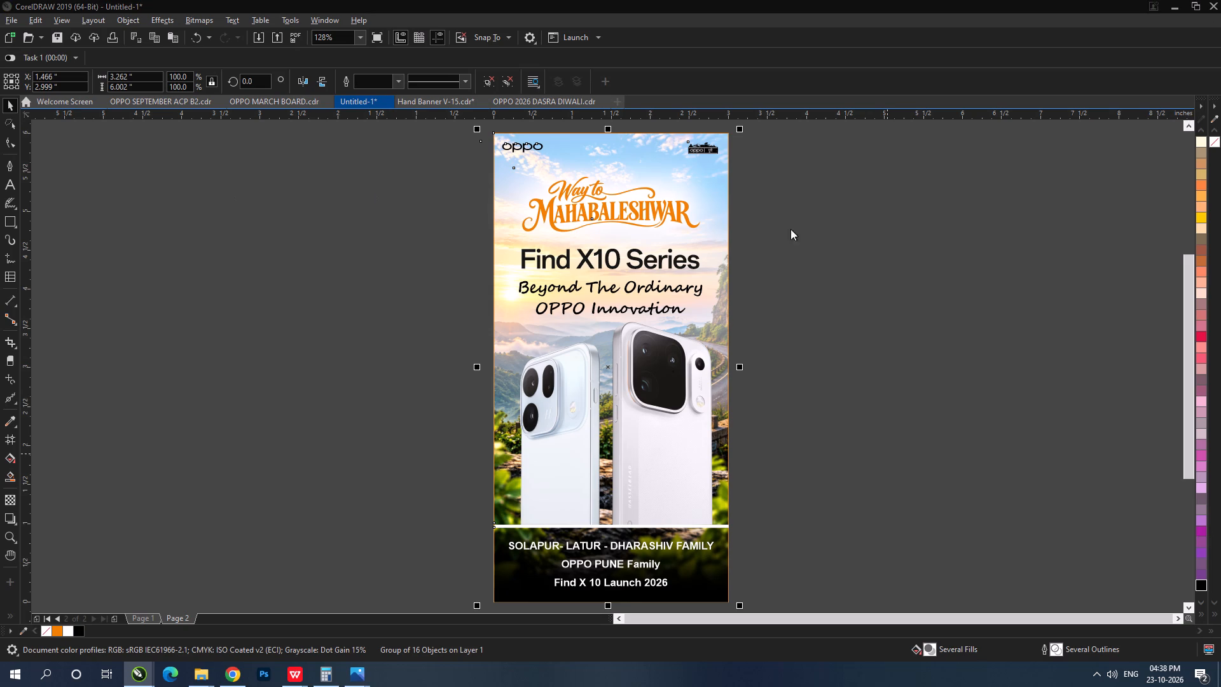
pyautogui.click(837, 253)
pyautogui.click(832, 274)
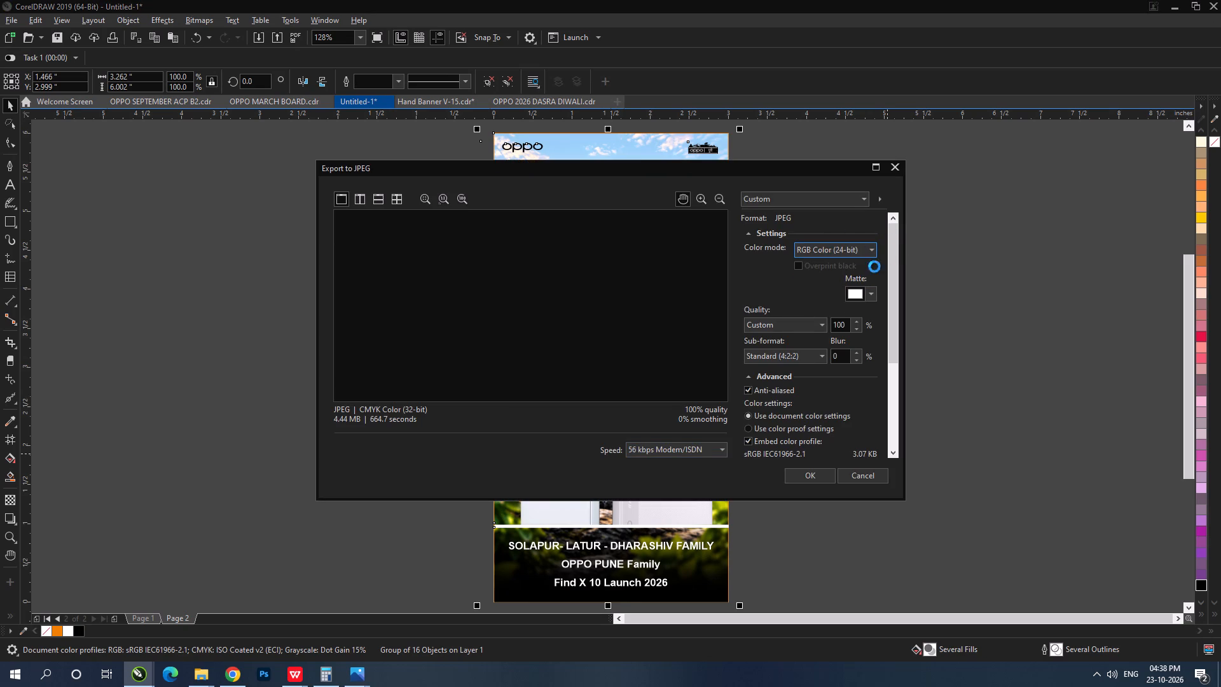
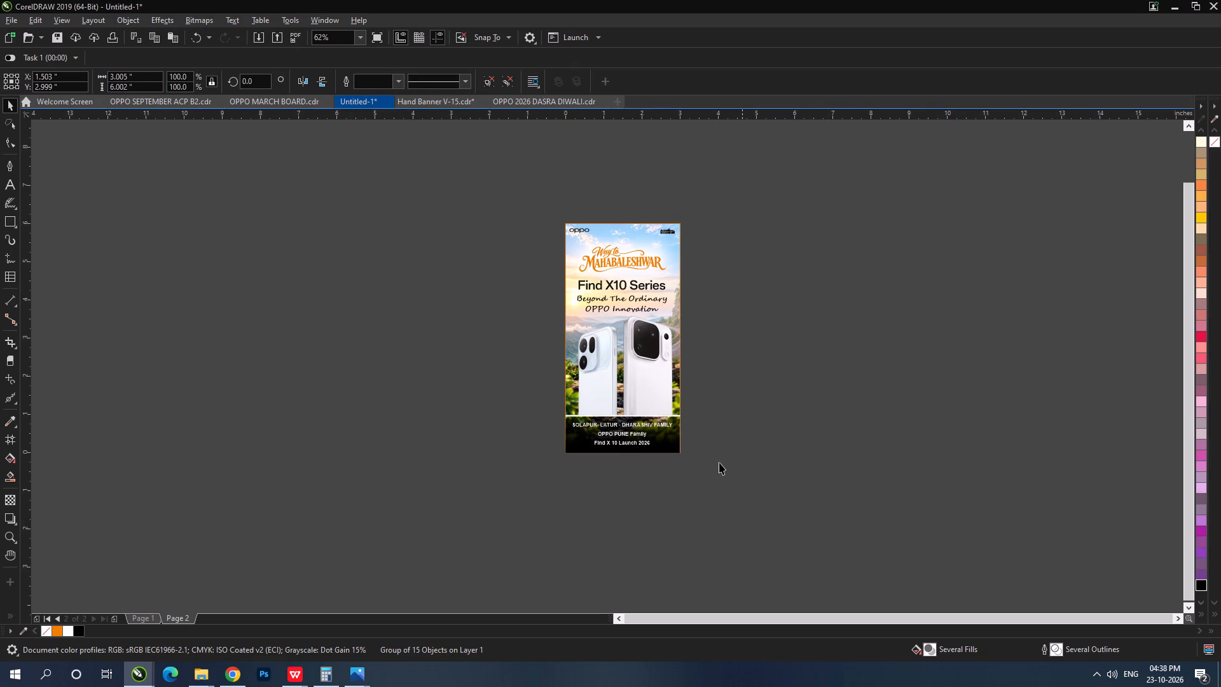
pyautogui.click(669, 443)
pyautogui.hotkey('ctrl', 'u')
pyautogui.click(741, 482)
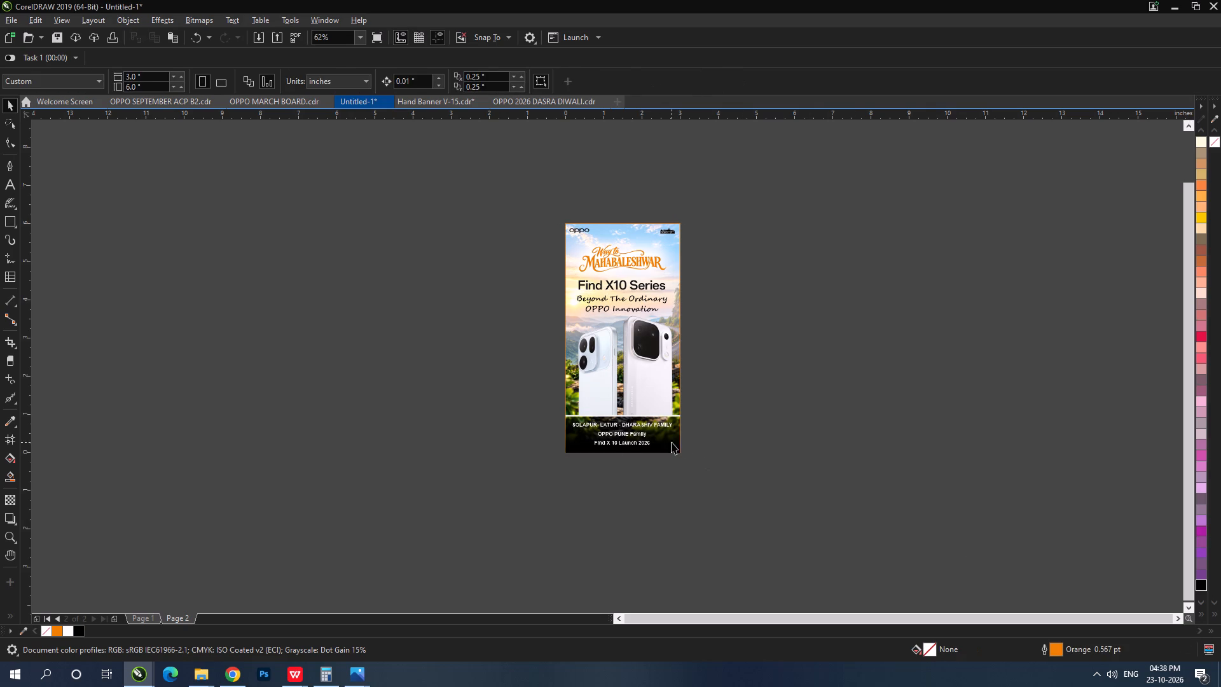
# Cut the white three-line footer text, paste it back and park it on the pasteboard beside the poster.
pyautogui.click(672, 442)
pyautogui.moveTo(724, 483); pyautogui.dragTo(597, 428)
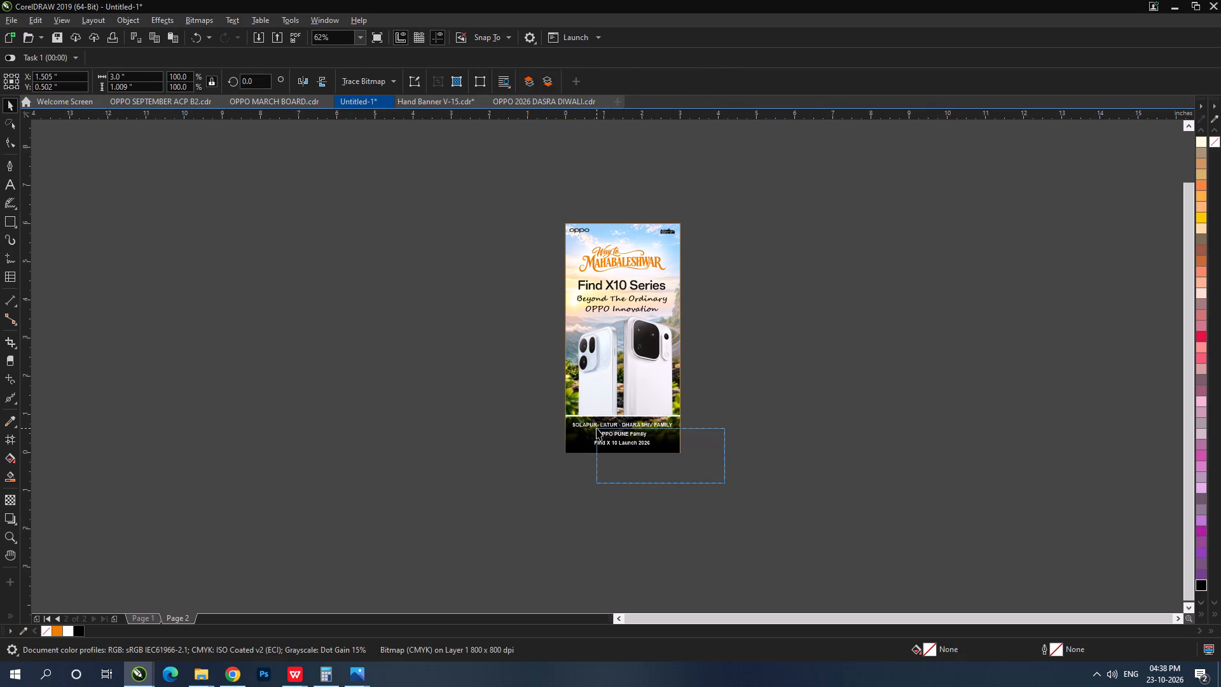
pyautogui.moveTo(597, 428); pyautogui.dragTo(537, 420)
pyautogui.hotkey('ctrl', 'x')
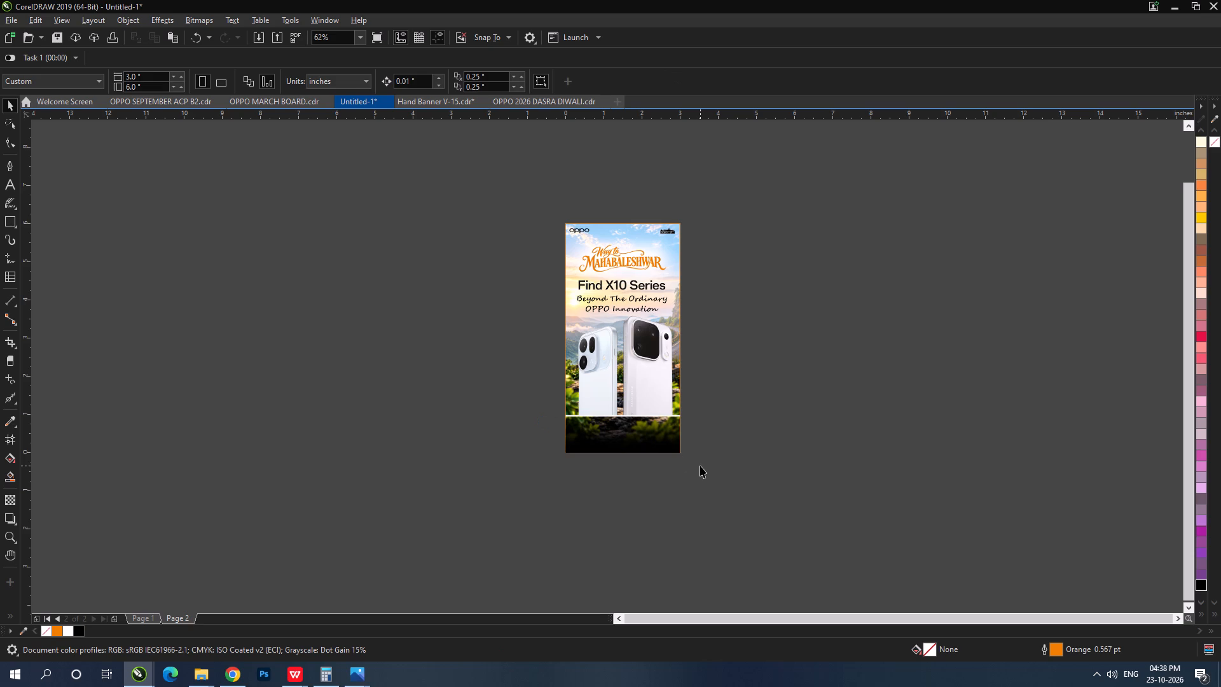
pyautogui.hotkey('ctrl', 'v')
pyautogui.moveTo(633, 428); pyautogui.dragTo(787, 428)
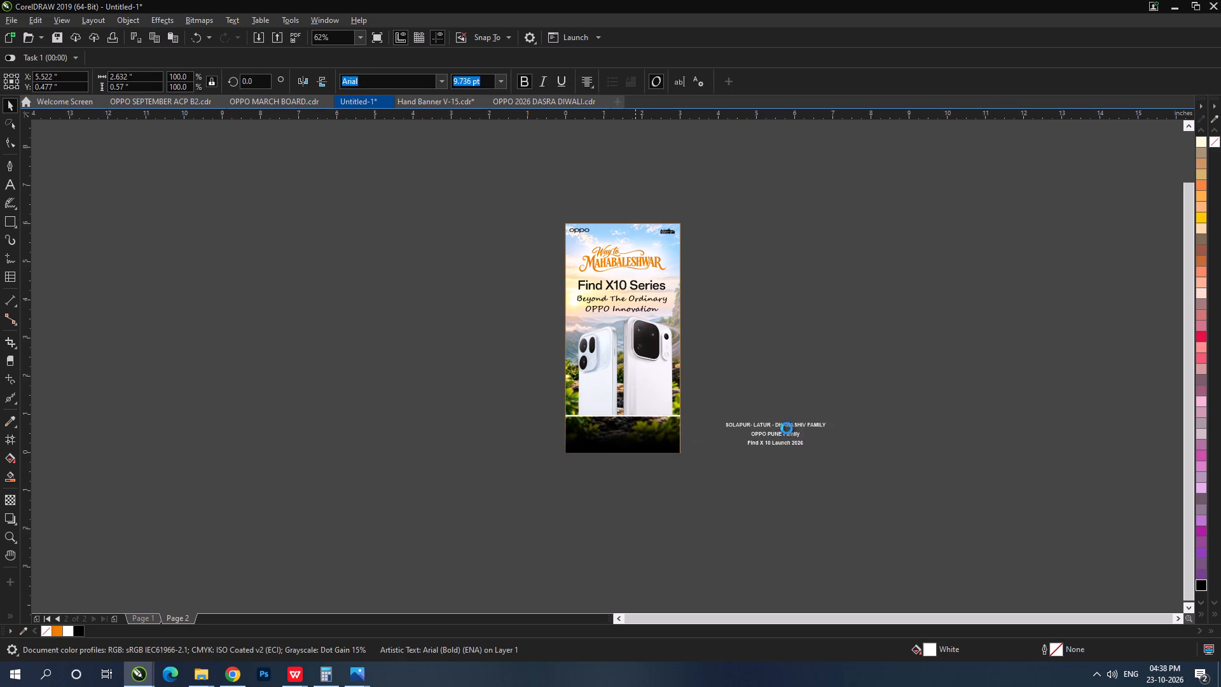
# Group the two black footer fade objects, leaving the white divider line out of the group.
pyautogui.moveTo(710, 492); pyautogui.dragTo(425, 366)
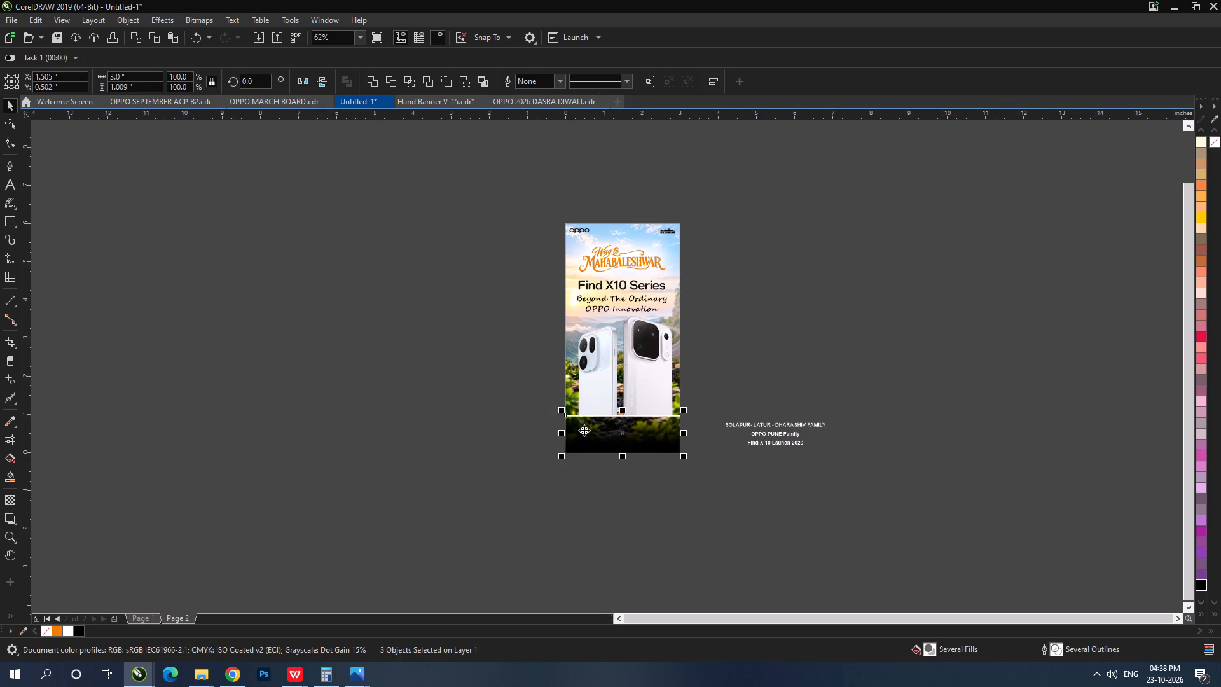
pyautogui.scroll(4, 594, 426)
pyautogui.keyDown('shift'); pyautogui.click(494, 386); pyautogui.keyUp('shift')
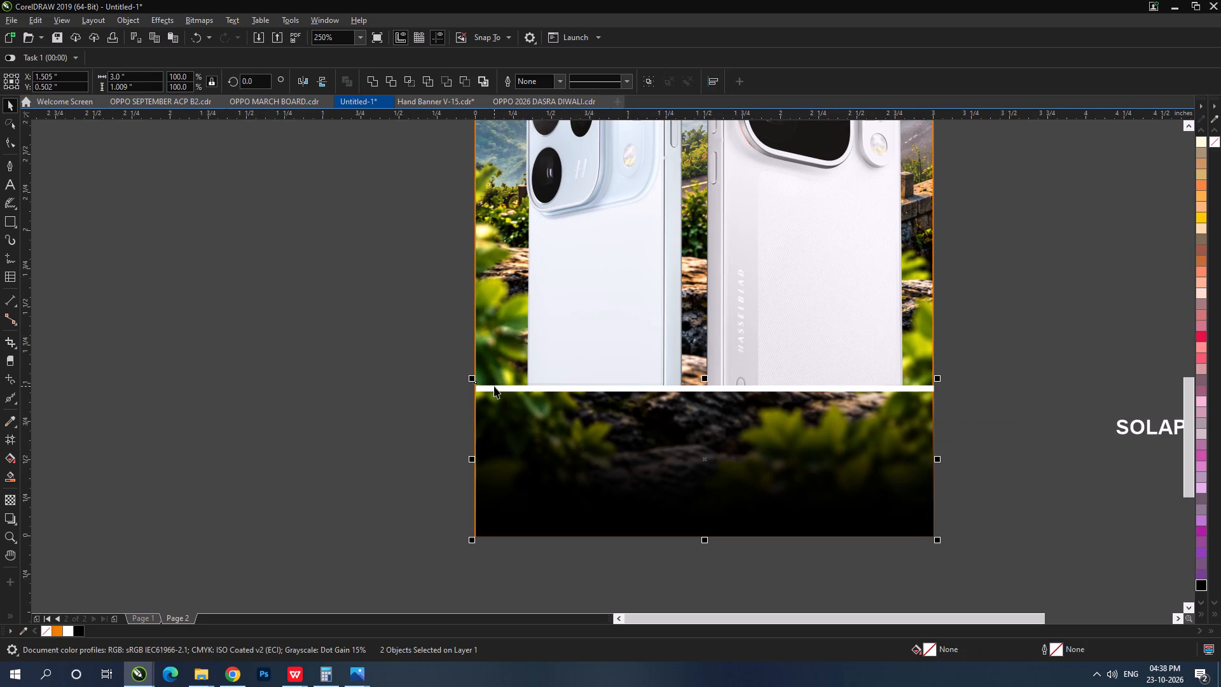
pyautogui.hotkey('ctrl', 'x')
pyautogui.hotkey('ctrl', 'z')
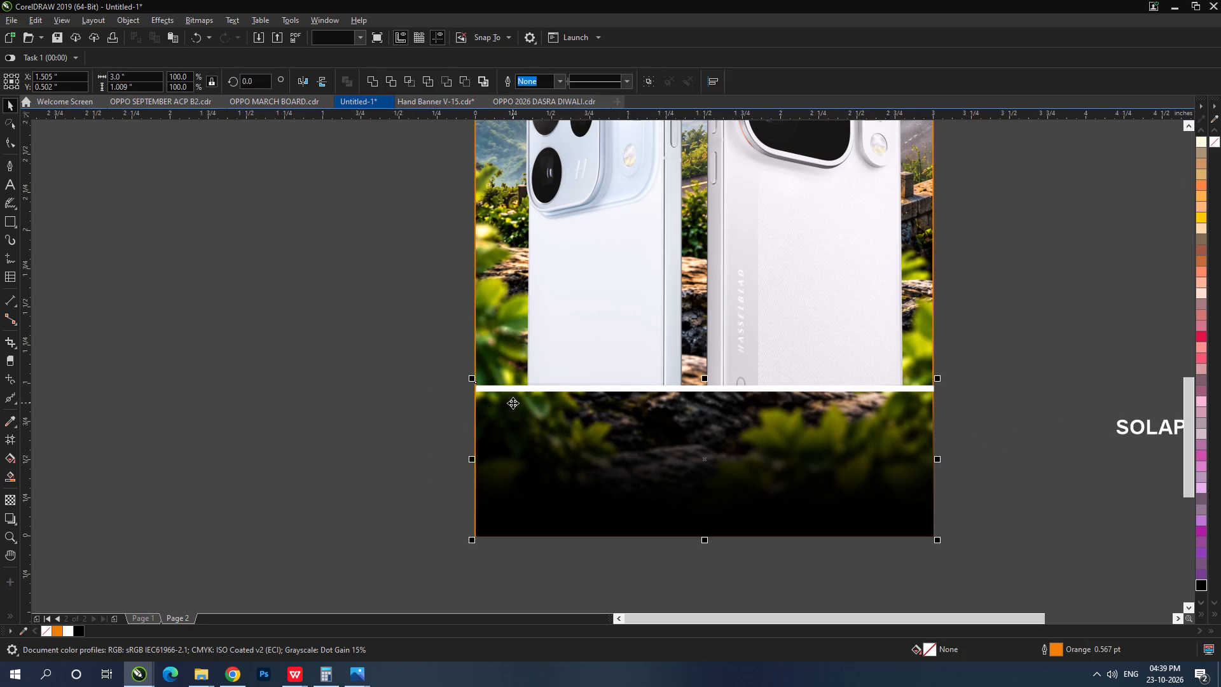
pyautogui.hotkey('ctrl', 'g')
# Move the footer fade group inside the landscape PowerClip frame, enlarge it slightly beyond the frame edges and finish editing.
pyautogui.hotkey('ctrl', 'x')
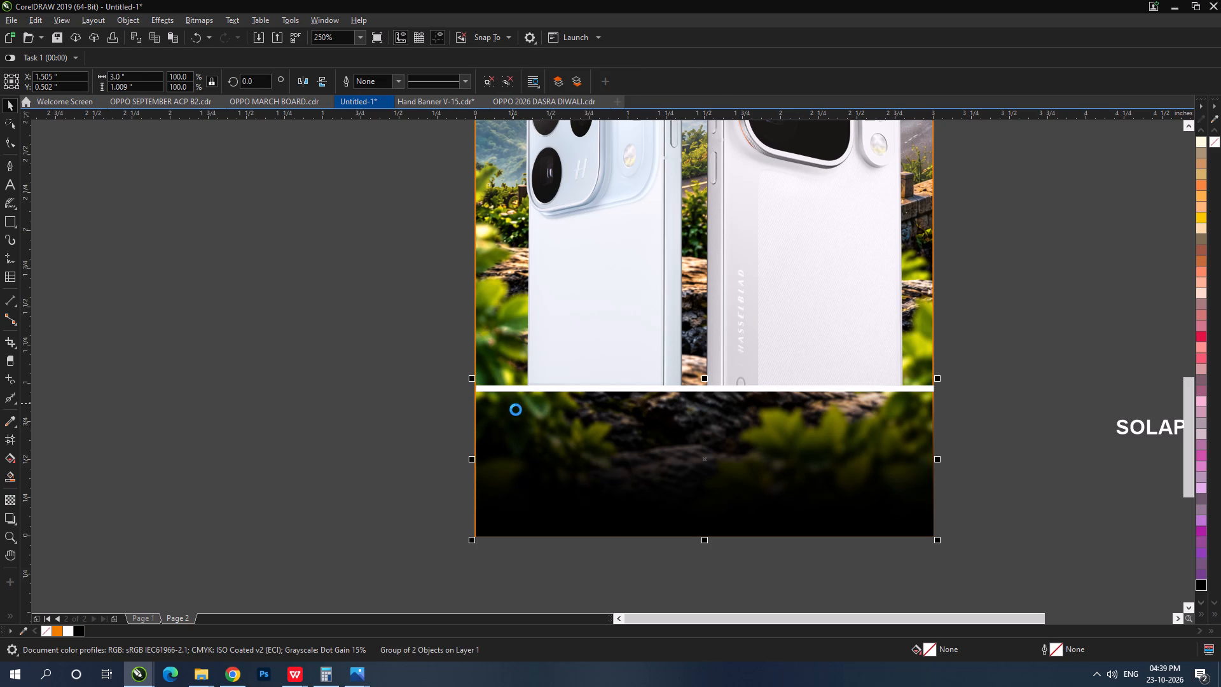
pyautogui.keyDown('ctrl'); pyautogui.doubleClick(525, 429); pyautogui.keyUp('ctrl')
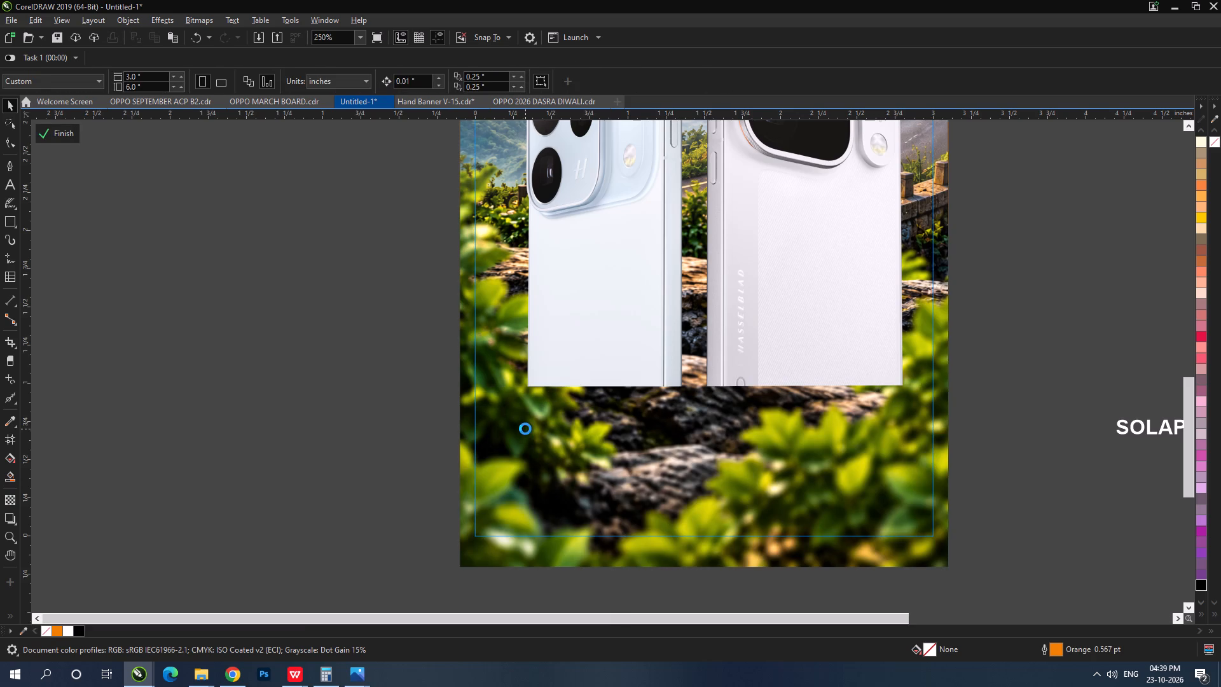
pyautogui.hotkey('ctrl', 'v')
pyautogui.moveTo(939, 543); pyautogui.dragTo(941, 543)
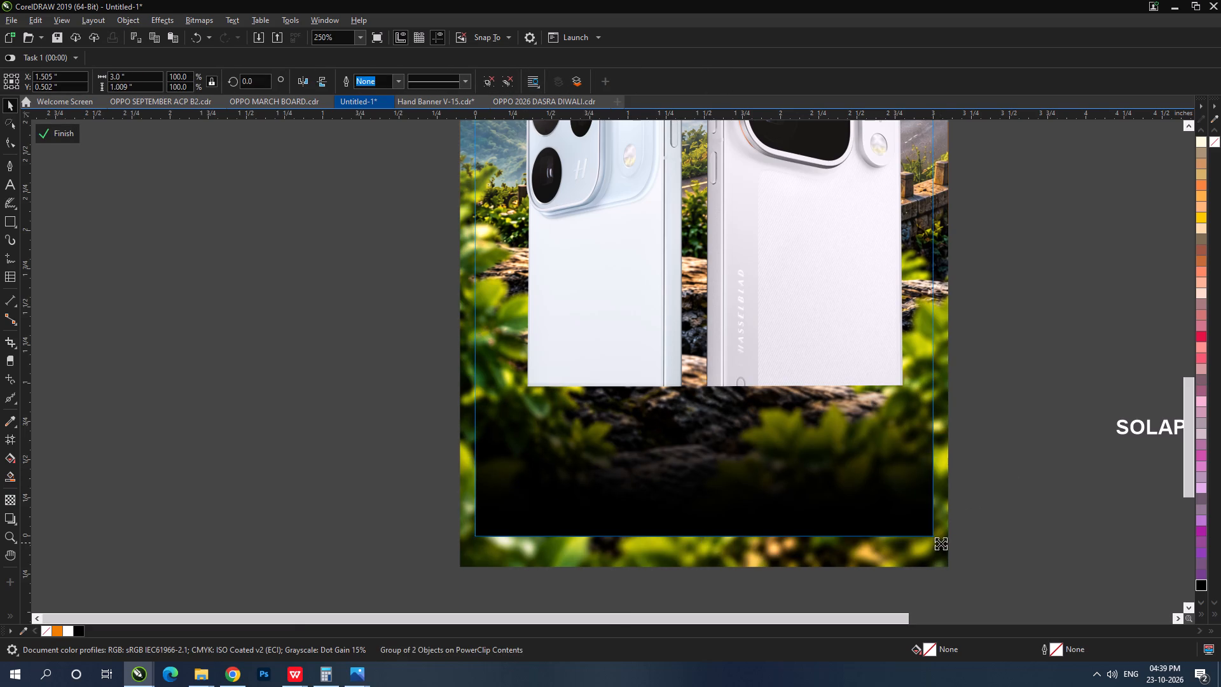
pyautogui.moveTo(941, 543); pyautogui.dragTo(946, 548)
pyautogui.keyDown('ctrl'); pyautogui.click(1052, 517); pyautogui.keyUp('ctrl')
pyautogui.click(1052, 517)
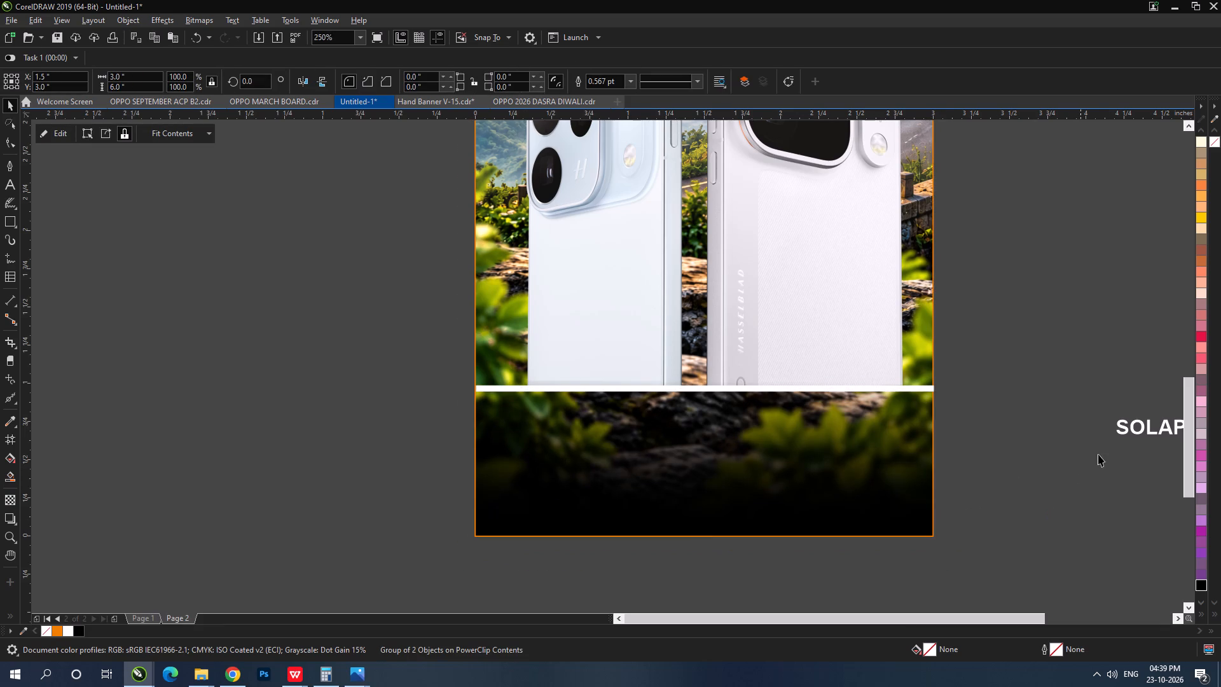
# Centre the parked footer text horizontally on the poster frame.
pyautogui.click(1128, 427)
pyautogui.keyDown('shift'); pyautogui.click(881, 459); pyautogui.keyUp('shift')
pyautogui.press('c')
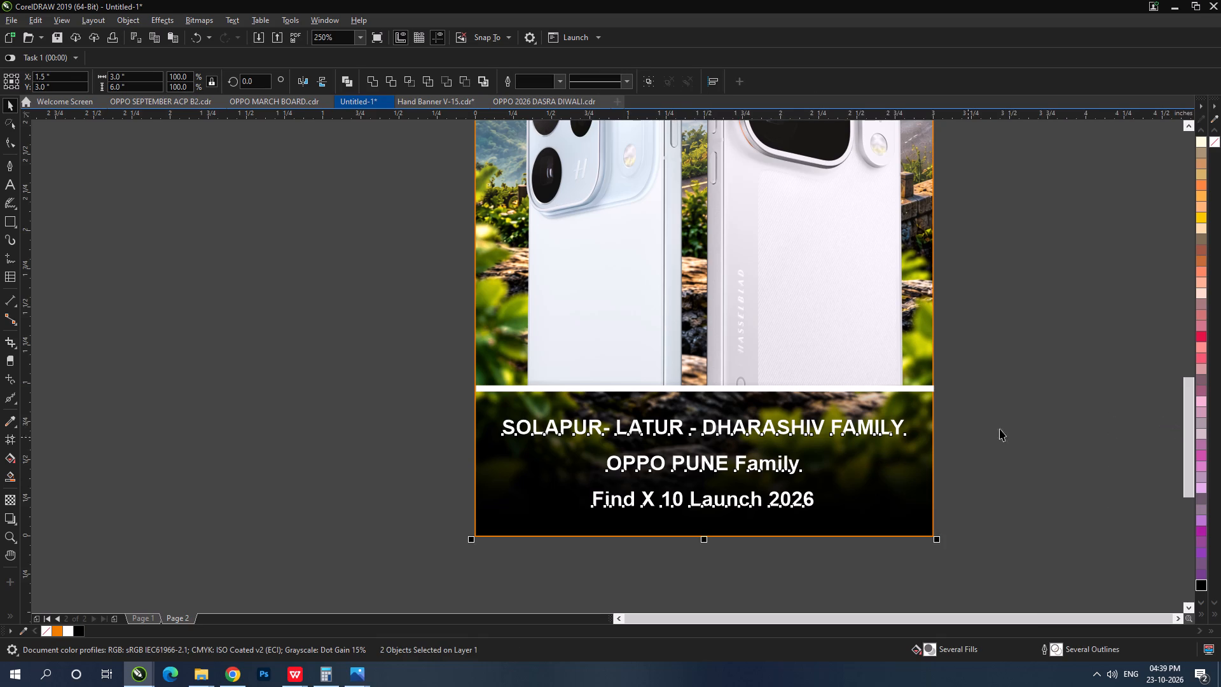
pyautogui.click(1013, 425)
# Remove the orange outline from the poster's landscape frame.
pyautogui.scroll(-1, 604, 504)
pyautogui.click(937, 448)
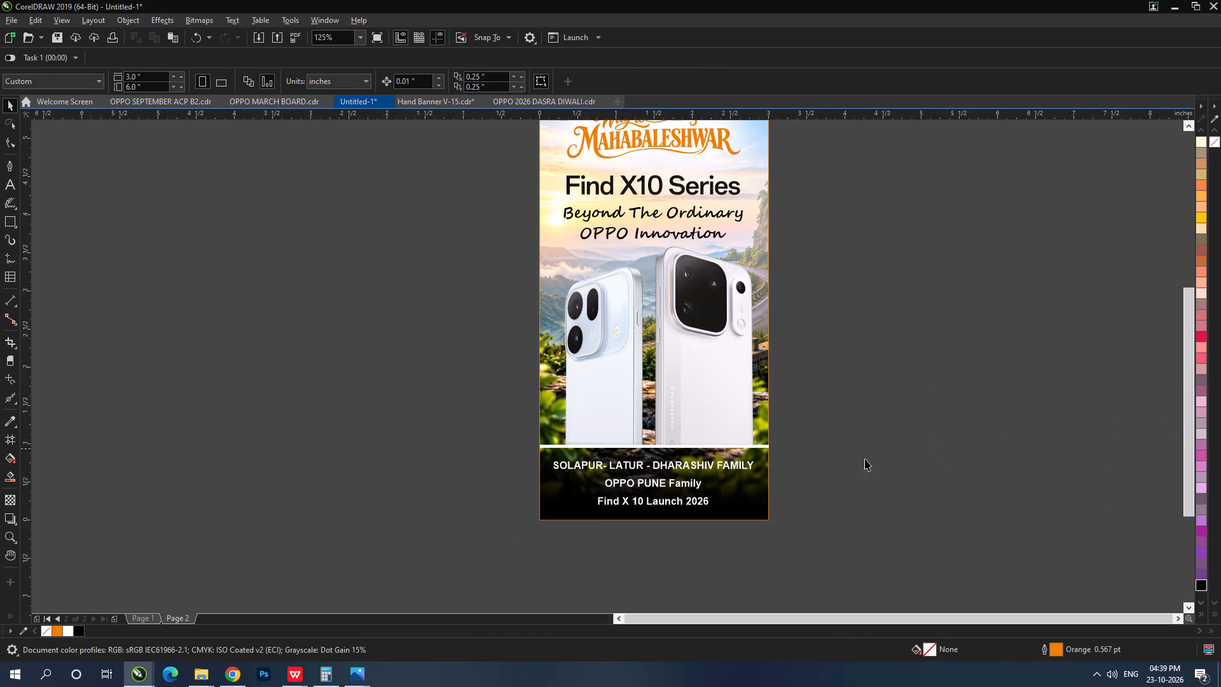
pyautogui.click(754, 503)
pyautogui.rightClick(1210, 141)
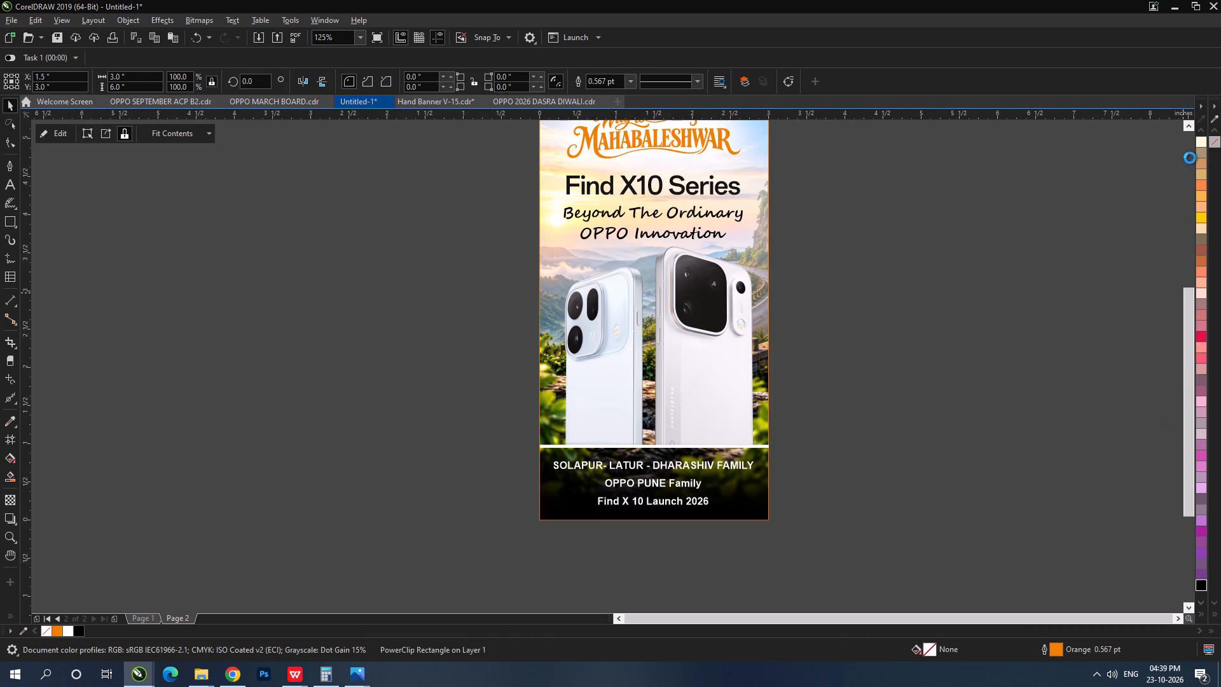
pyautogui.click(1073, 270)
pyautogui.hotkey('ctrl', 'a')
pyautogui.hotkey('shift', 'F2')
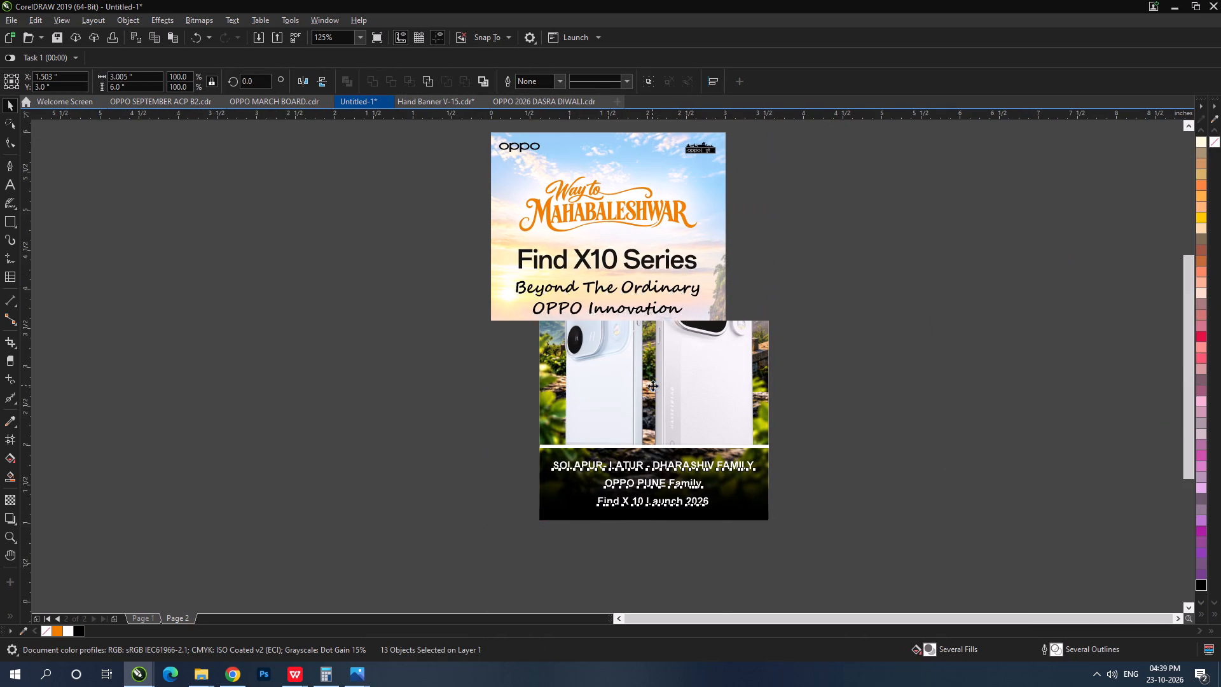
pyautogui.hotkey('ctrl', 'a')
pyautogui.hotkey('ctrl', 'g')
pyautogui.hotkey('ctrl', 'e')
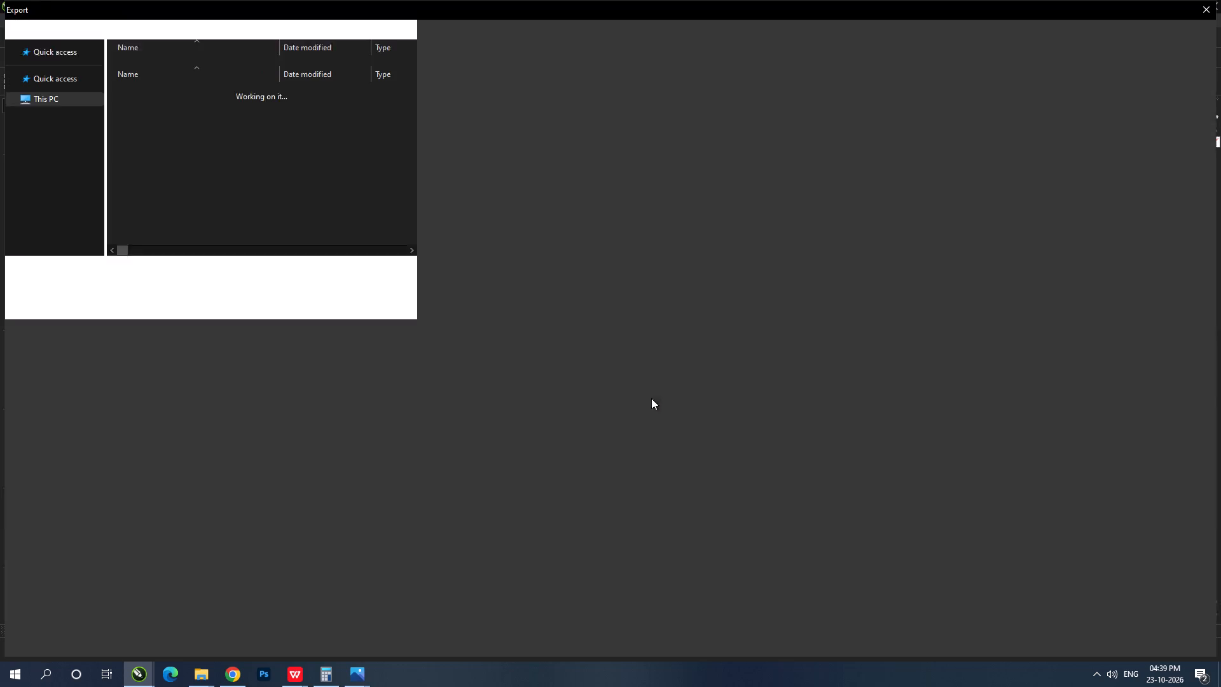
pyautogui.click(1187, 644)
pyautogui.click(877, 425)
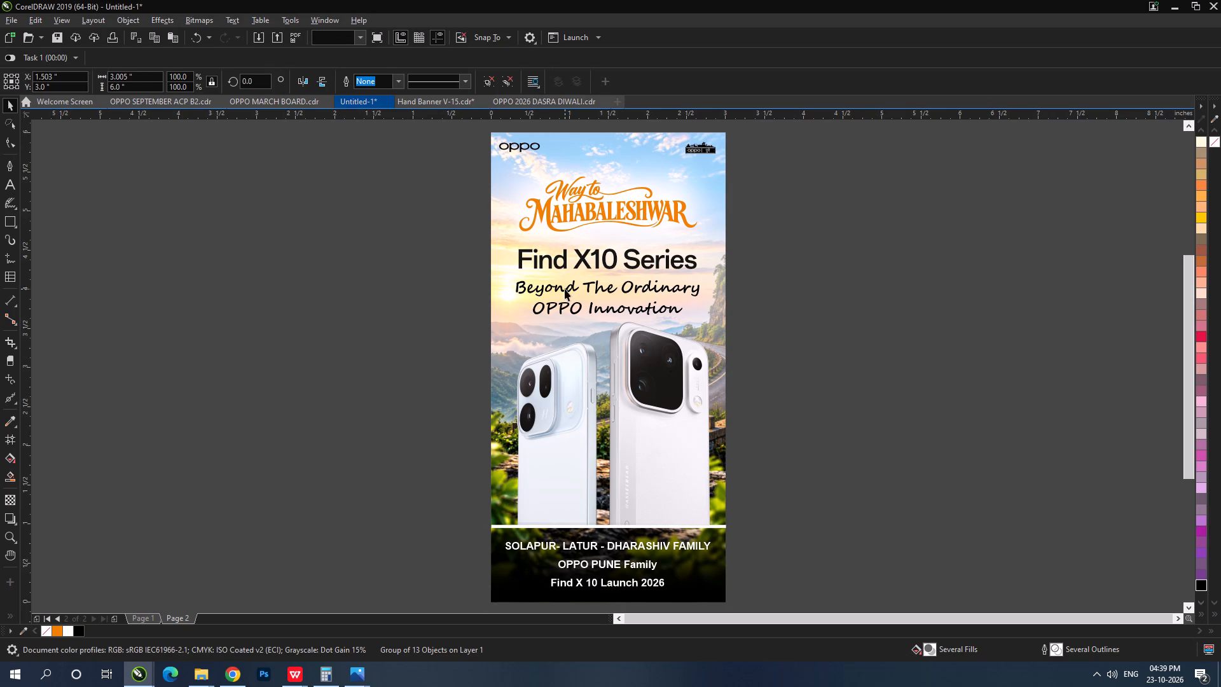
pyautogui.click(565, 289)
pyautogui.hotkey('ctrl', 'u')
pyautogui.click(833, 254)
# Check the extents of the logo, title, landscape frame, footer text and whole poster against the page size.
pyautogui.click(516, 140)
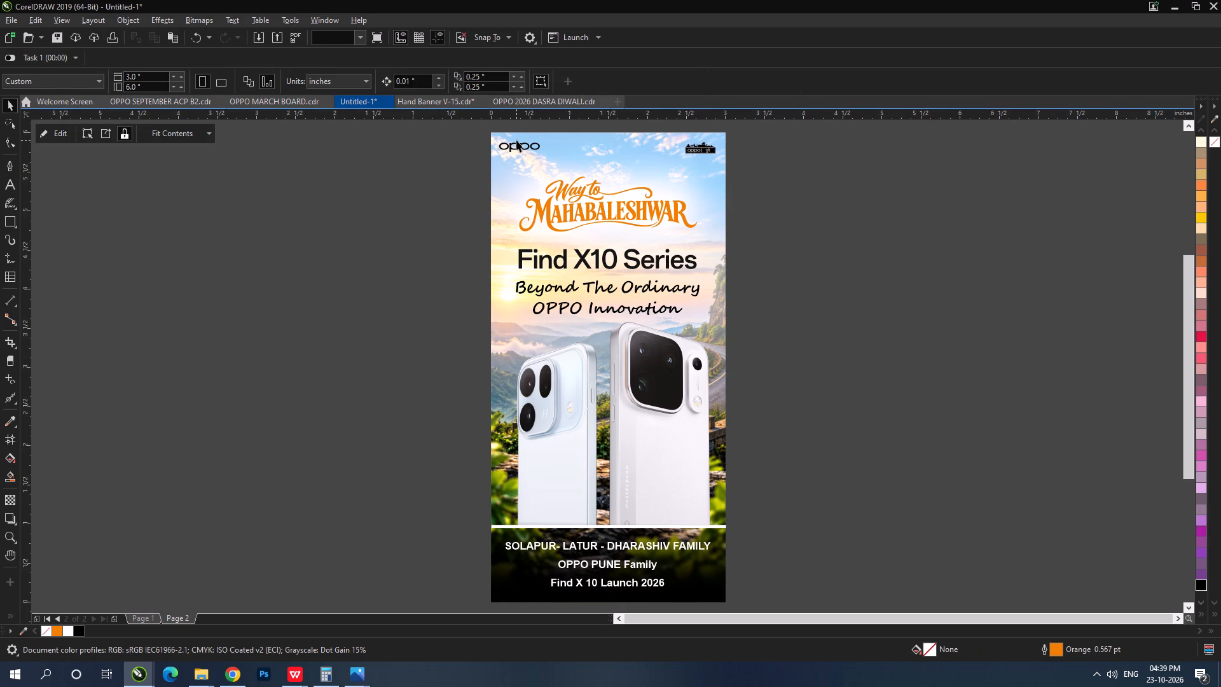
pyautogui.click(614, 205)
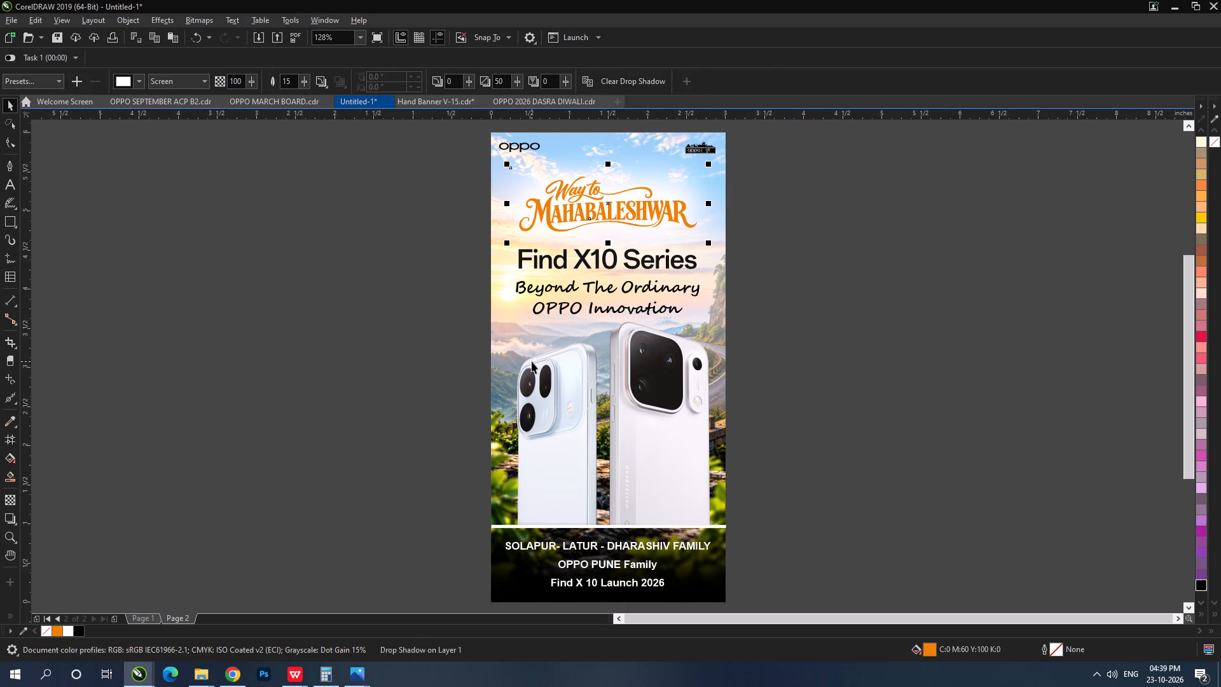
pyautogui.click(406, 347)
pyautogui.click(482, 339)
pyautogui.click(496, 333)
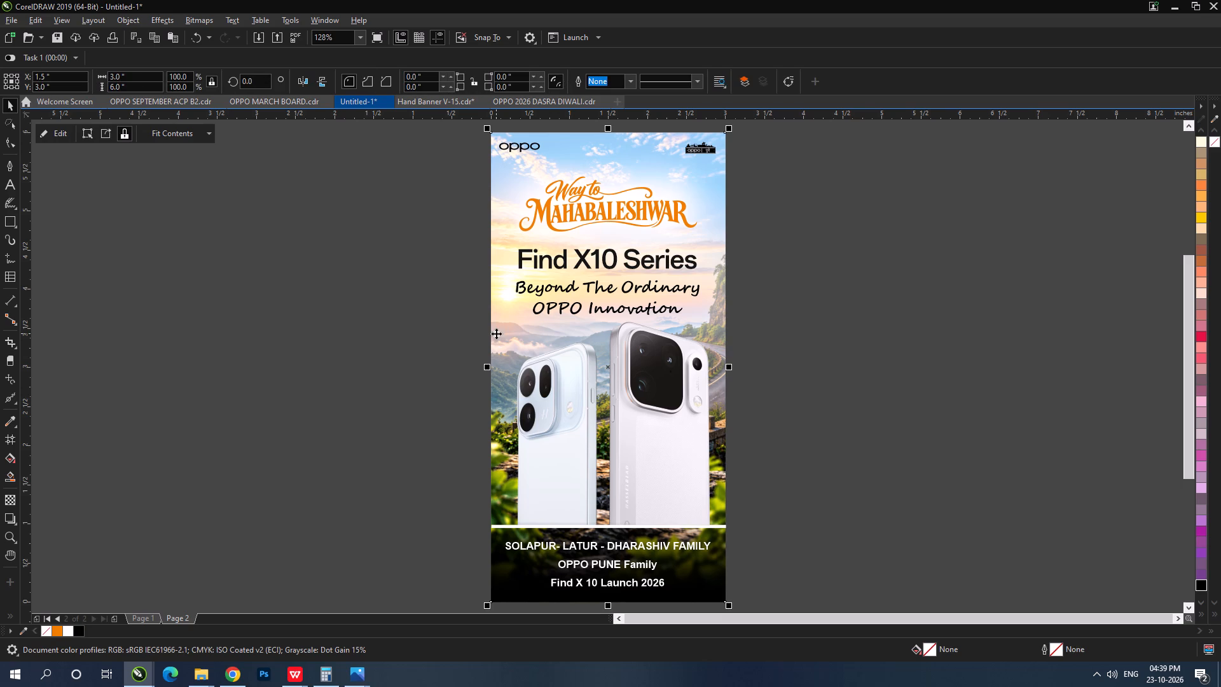
pyautogui.click(555, 398)
pyautogui.click(665, 451)
pyautogui.hotkey('ctrl', 'a')
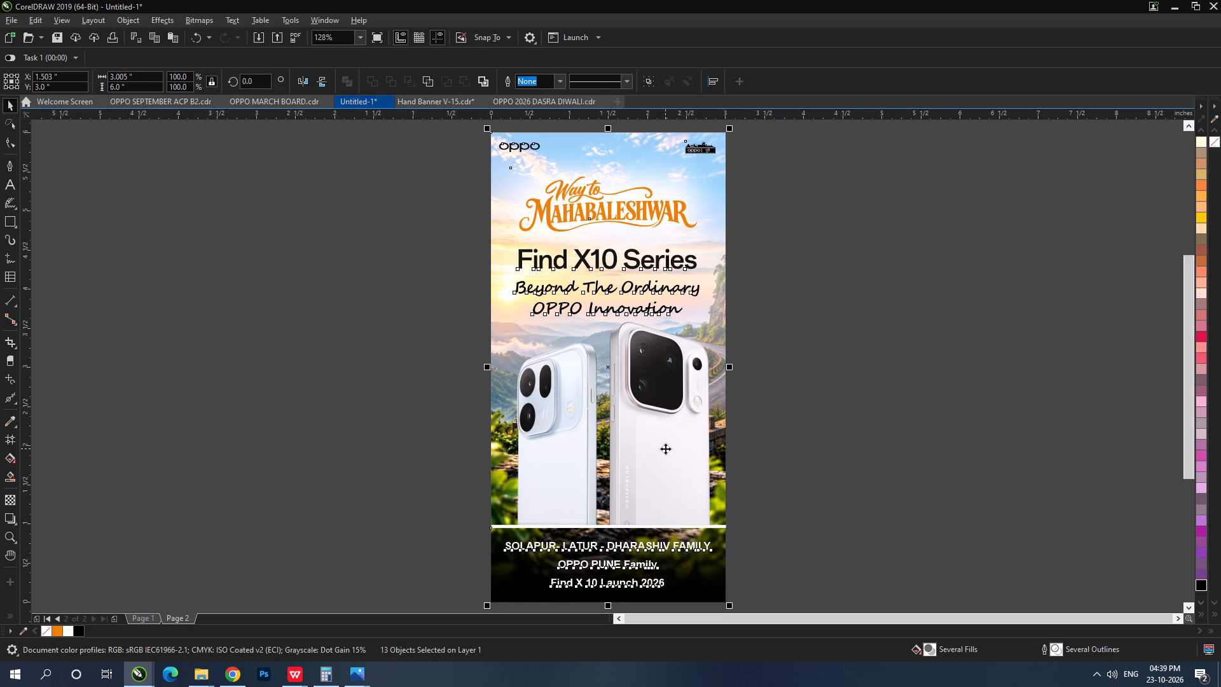
pyautogui.click(918, 493)
pyautogui.click(645, 545)
pyautogui.click(786, 527)
# Centre the white divider line above the footer horizontally on the landscape frame.
pyautogui.moveTo(755, 537); pyautogui.dragTo(614, 514)
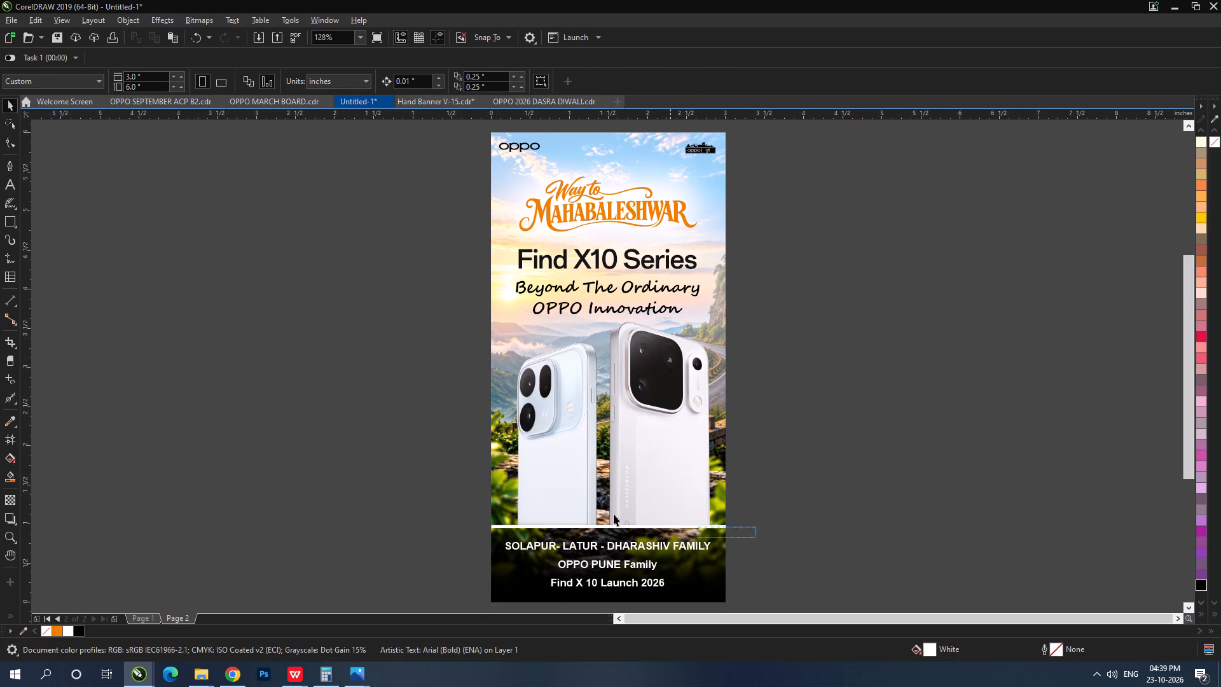
pyautogui.moveTo(614, 514); pyautogui.dragTo(359, 480)
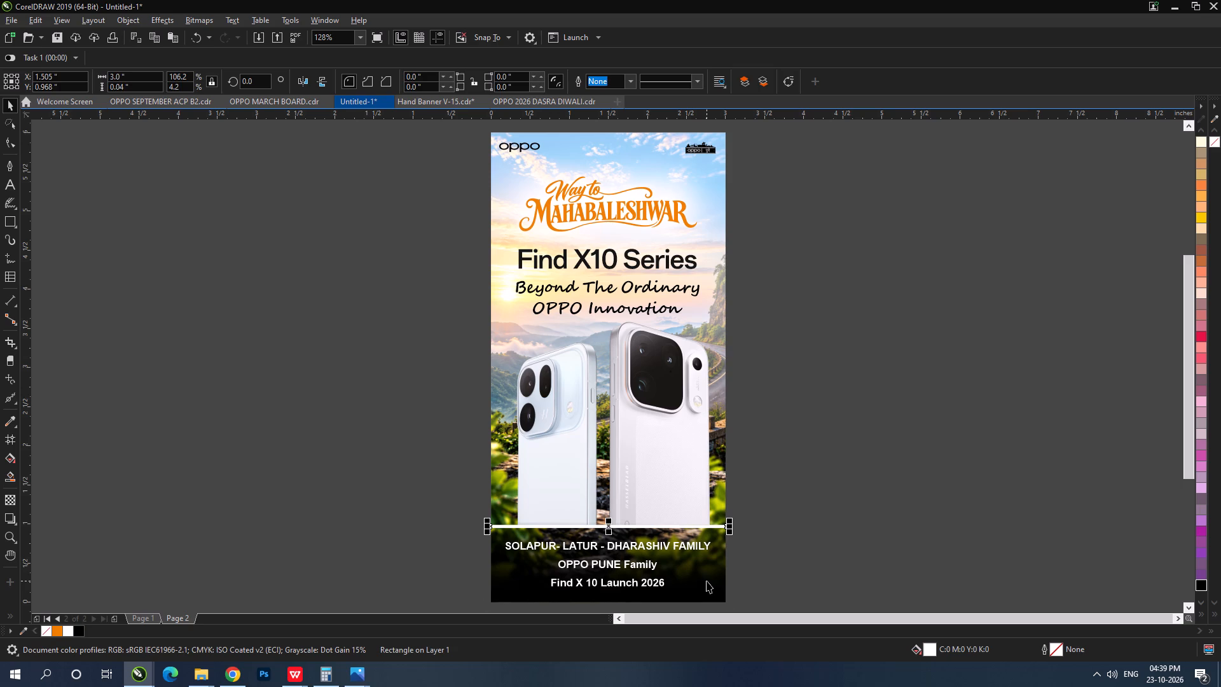
pyautogui.keyDown('shift'); pyautogui.click(707, 581); pyautogui.keyUp('shift')
pyautogui.press('c')
# Group all objects of the page 2 poster.
pyautogui.hotkey('ctrl', 'a')
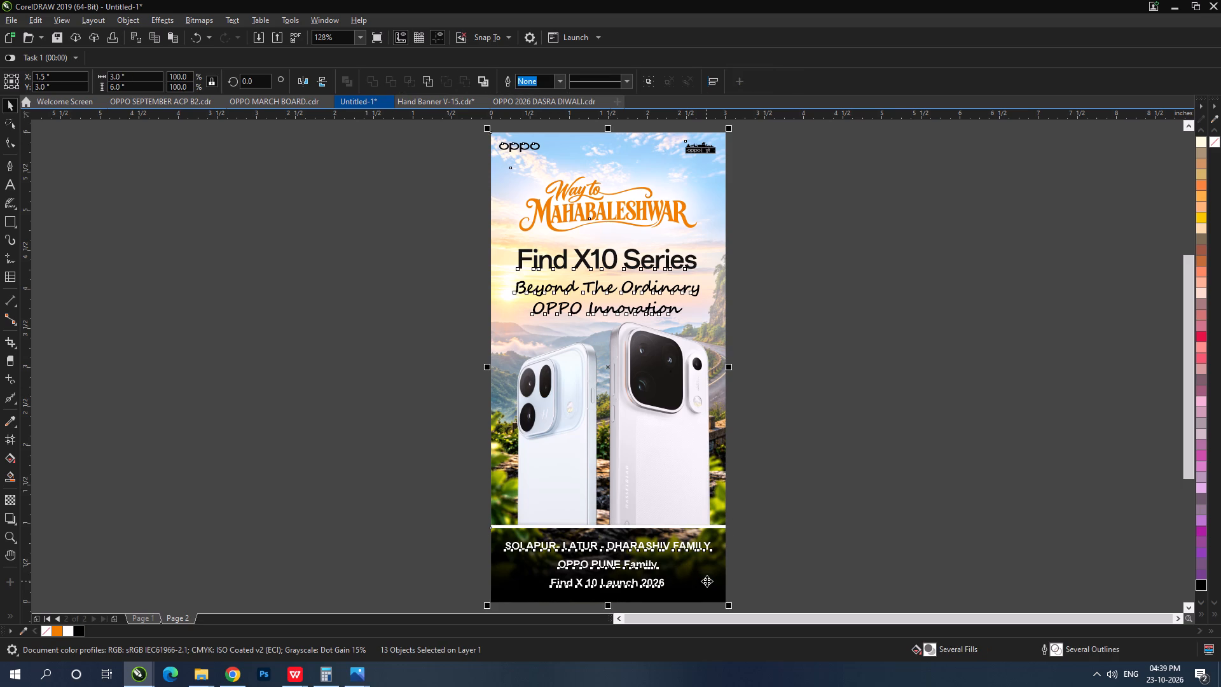
pyautogui.hotkey('ctrl', 'g')
# Export the grouped poster as a JPEG over the existing file 4 in folder 23, with RGB Color (24-bit) mode.
pyautogui.hotkey('ctrl', 'e')
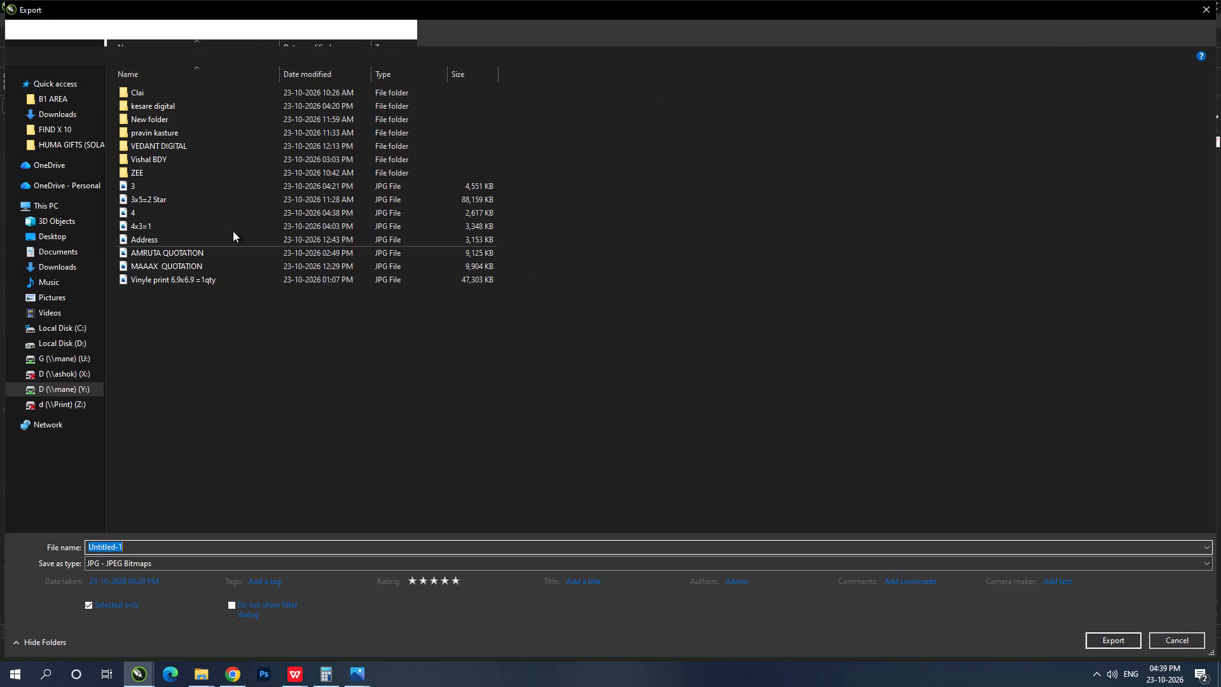
pyautogui.rightClick(668, 193)
pyautogui.click(731, 203)
pyautogui.click(840, 203)
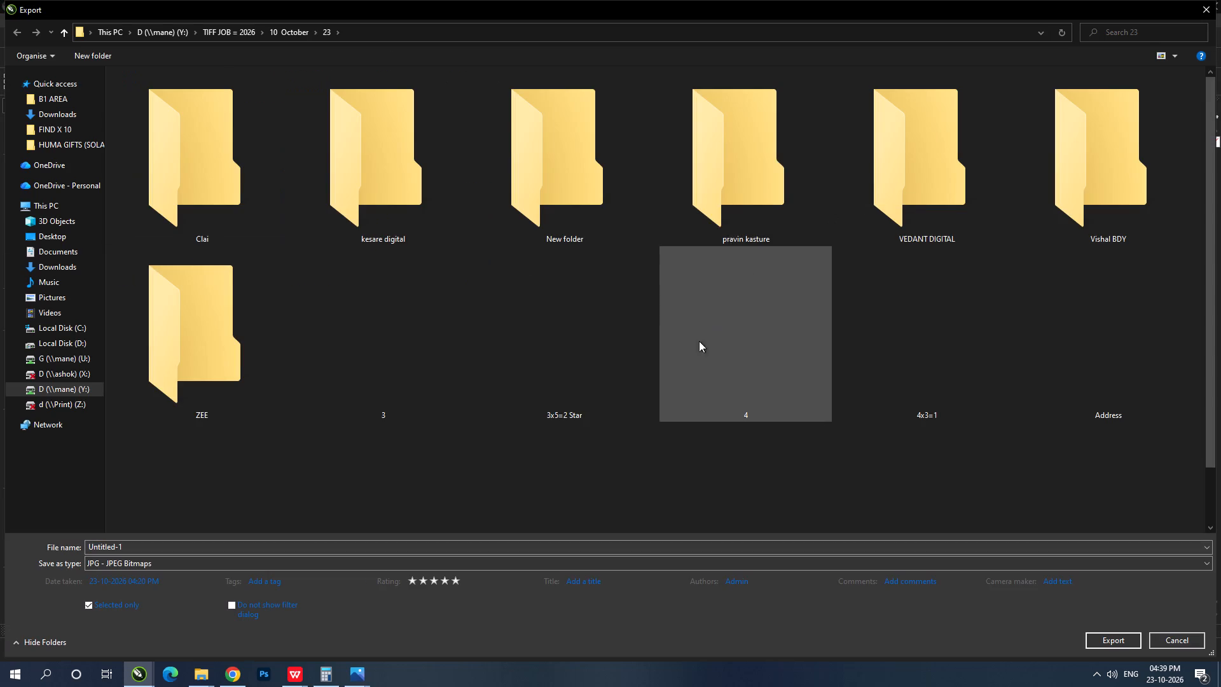
pyautogui.click(768, 359)
pyautogui.click(1126, 644)
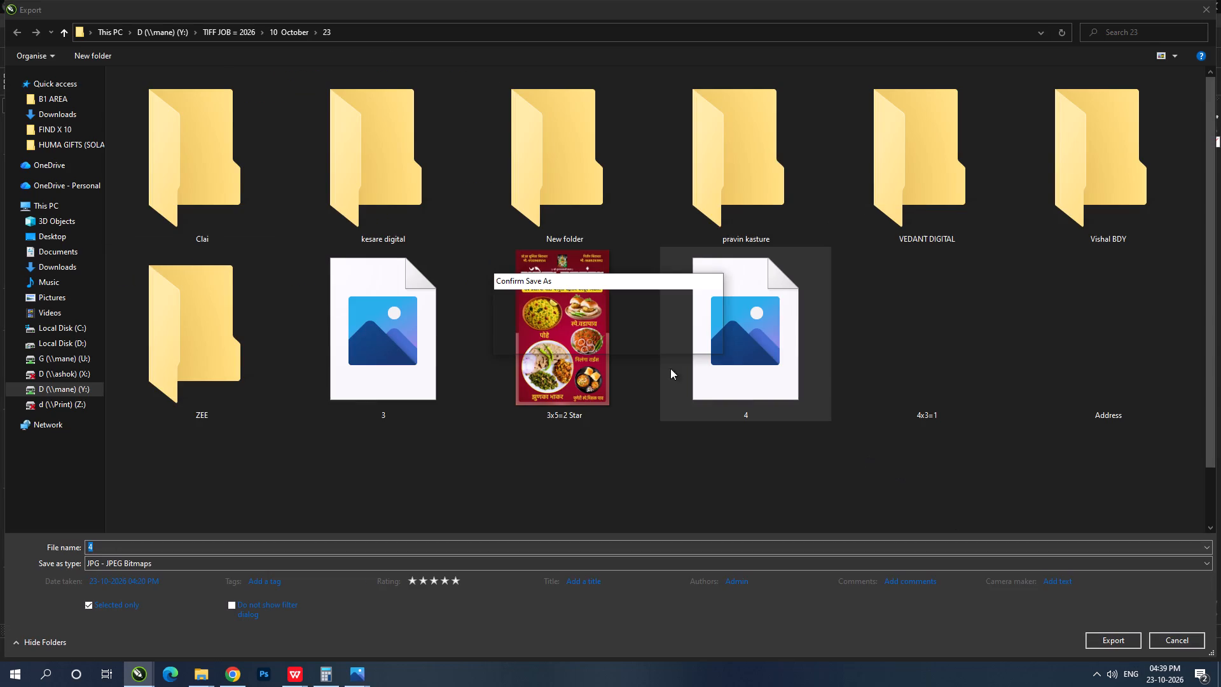
pyautogui.click(653, 339)
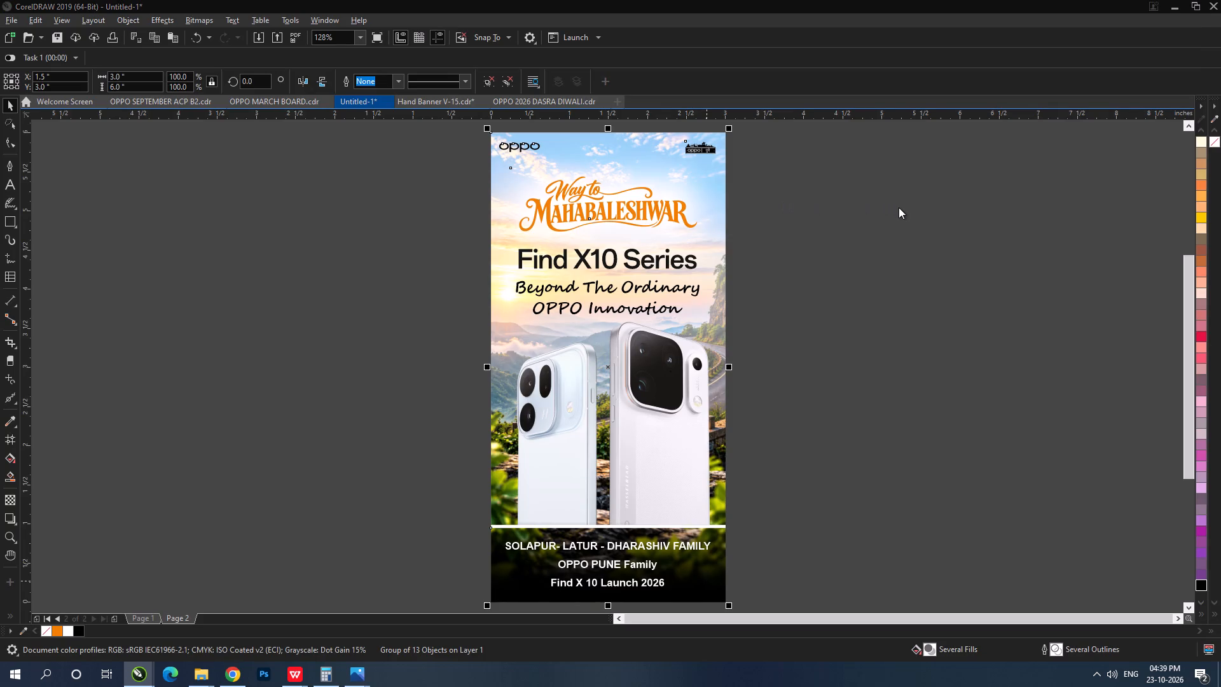
pyautogui.click(840, 249)
pyautogui.click(821, 270)
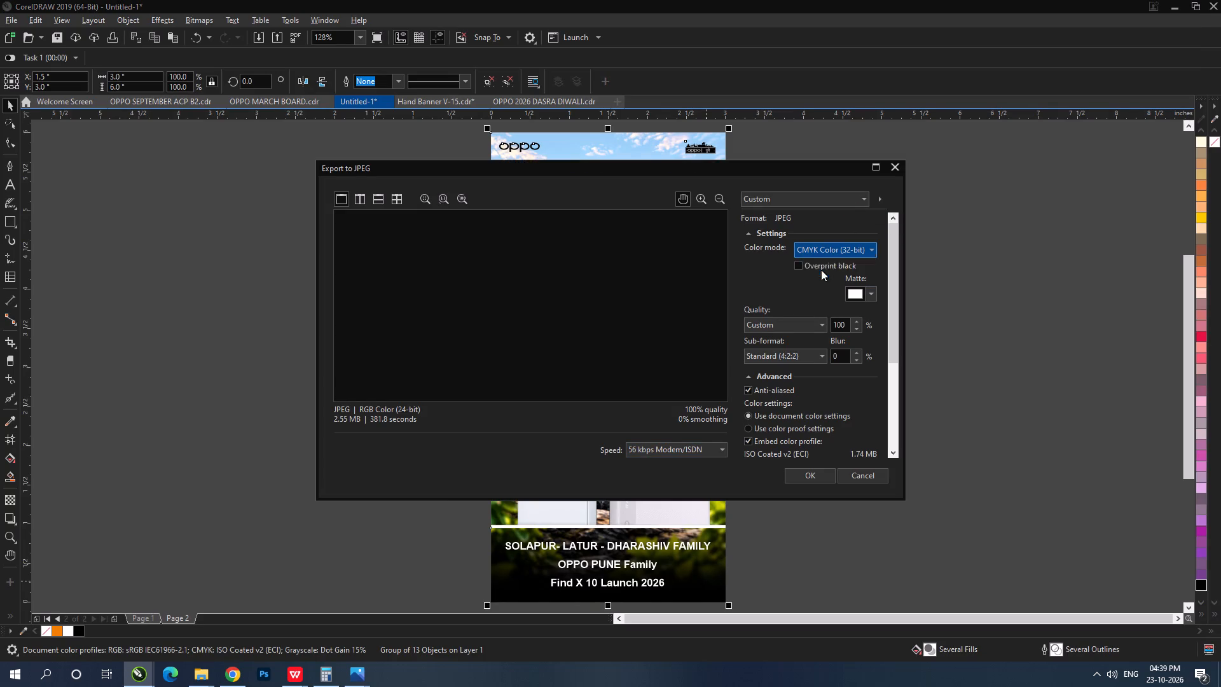
pyautogui.moveTo(890, 251); pyautogui.dragTo(890, 396)
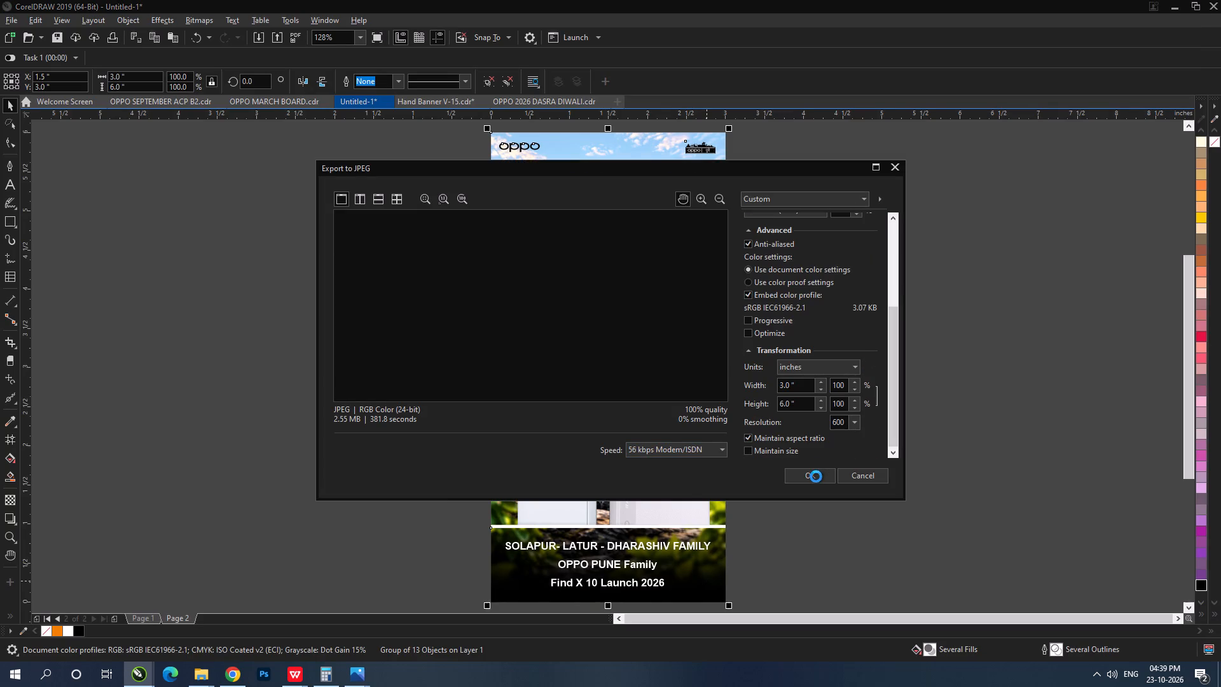
pyautogui.click(816, 476)
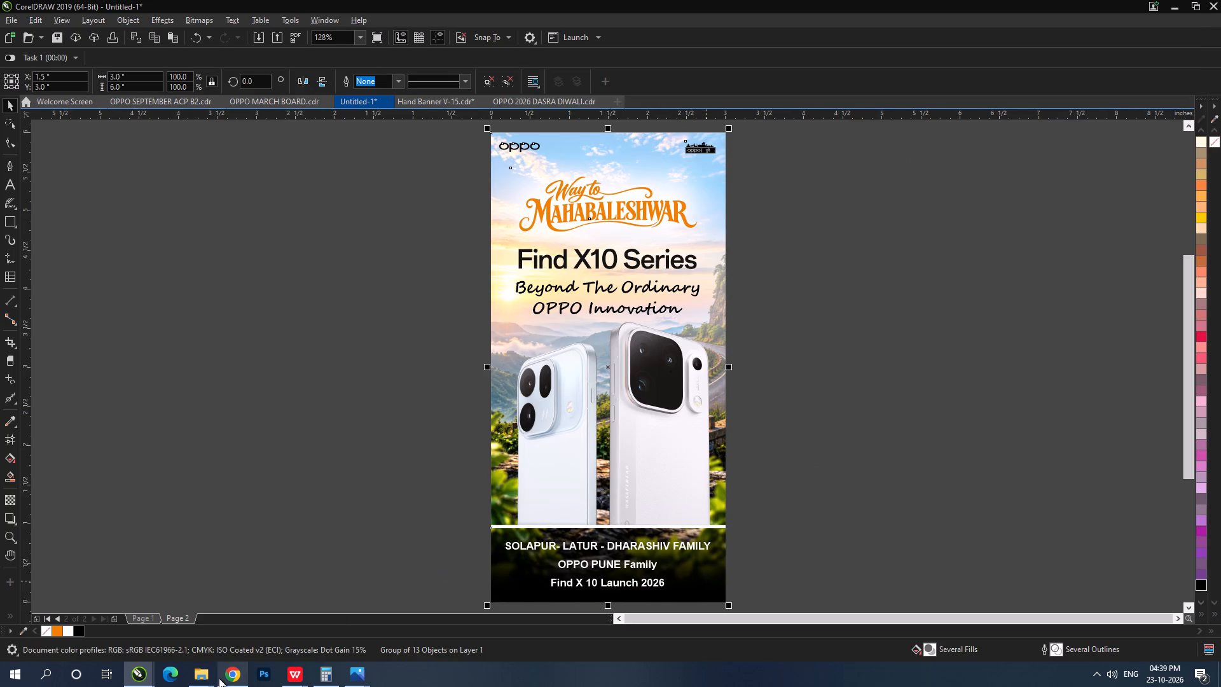